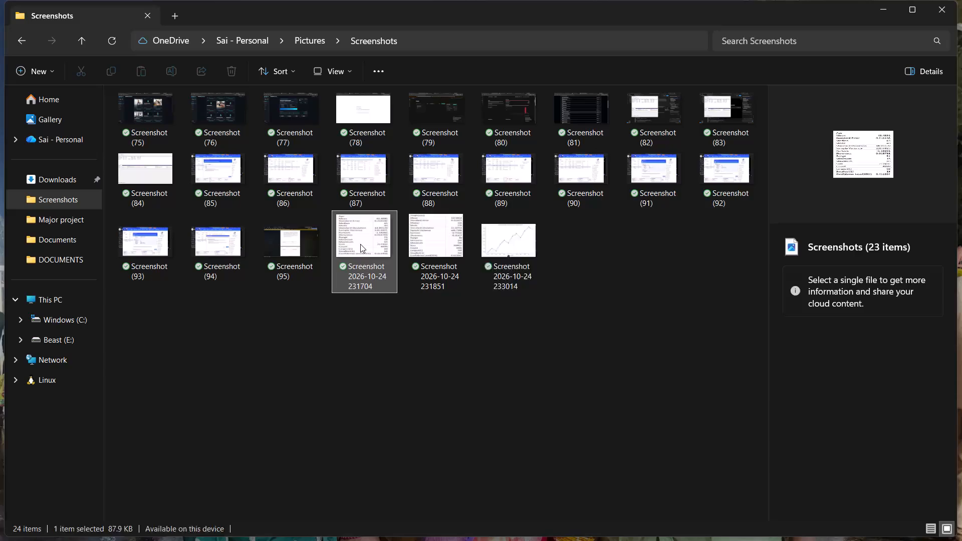
# Delete the remaining screenshots dated 2026-10-24 from the Screenshots folder.
pyautogui.click(360, 244)
pyautogui.press('Delete')
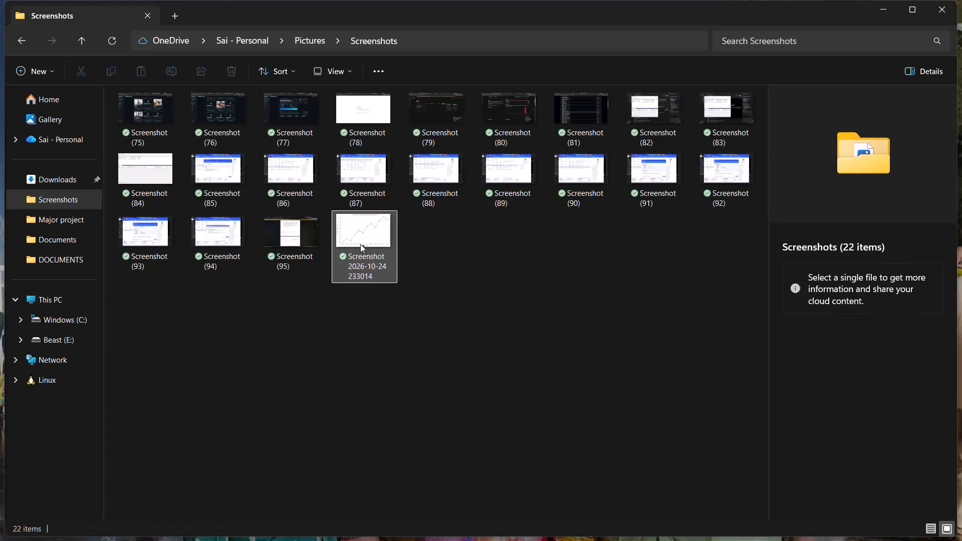
pyautogui.click(360, 244)
pyautogui.press('Delete')
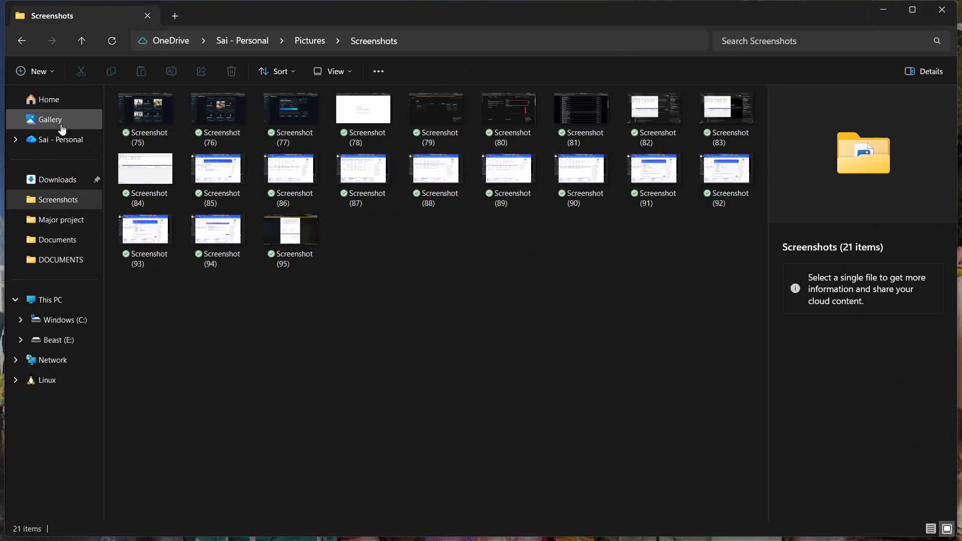
# Open the two most recent, identically named Word documents from E:\DOCUMENTS\Documents and E:\DOCUMENTS.
pyautogui.click(62, 98)
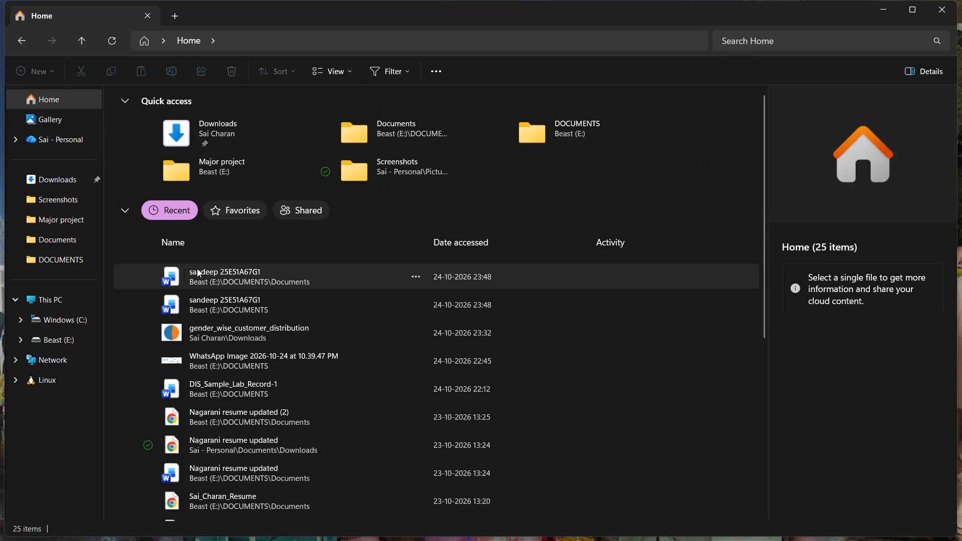
pyautogui.click(200, 269)
pyautogui.doubleClick(200, 269)
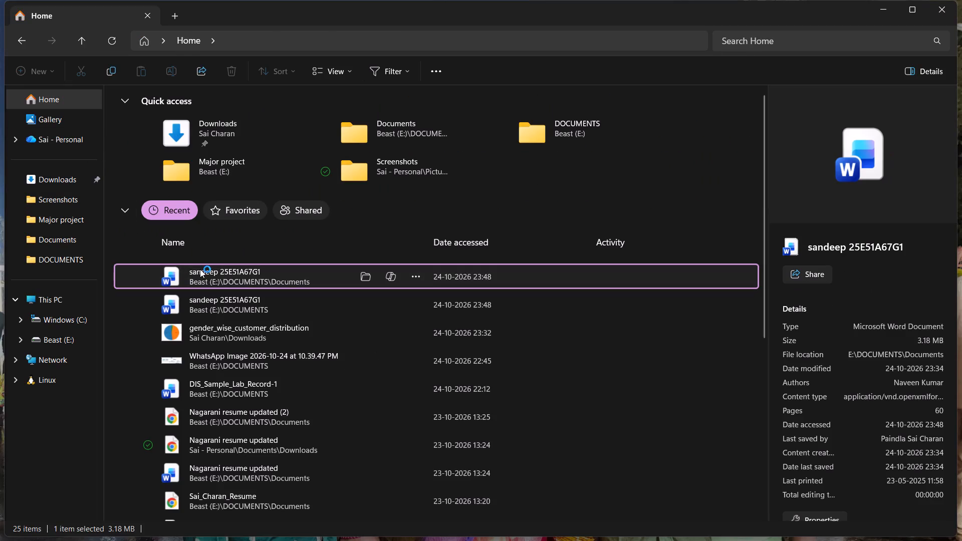
pyautogui.doubleClick(221, 304)
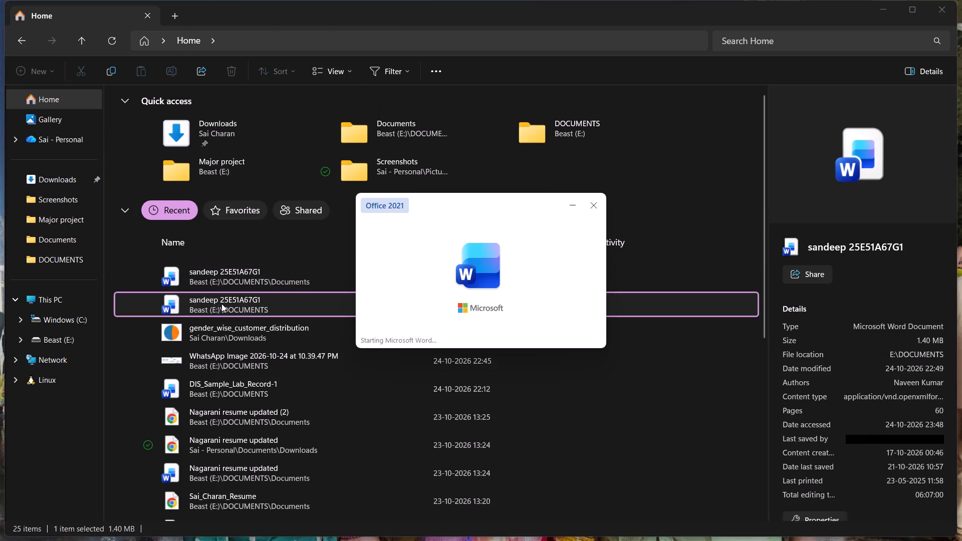
pyautogui.doubleClick(221, 304)
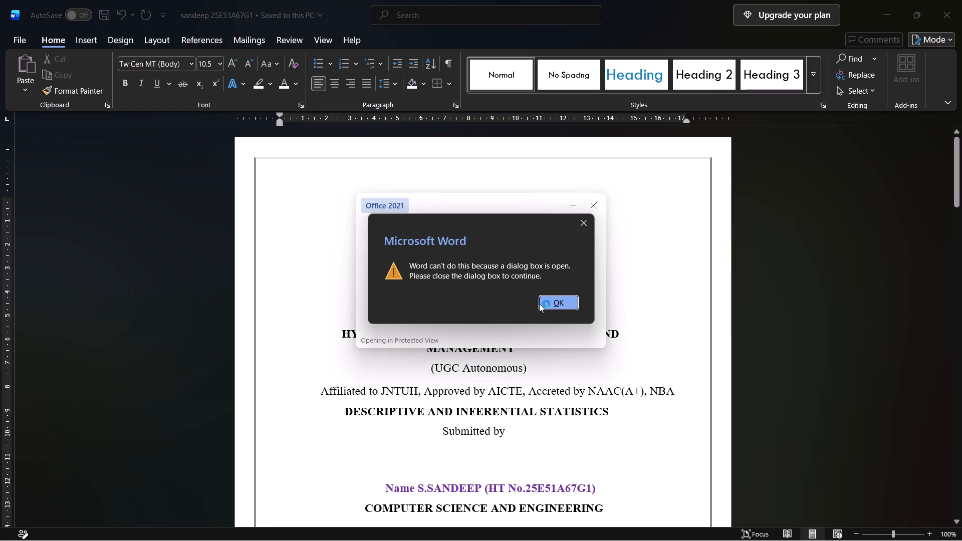
pyautogui.click(550, 294)
pyautogui.click(555, 301)
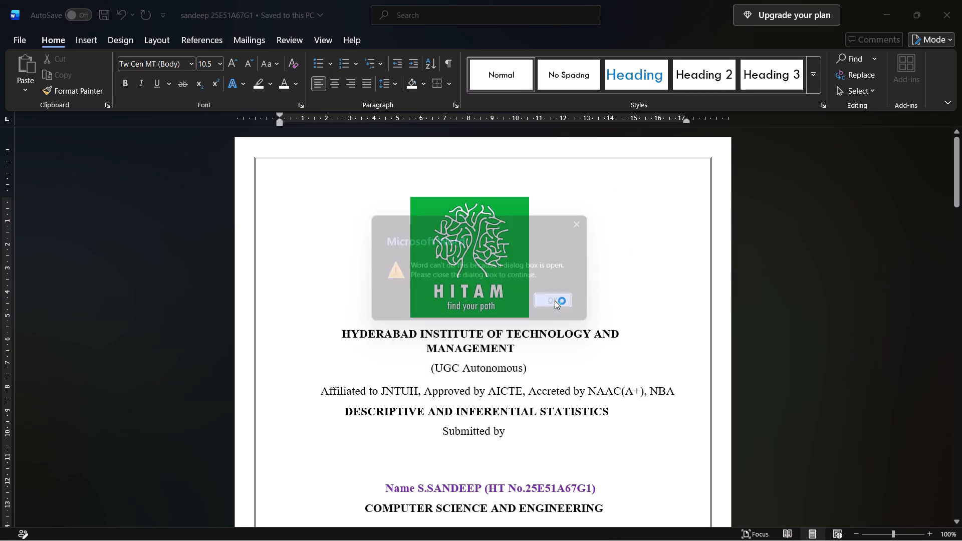
# Skim the Descriptive and Inferential Statistics record from the cover page to its closing case study pages.
pyautogui.scroll(-20, 555, 301)
pyautogui.scroll(-13, 555, 301)
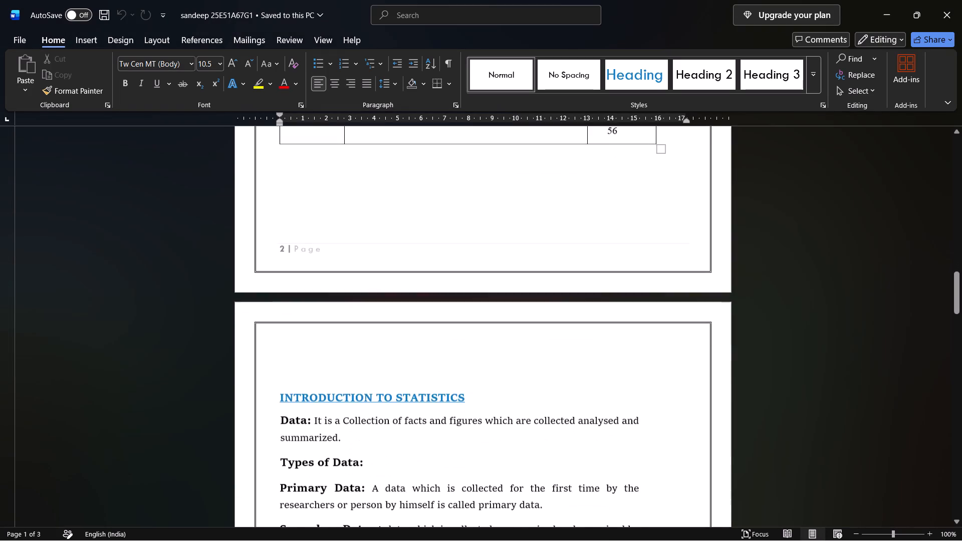
pyautogui.scroll(-20, 555, 301)
pyautogui.scroll(-20, 555, 301)
pyautogui.scroll(-20, 555, 301)
pyautogui.scroll(-2, 555, 301)
pyautogui.scroll(-20, 555, 301)
pyautogui.scroll(-18, 555, 301)
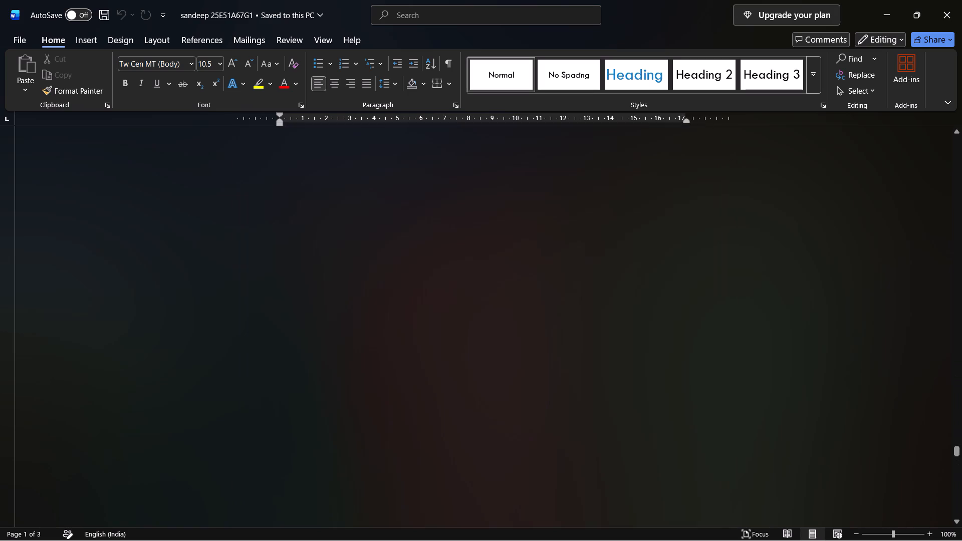
pyautogui.scroll(-20, 555, 301)
pyautogui.scroll(-20, 555, 301)
pyautogui.scroll(-7, 555, 301)
pyautogui.scroll(-20, 555, 301)
pyautogui.scroll(-11, 555, 301)
pyautogui.scroll(-20, 555, 301)
pyautogui.scroll(-20, 555, 301)
pyautogui.scroll(-12, 555, 301)
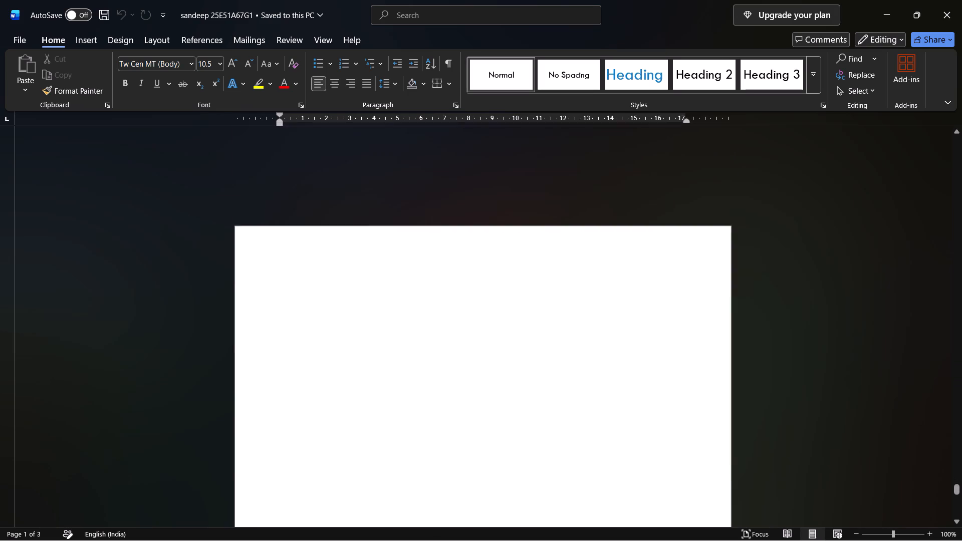
pyautogui.scroll(-20, 555, 301)
pyautogui.scroll(-20, 555, 301)
pyautogui.scroll(-20, 555, 301)
pyautogui.scroll(-8, 555, 301)
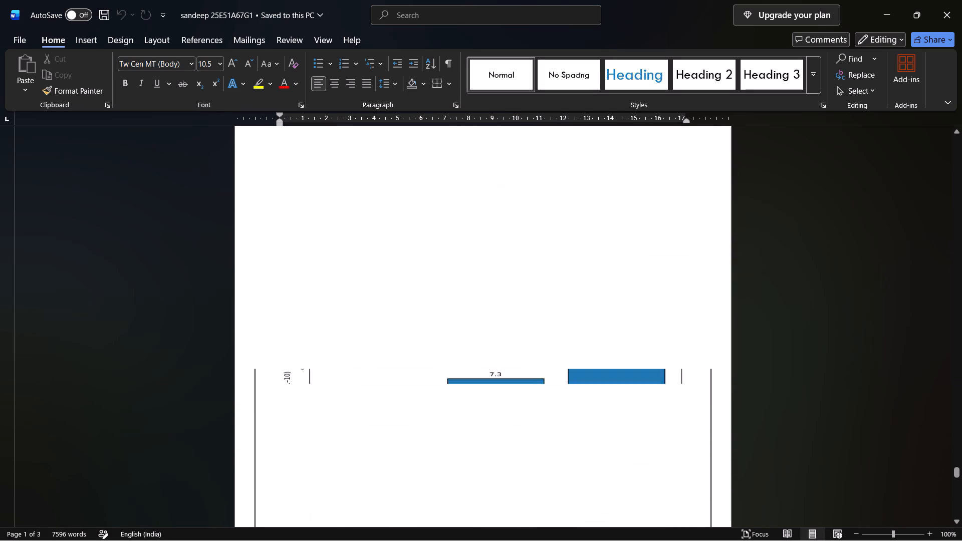
pyautogui.scroll(-4, 555, 301)
# Review the case study's Part C statistics, Part B charts and Part A frequency tables, back to the Case Study Analysis heading.
pyautogui.scroll(9, 555, 301)
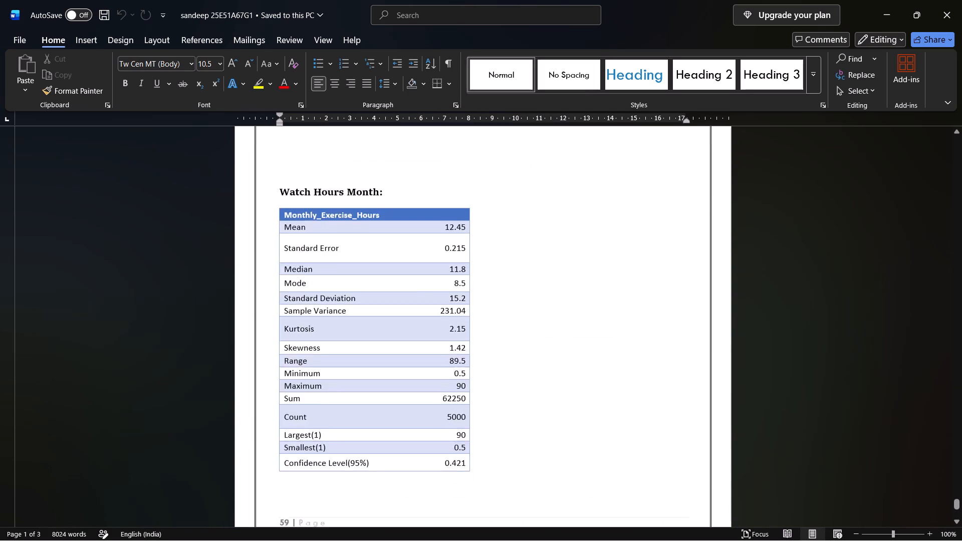
pyautogui.scroll(8, 555, 301)
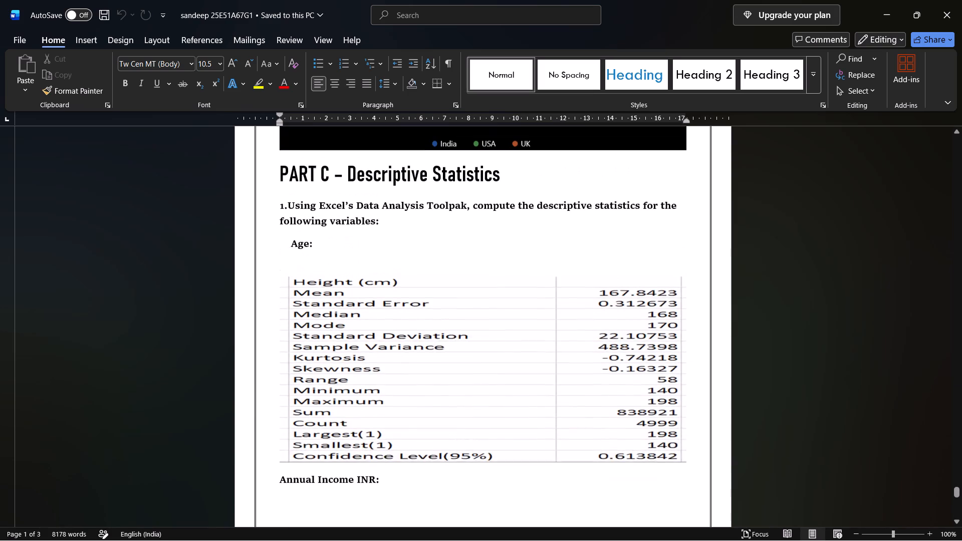
pyautogui.scroll(6, 555, 301)
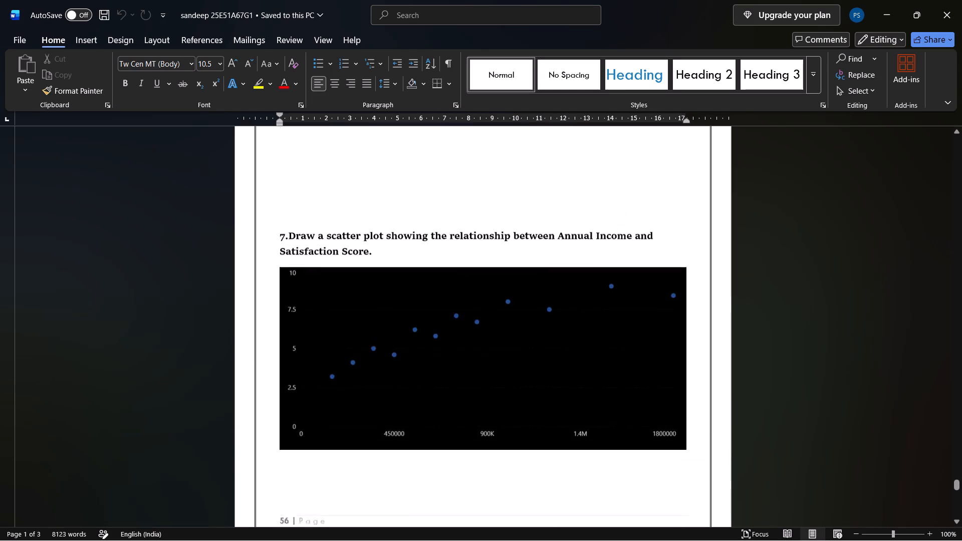
pyautogui.scroll(4, 555, 301)
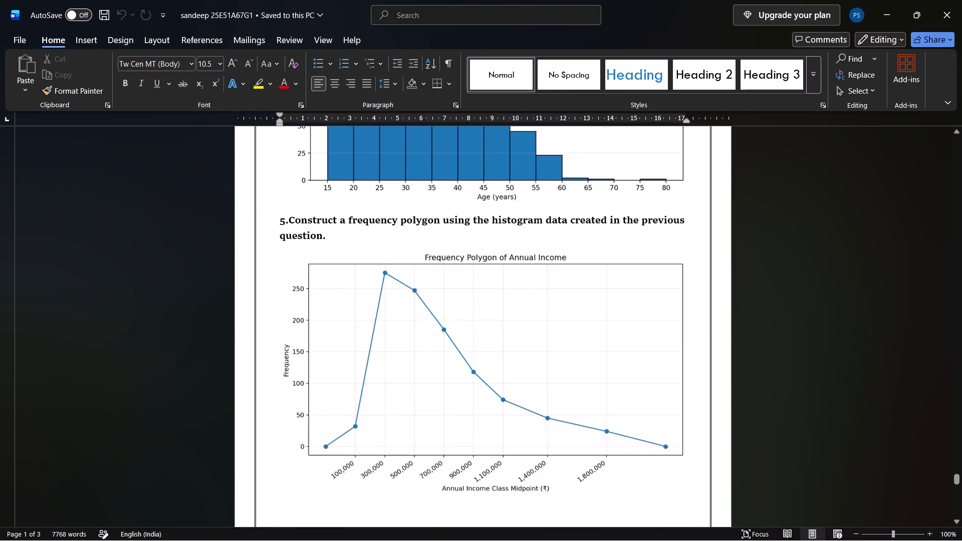
pyautogui.scroll(3, 555, 301)
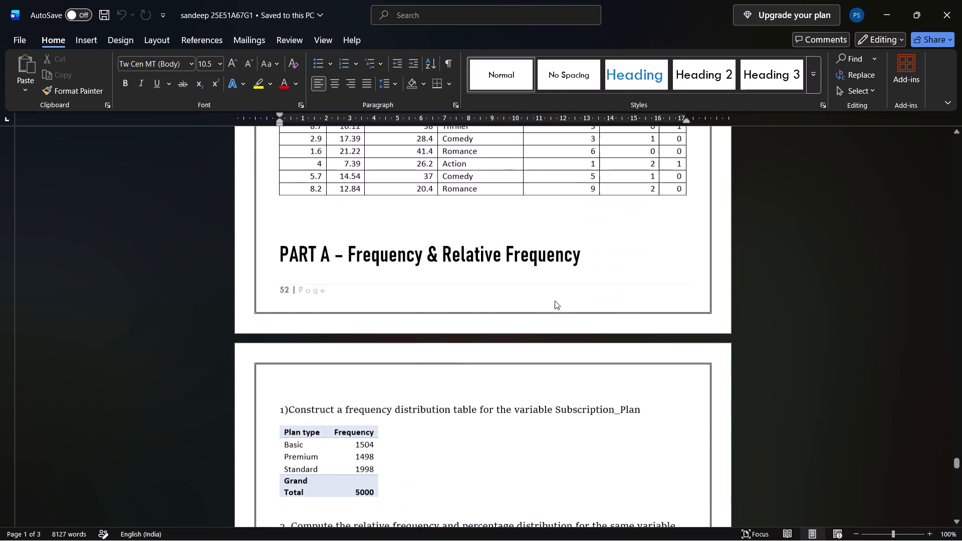
pyautogui.scroll(2, 555, 301)
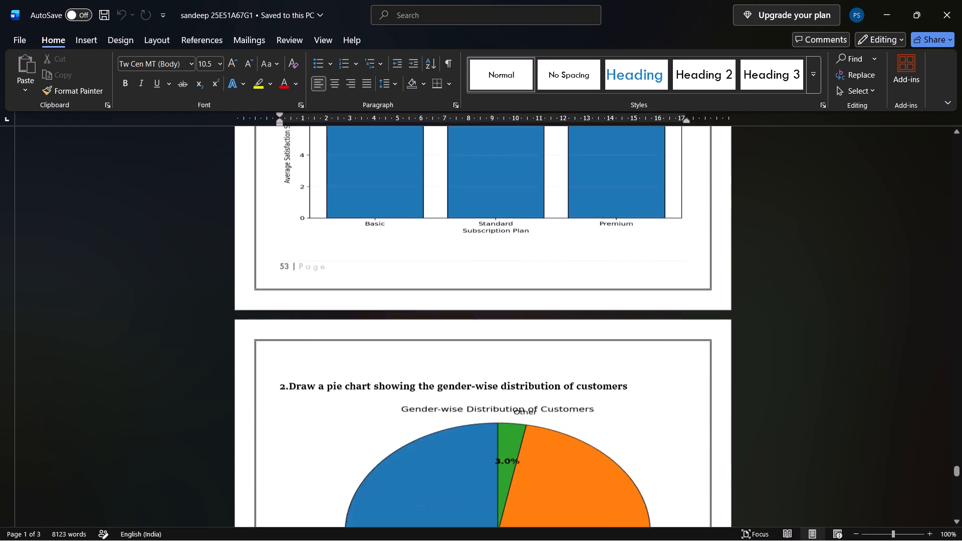
pyautogui.scroll(1, 555, 301)
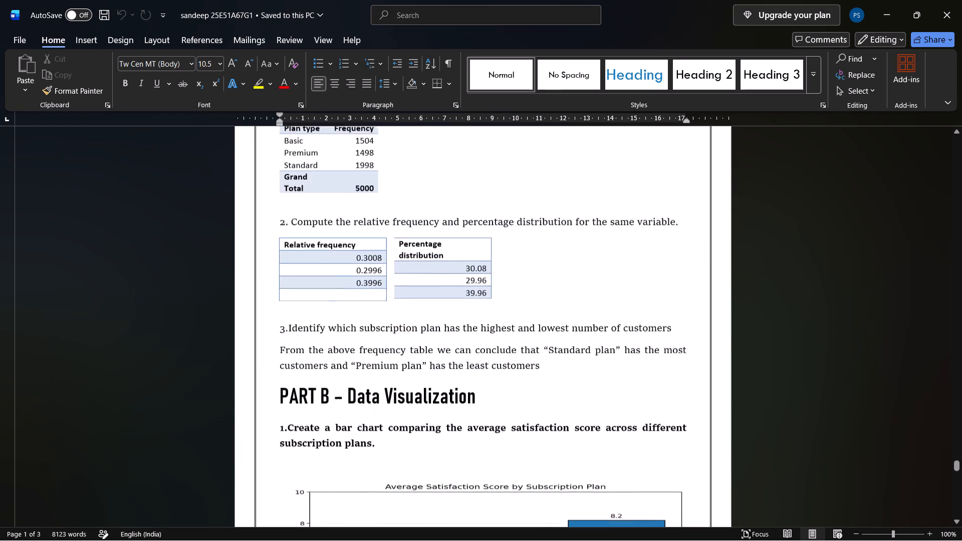
pyautogui.scroll(2, 555, 301)
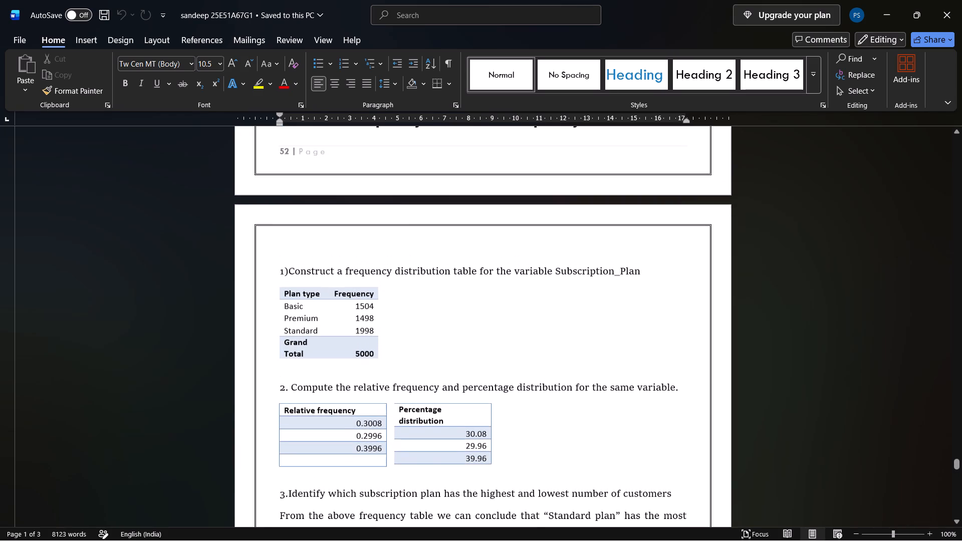
pyautogui.scroll(1, 555, 301)
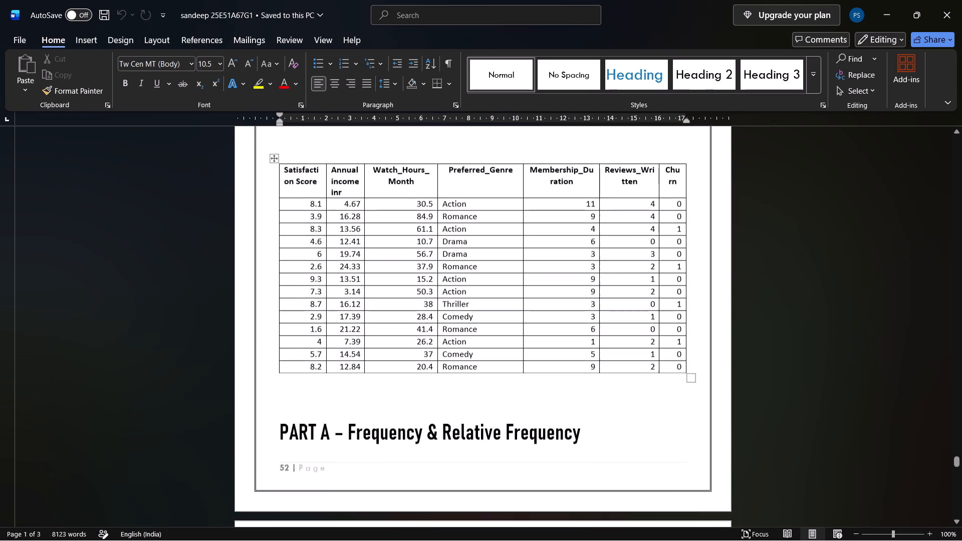
pyautogui.scroll(2, 555, 301)
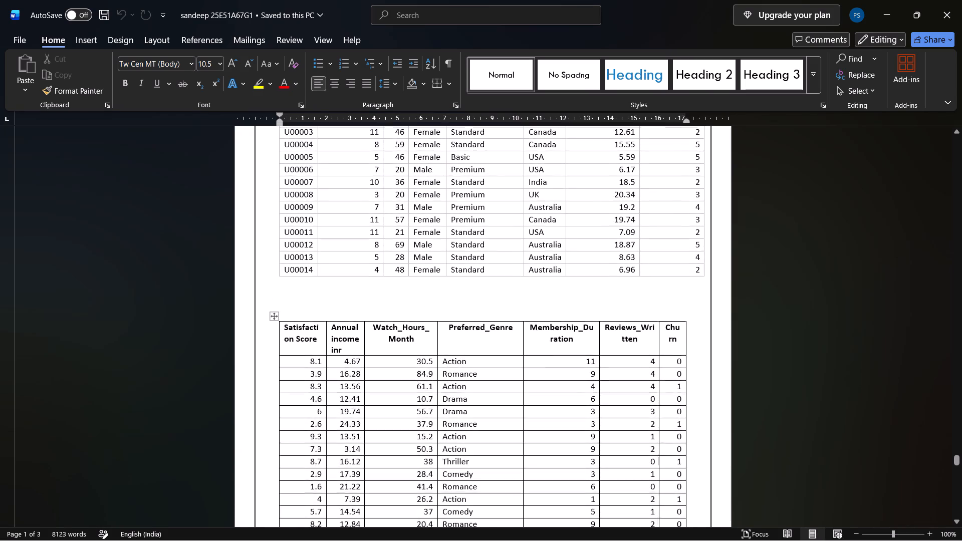
pyautogui.scroll(2, 555, 301)
pyautogui.scroll(-1, 555, 301)
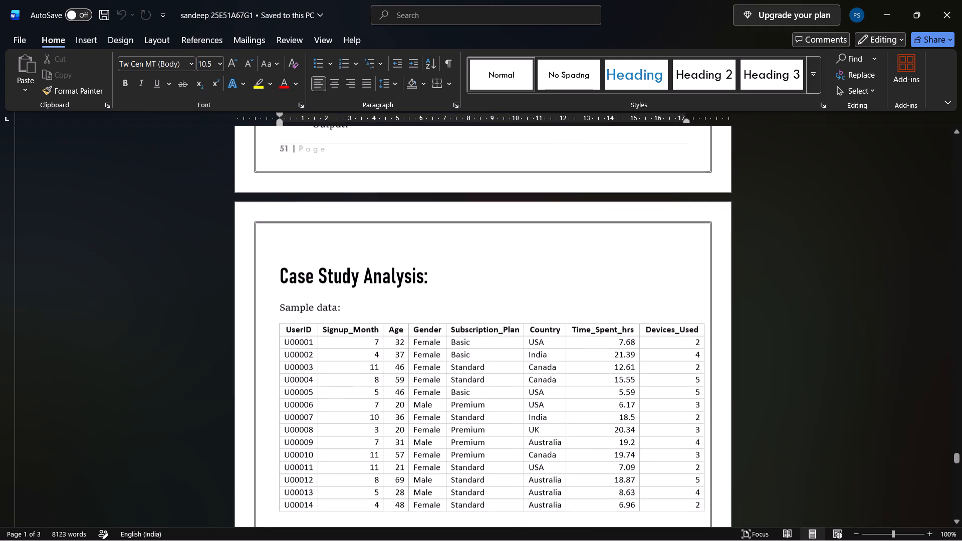
pyautogui.scroll(-2, 555, 301)
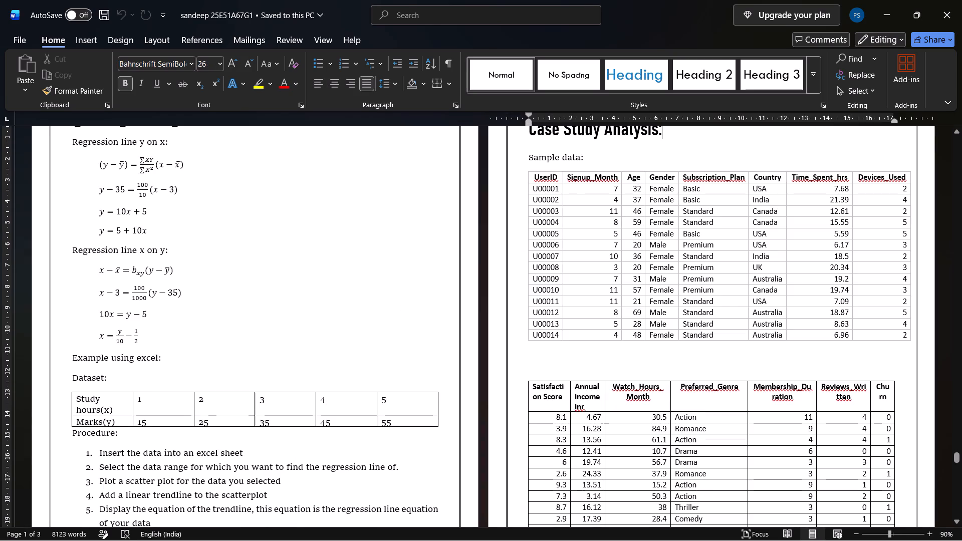
pyautogui.hscroll(-2, 641, 206)
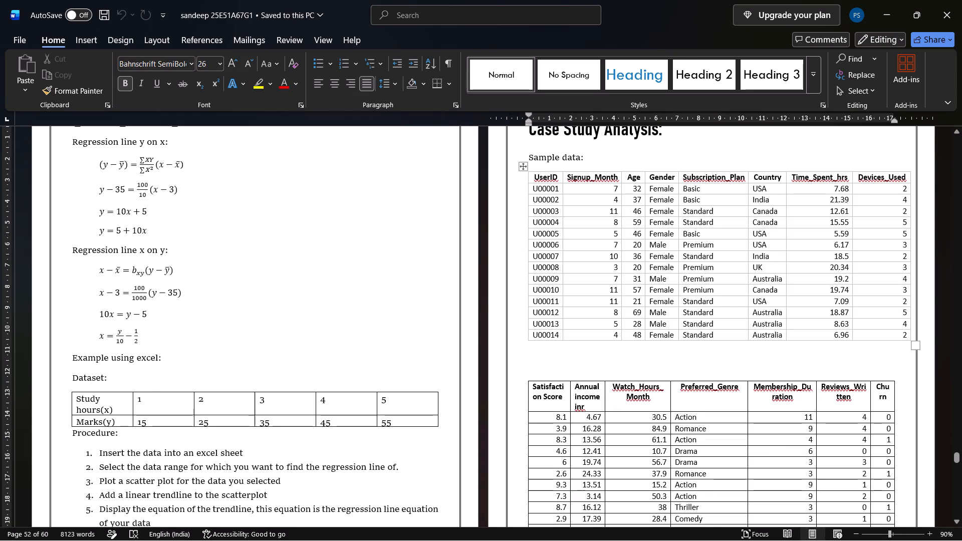
pyautogui.keyDown('ctrl'); pyautogui.scroll(2, 765, 253); pyautogui.keyUp('ctrl')
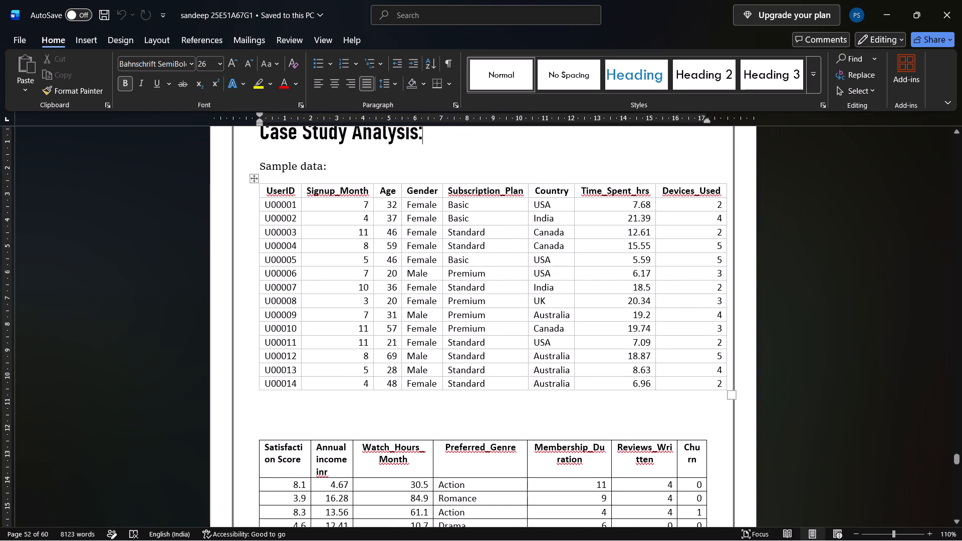
pyautogui.scroll(-1, 705, 312)
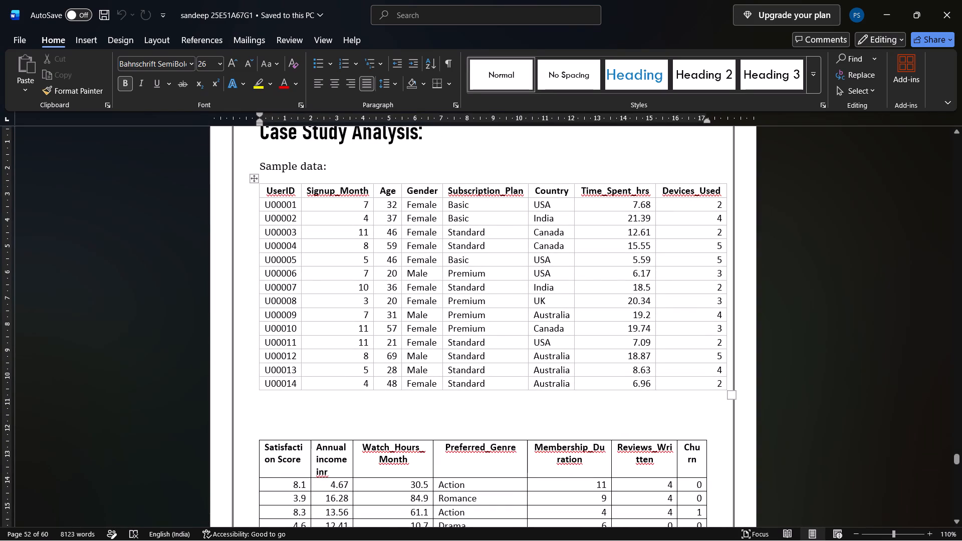
pyautogui.scroll(-1, 709, 278)
pyautogui.keyDown('ctrl'); pyautogui.scroll(-2, 590, 321); pyautogui.keyUp('ctrl')
pyautogui.keyDown('ctrl'); pyautogui.scroll(1, 590, 321); pyautogui.keyUp('ctrl')
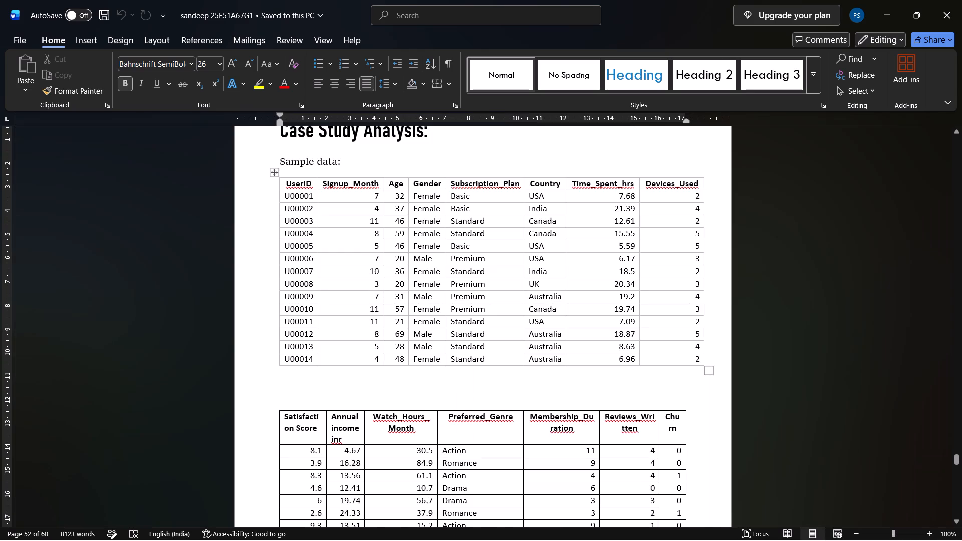
# Show the document in full-screen mode at the Case Study Analysis heading and its sample data.
pyautogui.doubleClick(945, 100)
pyautogui.click(945, 100)
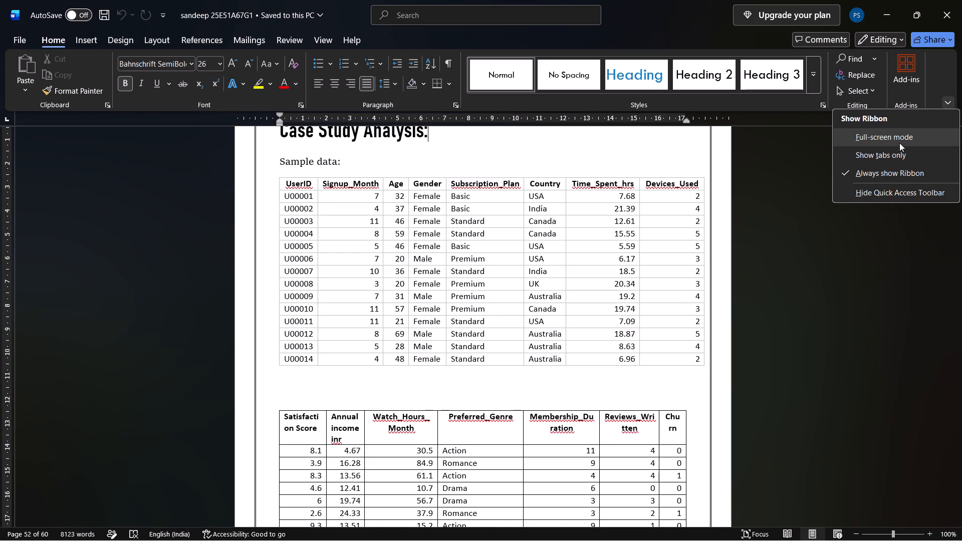
pyautogui.click(903, 135)
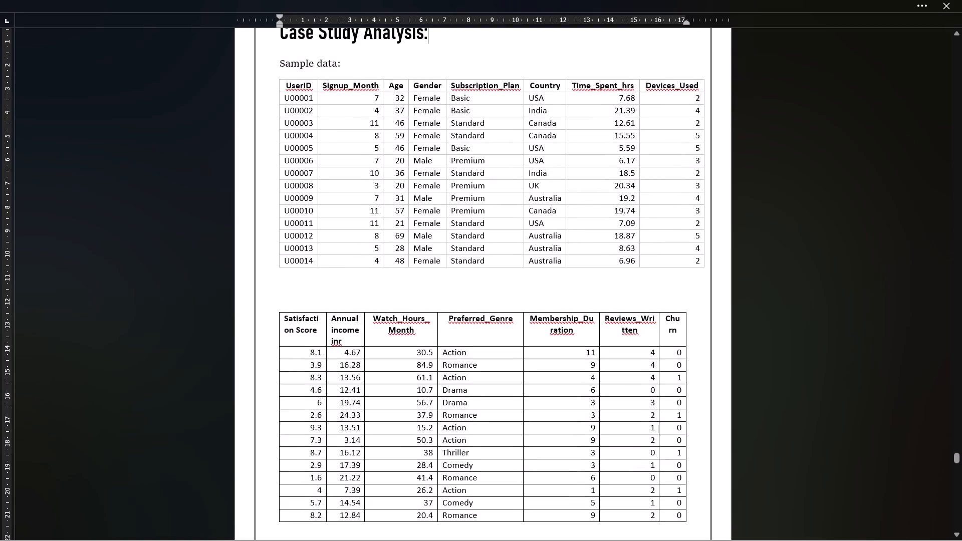
pyautogui.scroll(1, 624, 238)
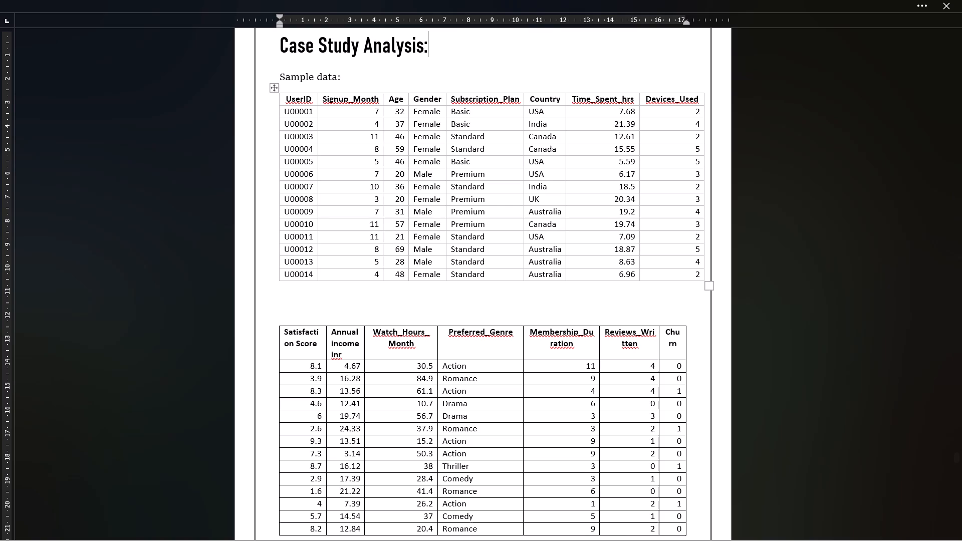
# Capture a screenshot region covering the Case Study Analysis heading and both sample data tables.
pyautogui.press('Print')
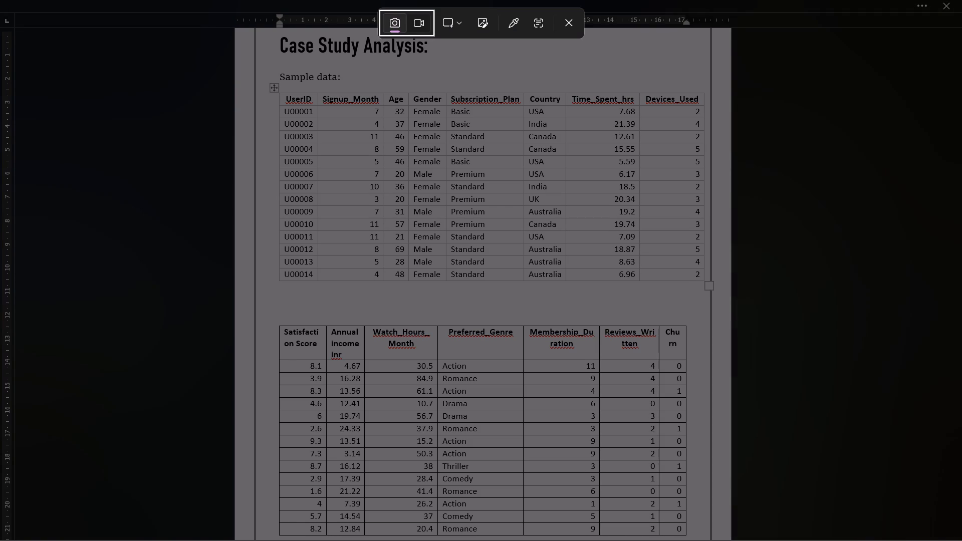
pyautogui.moveTo(235, 32); pyautogui.dragTo(690, 531)
pyautogui.scroll(1, 434, 252)
pyautogui.scroll(1, 690, 531)
pyautogui.moveTo(690, 531); pyautogui.dragTo(712, 540)
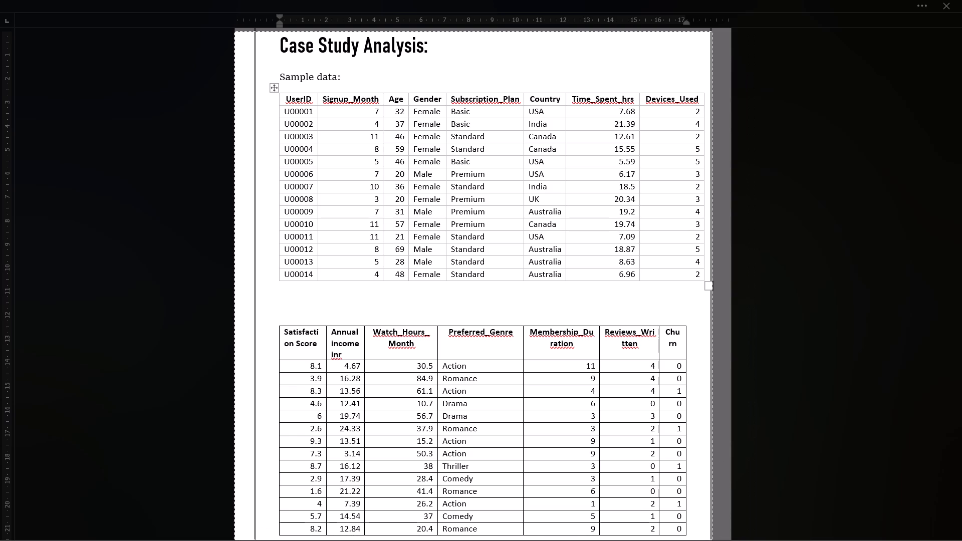
pyautogui.moveTo(712, 540); pyautogui.dragTo(709, 540)
pyautogui.scroll(4, 712, 540)
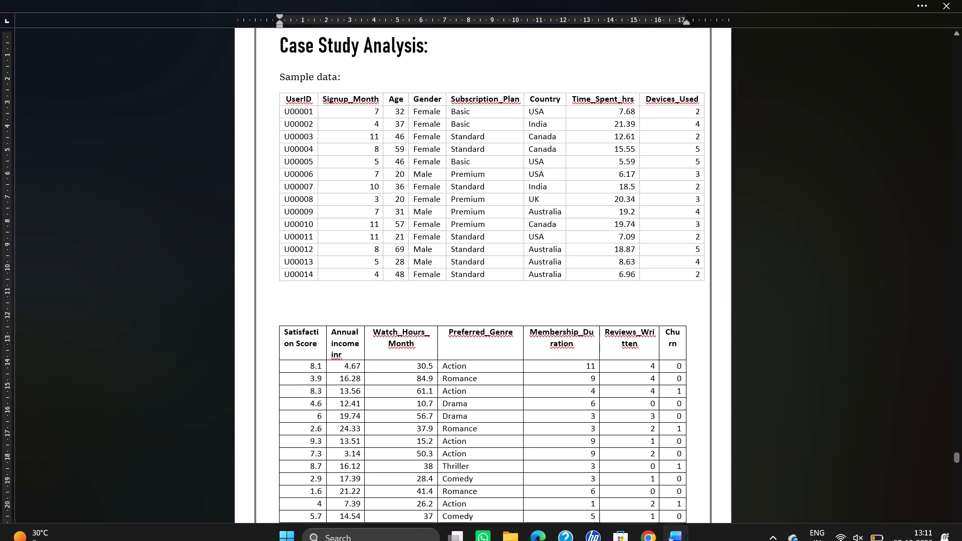
pyautogui.click(652, 526)
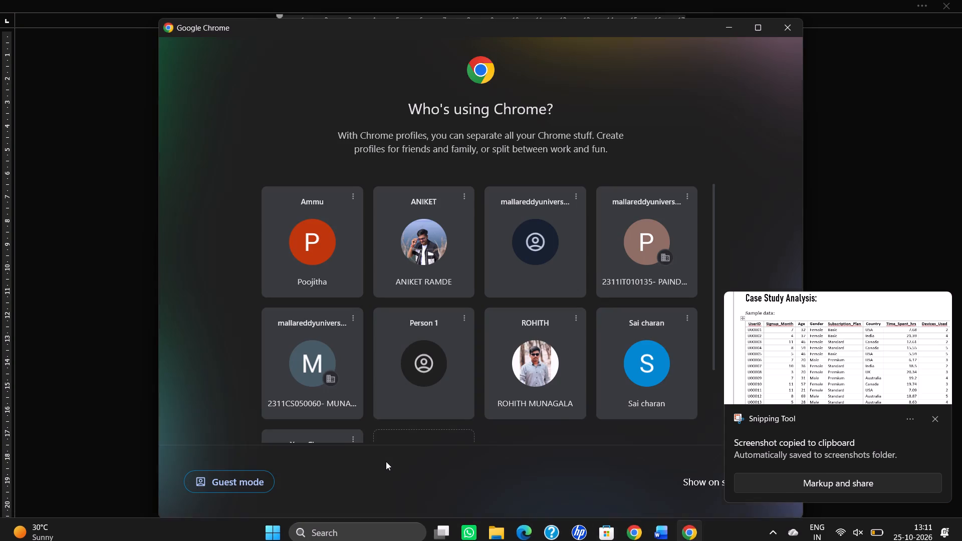
pyautogui.scroll(-2, 459, 345)
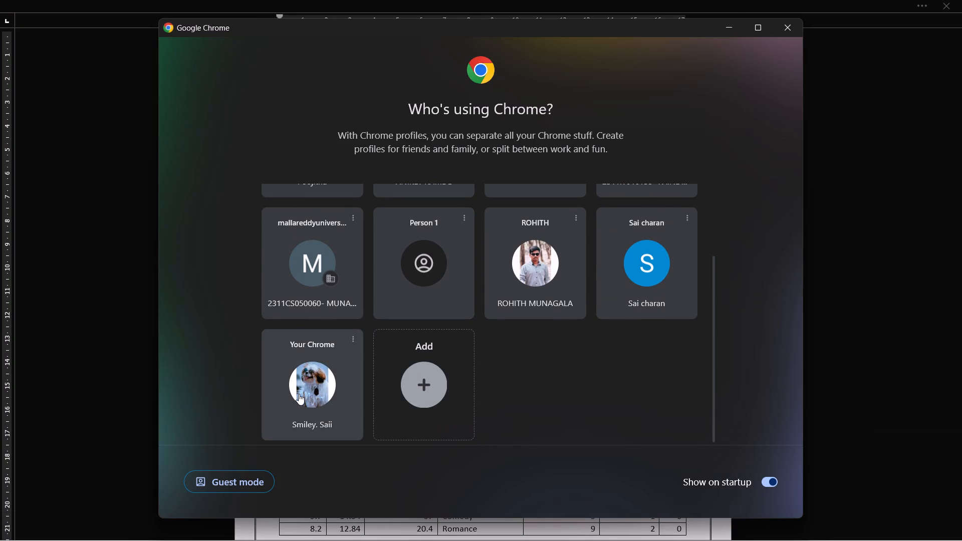
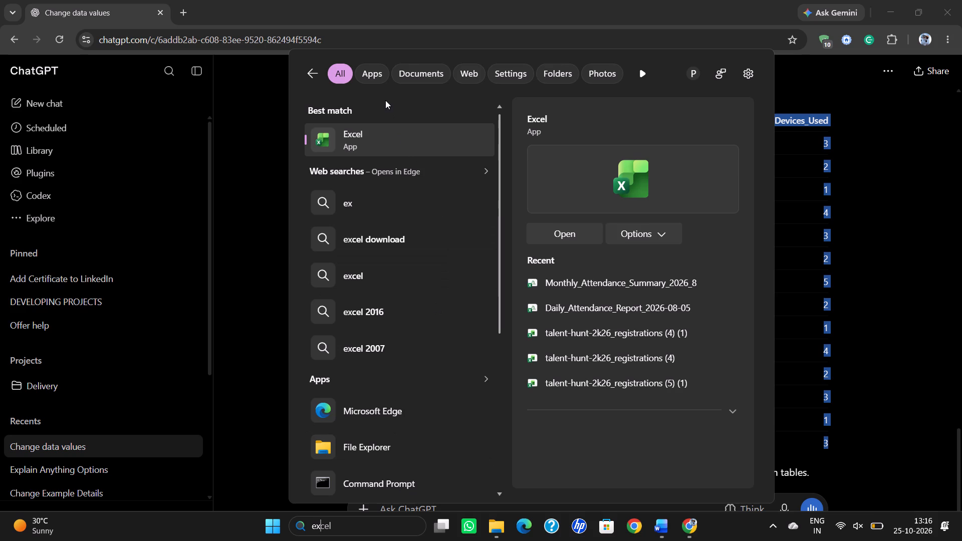
pyautogui.doubleClick(385, 139)
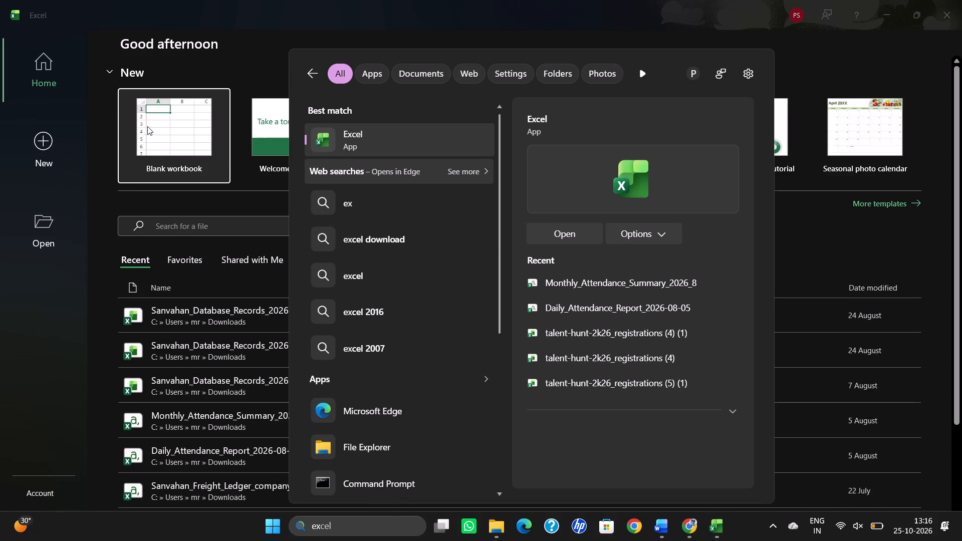
pyautogui.click(147, 126)
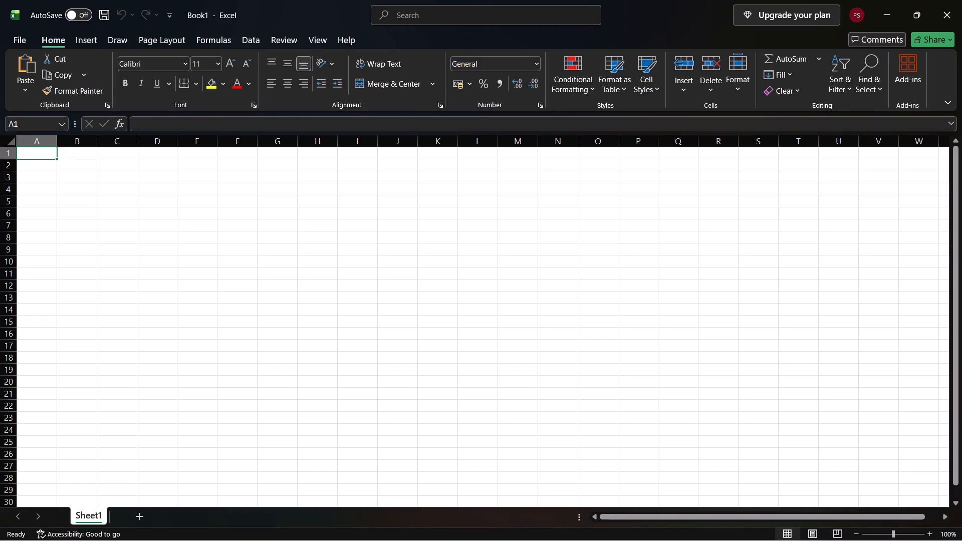
# Insert a table at cell A1 of the blank sheet without marking it as having headers.
pyautogui.click(94, 39)
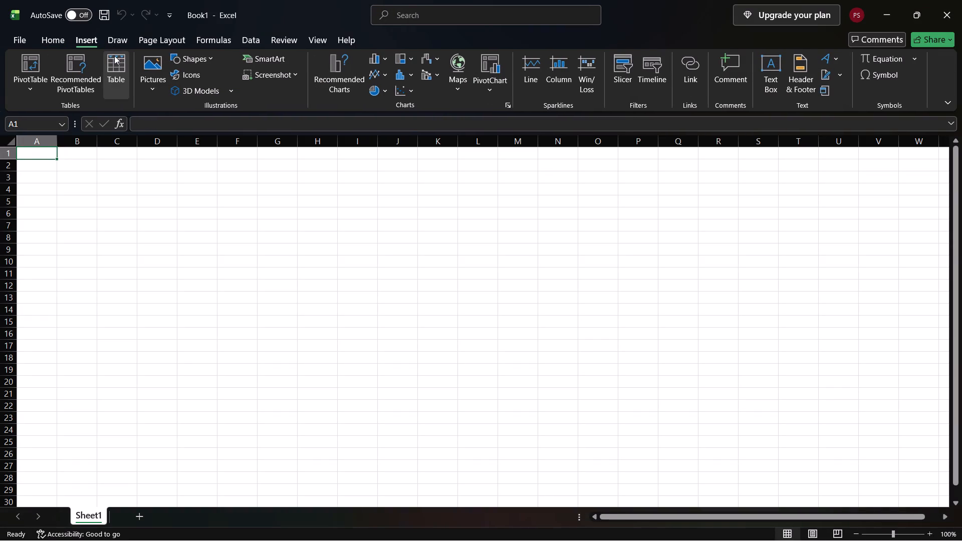
pyautogui.click(114, 56)
pyautogui.click(258, 294)
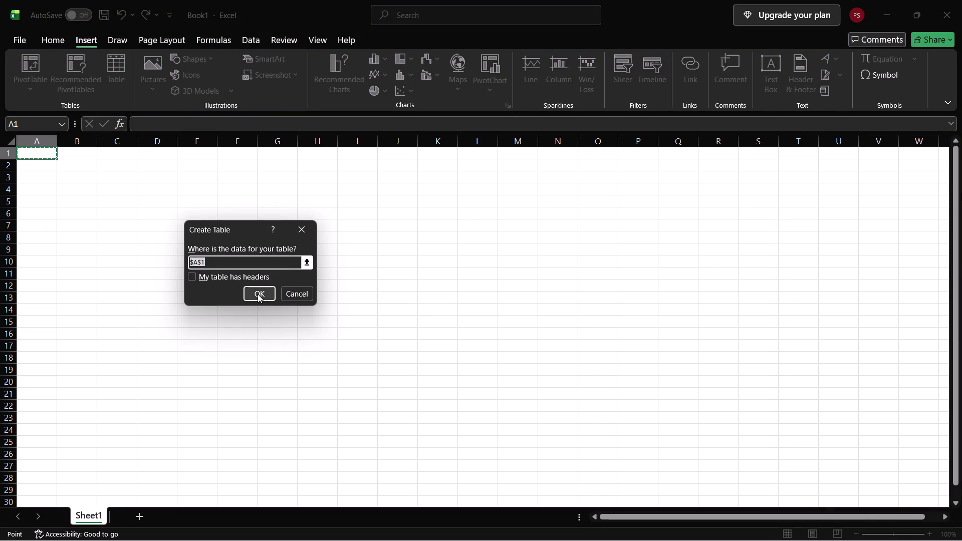
# Extend the table to six columns, A to F, and down to row 22.
pyautogui.moveTo(63, 172); pyautogui.dragTo(250, 178)
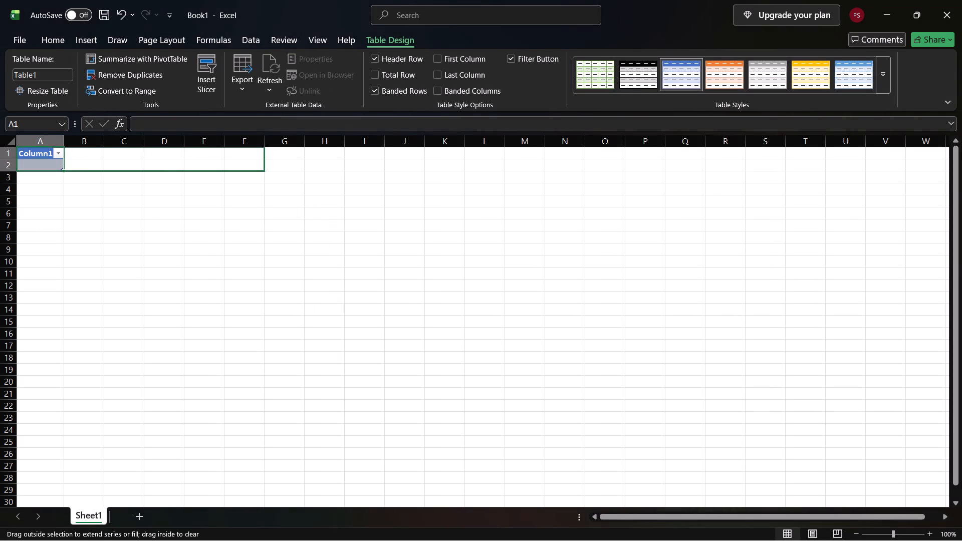
pyautogui.moveTo(250, 178); pyautogui.dragTo(263, 243)
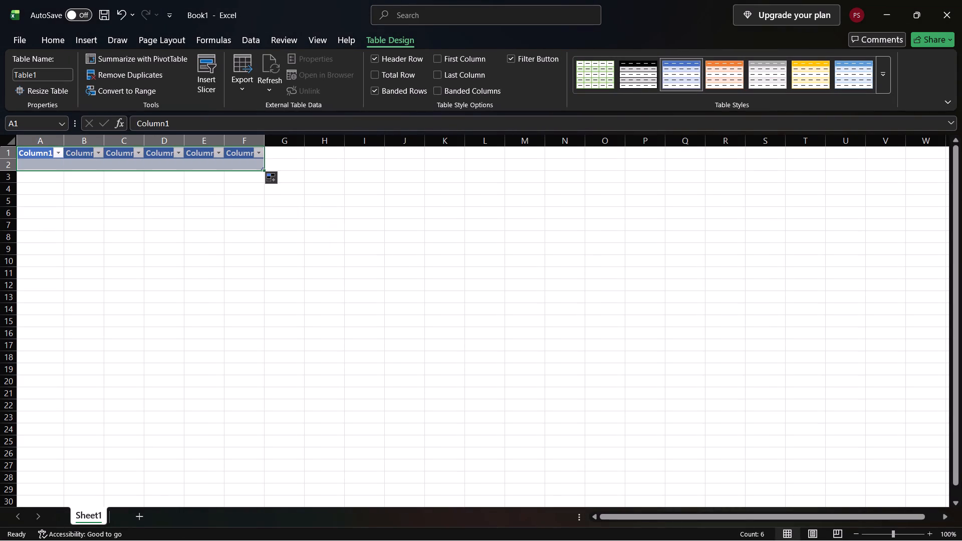
pyautogui.moveTo(263, 171); pyautogui.dragTo(284, 346)
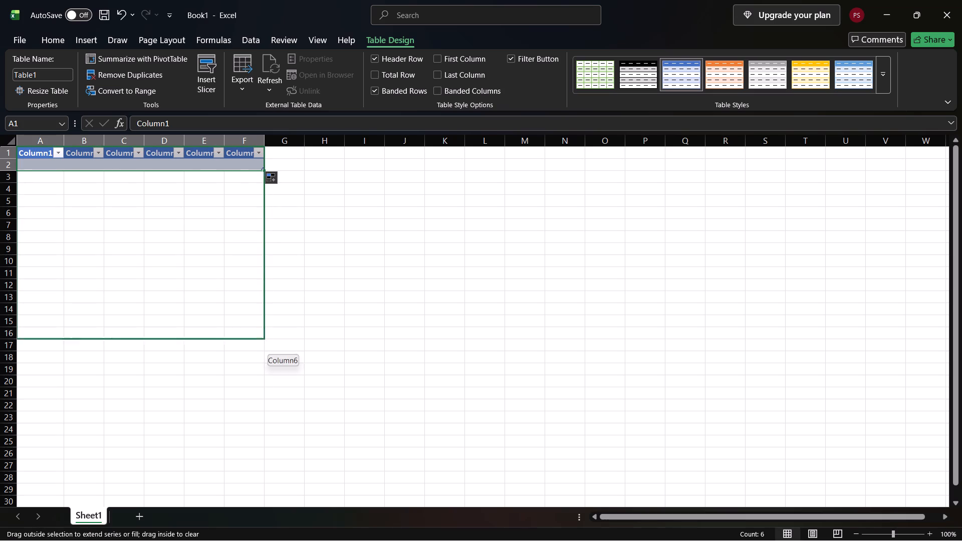
pyautogui.moveTo(284, 346); pyautogui.dragTo(283, 366)
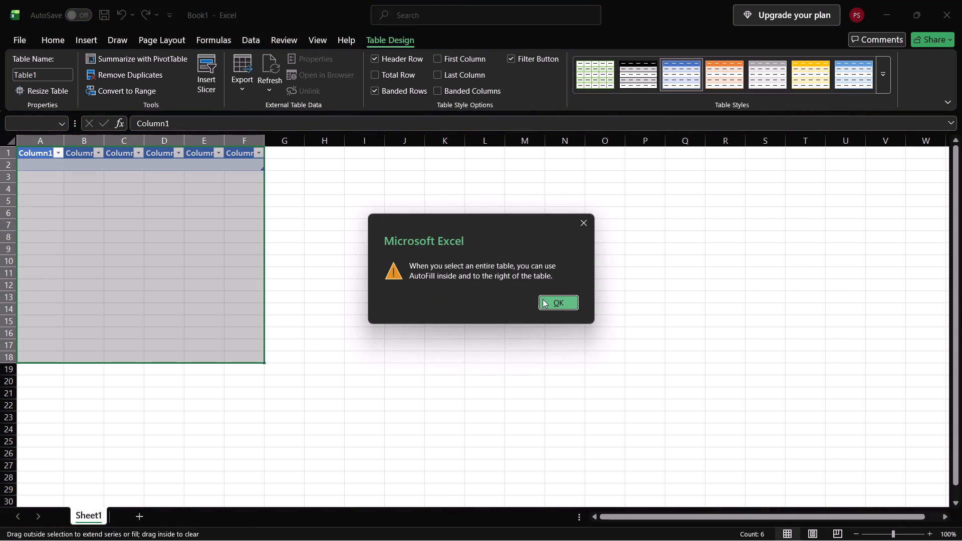
pyautogui.click(543, 300)
pyautogui.click(258, 165)
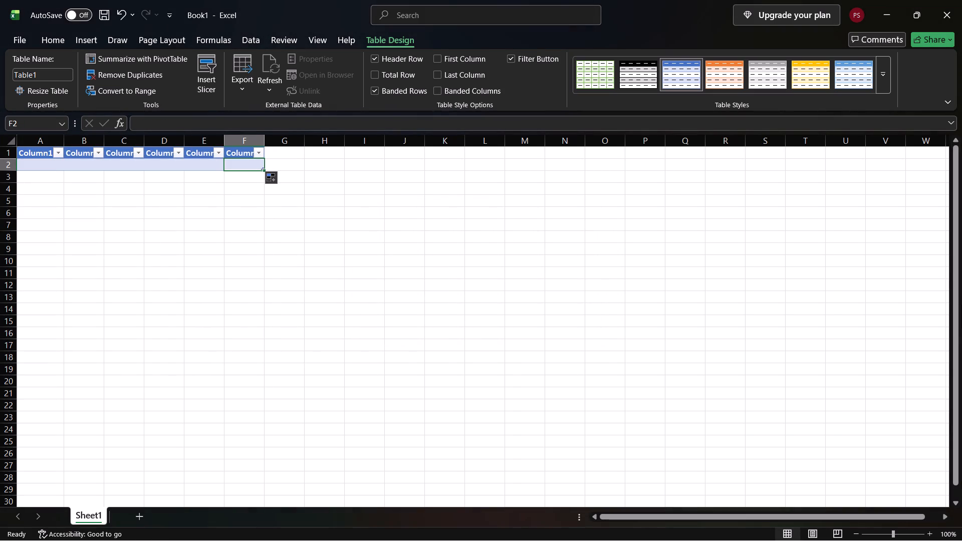
pyautogui.click(244, 196)
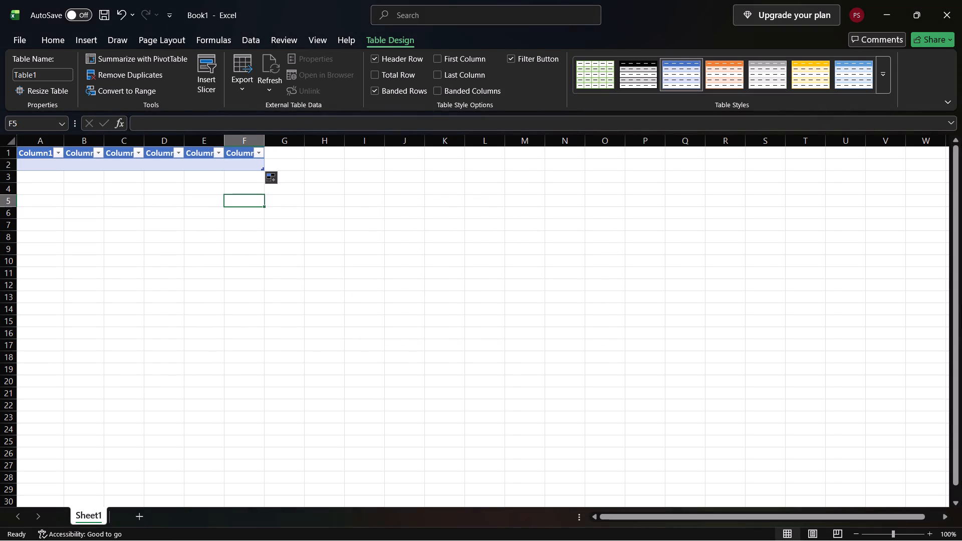
pyautogui.moveTo(263, 167); pyautogui.dragTo(327, 406)
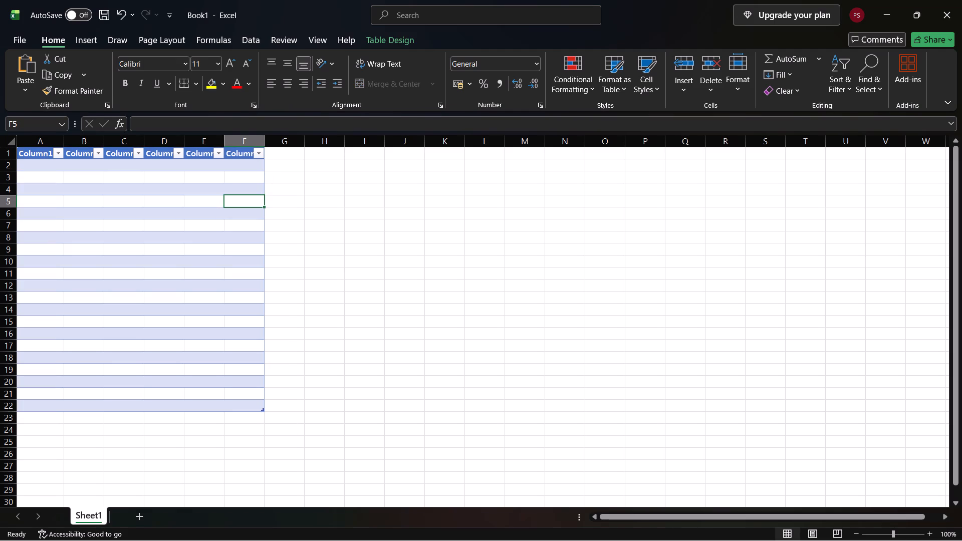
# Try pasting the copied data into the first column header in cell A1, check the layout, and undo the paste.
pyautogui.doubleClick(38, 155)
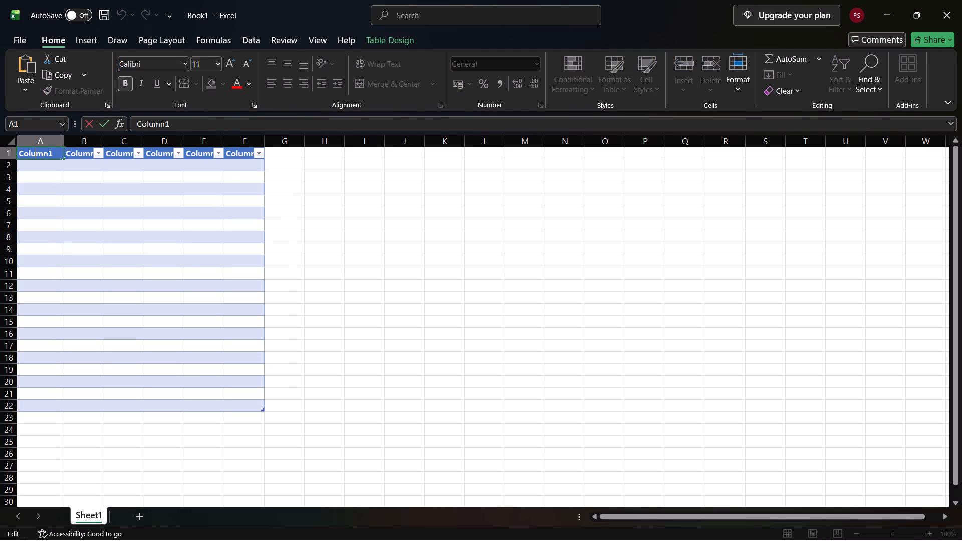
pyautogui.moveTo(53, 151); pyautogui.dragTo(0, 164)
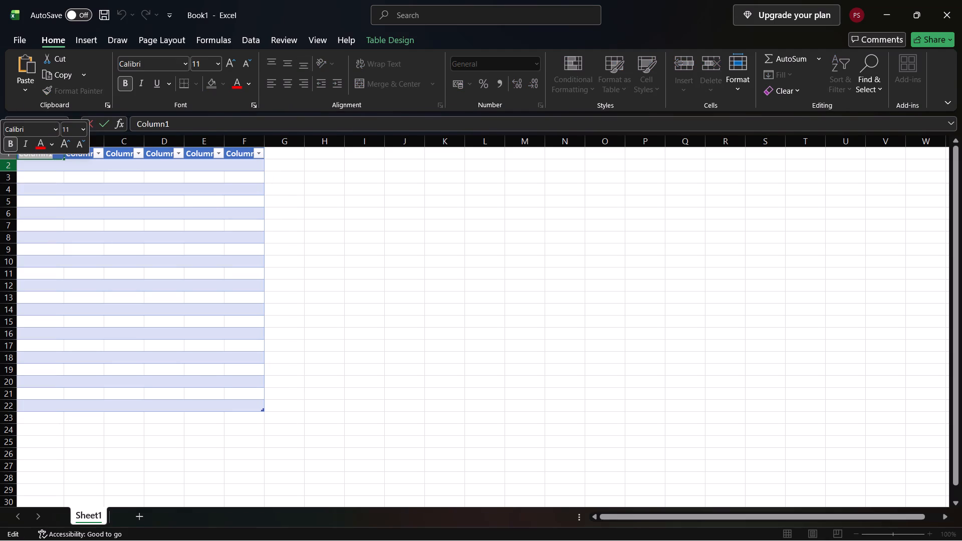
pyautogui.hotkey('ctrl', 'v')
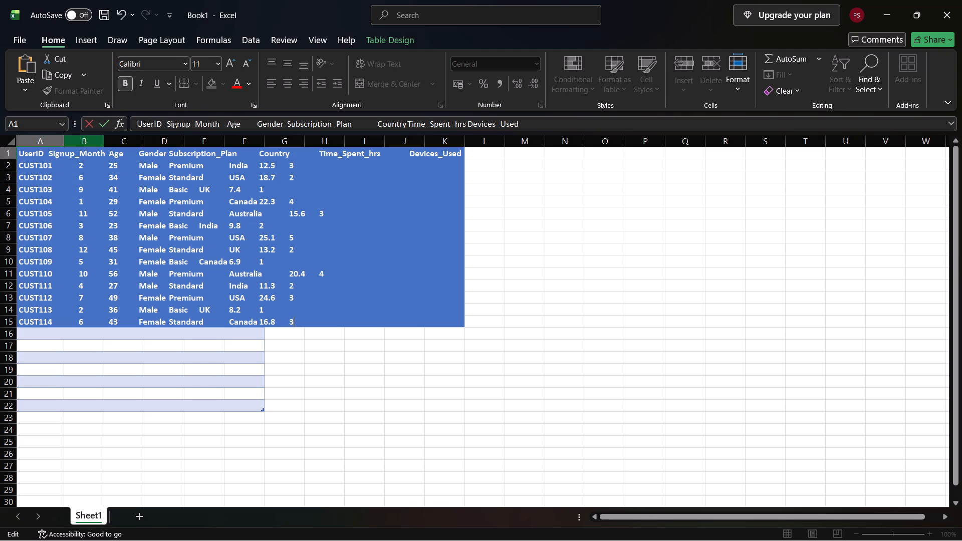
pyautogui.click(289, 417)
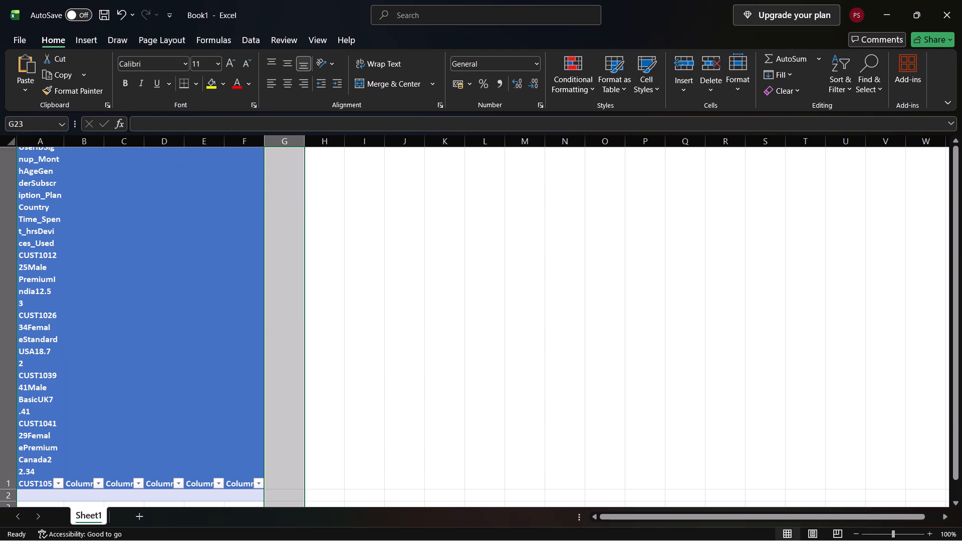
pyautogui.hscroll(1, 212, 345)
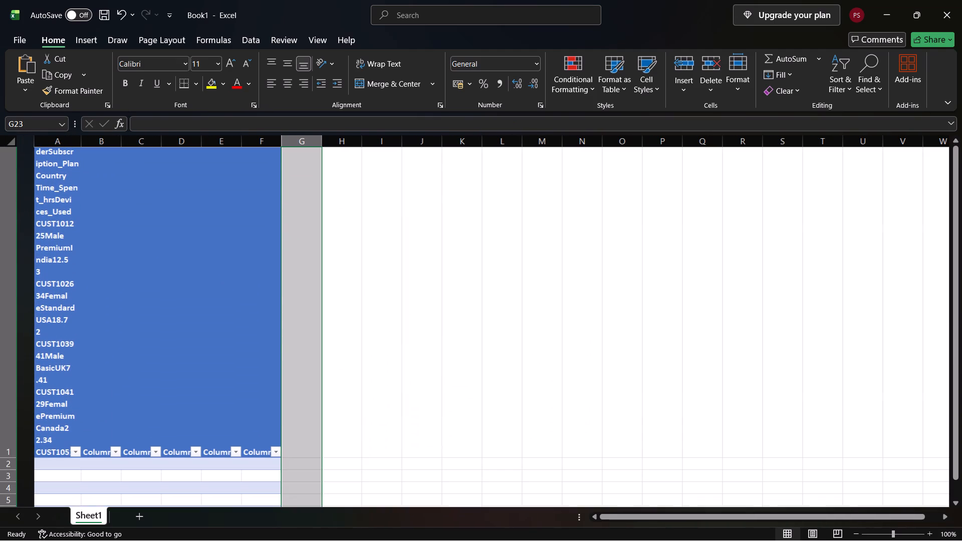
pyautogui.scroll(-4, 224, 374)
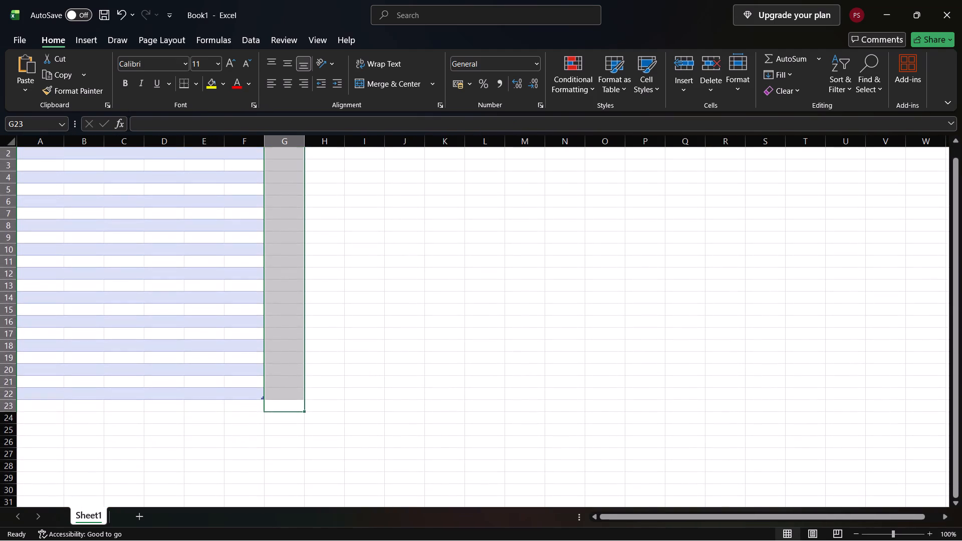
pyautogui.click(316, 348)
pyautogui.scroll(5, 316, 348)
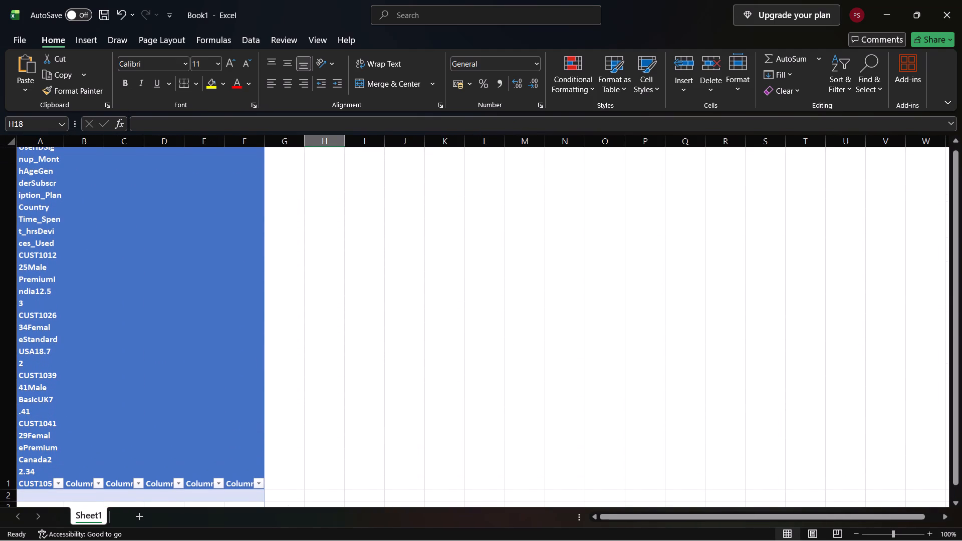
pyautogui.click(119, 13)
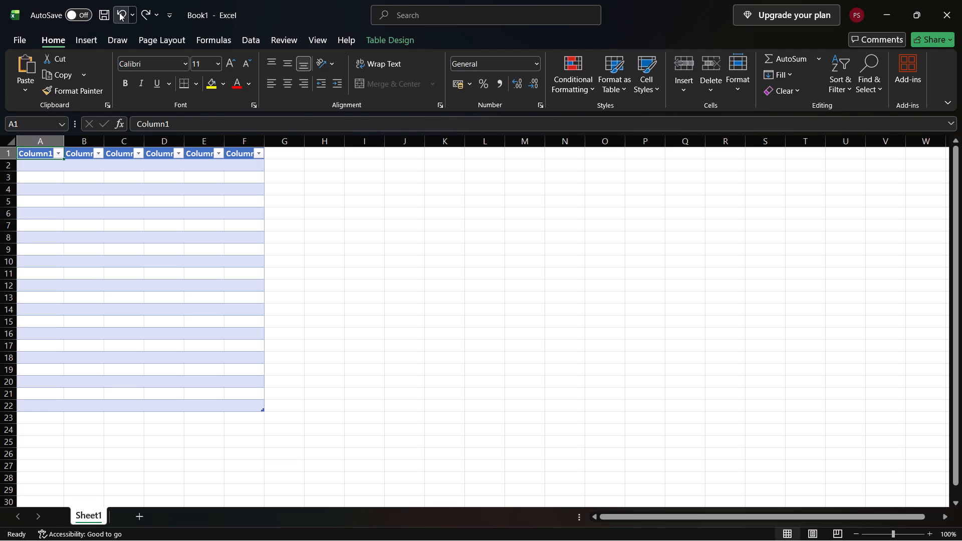
# Paste the copied User Details data into the table starting at cell A2.
pyautogui.doubleClick(51, 154)
pyautogui.click(51, 154)
pyautogui.moveTo(51, 154); pyautogui.dragTo(19, 159)
pyautogui.press('BackSpace')
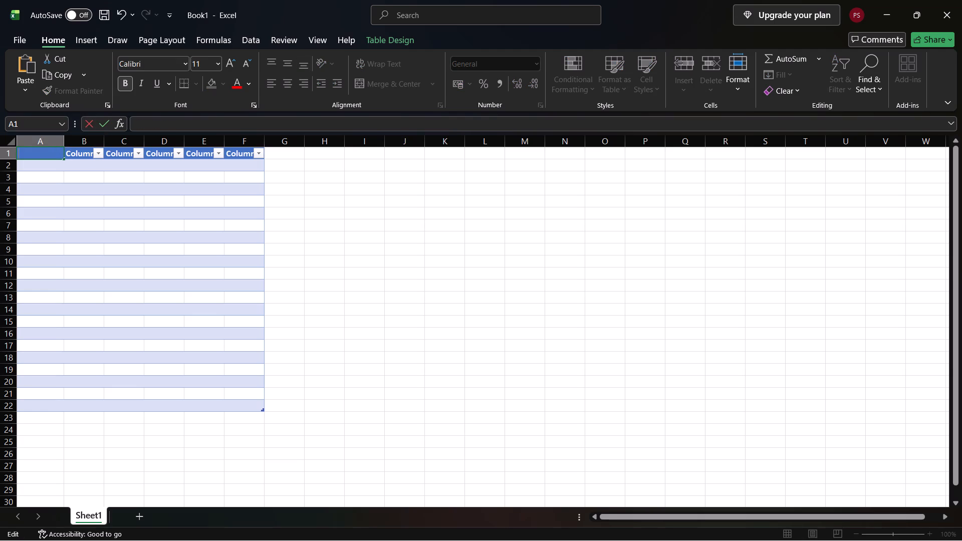
pyautogui.click(27, 167)
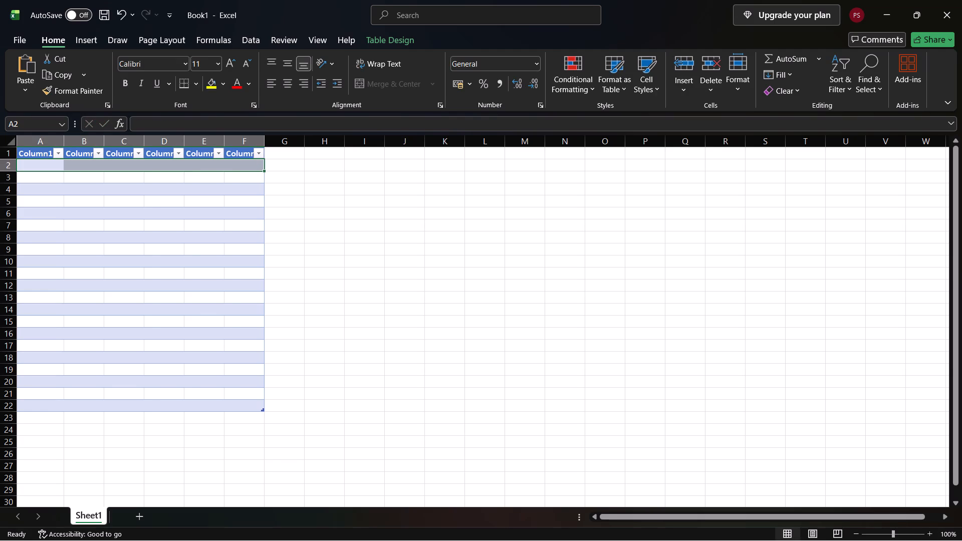
pyautogui.hotkey('ctrl', 'v')
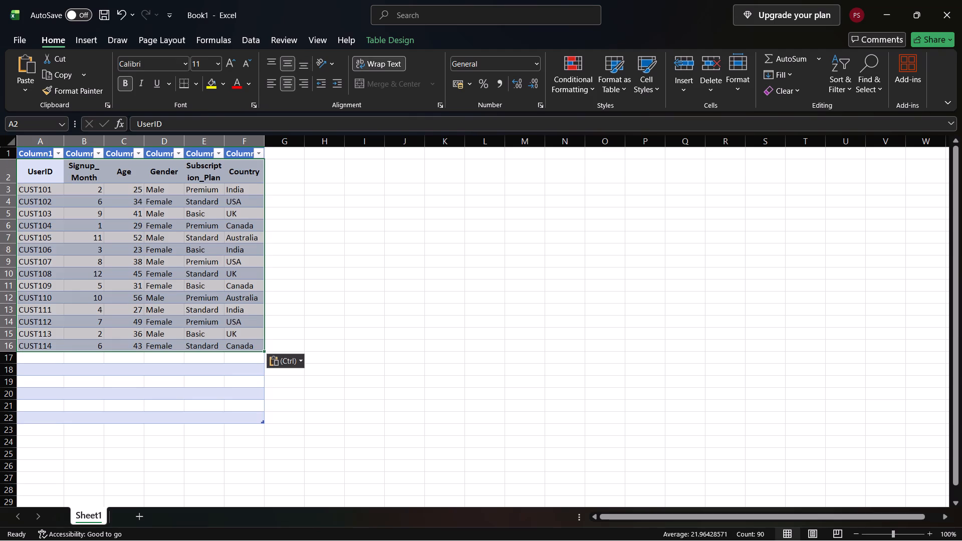
pyautogui.hscroll(1, 89, 255)
pyautogui.scroll(2, 89, 255)
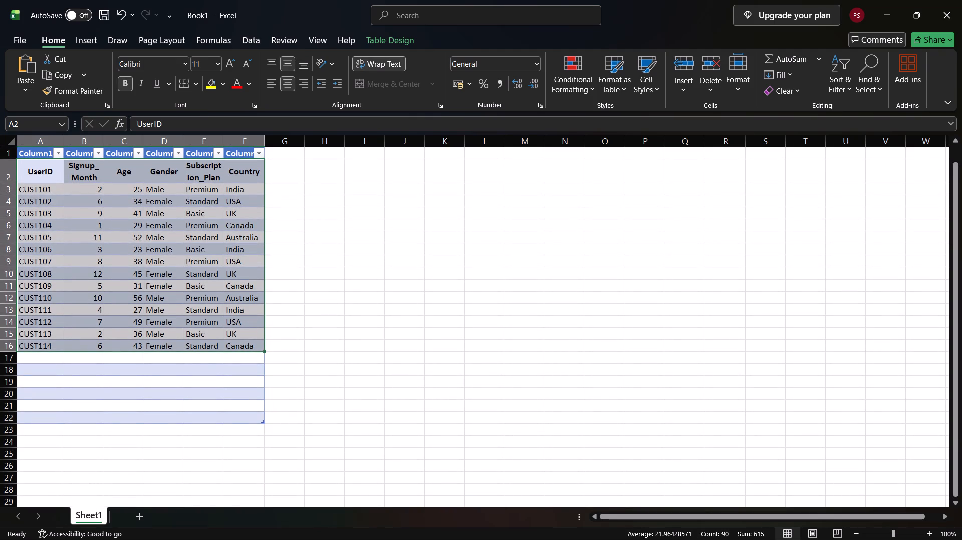
# Replace the first column header in cell A1 with the UserID text copied from cell A2.
pyautogui.click(49, 172)
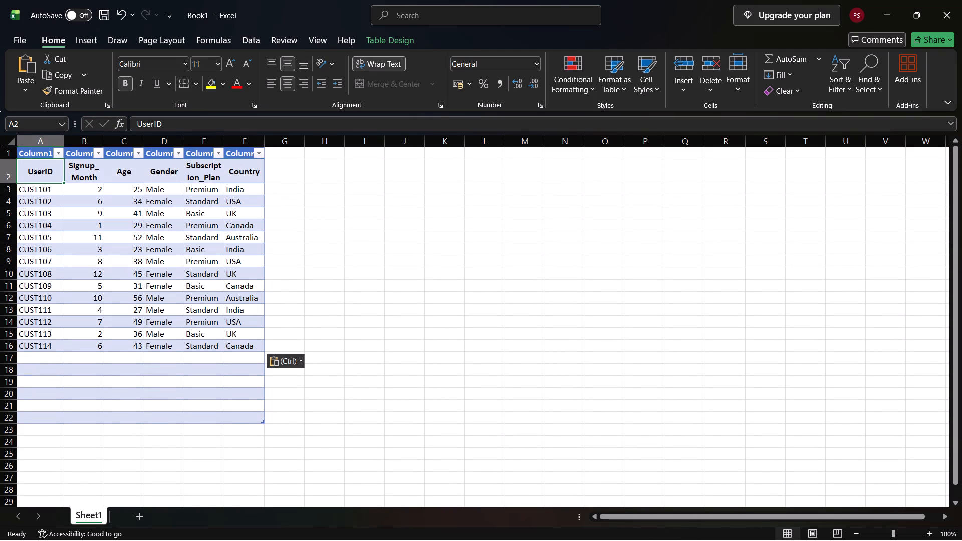
pyautogui.doubleClick(51, 155)
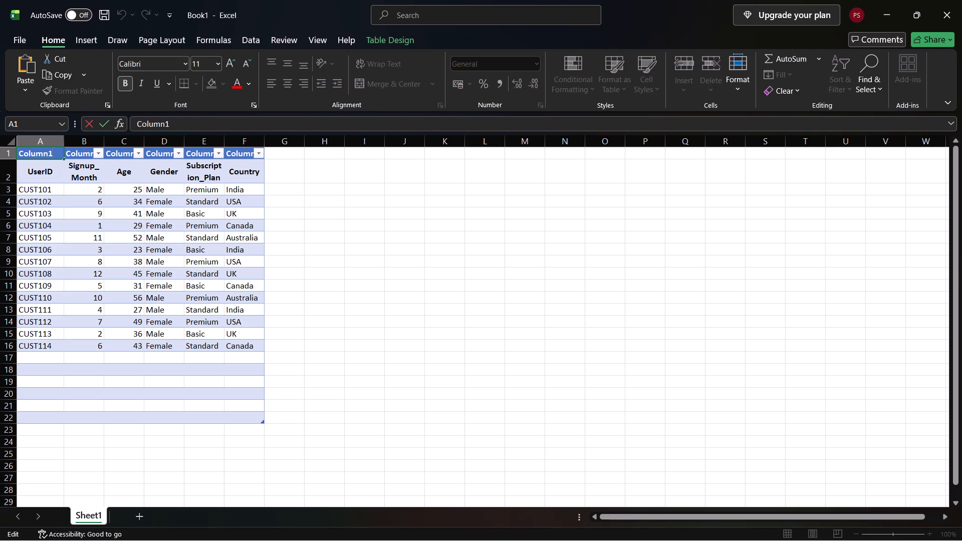
pyautogui.moveTo(53, 155); pyautogui.dragTo(0, 160)
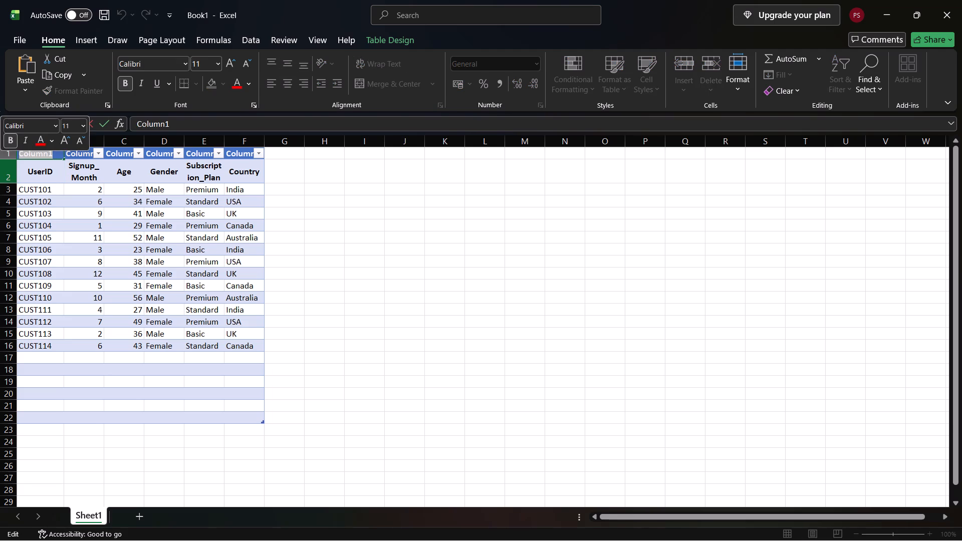
pyautogui.click(53, 170)
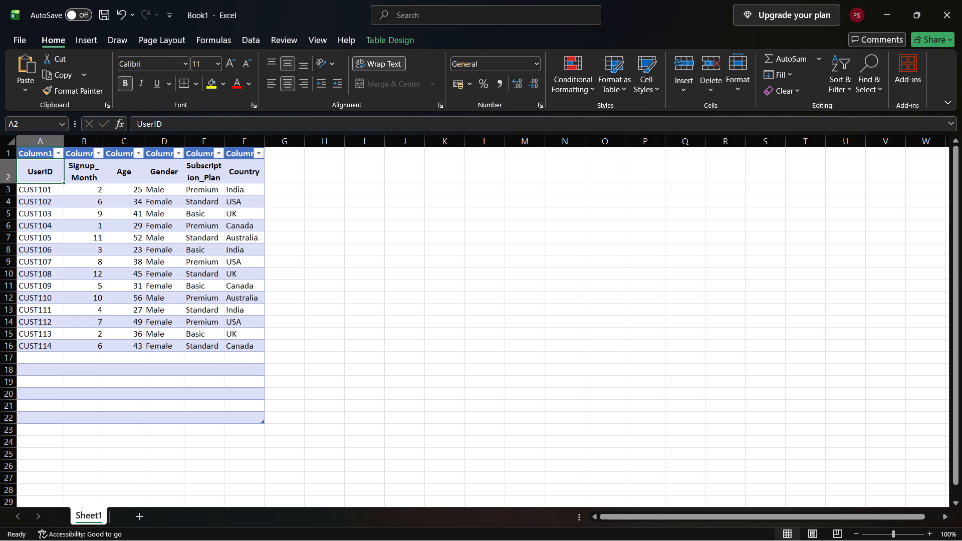
pyautogui.click(53, 170)
pyautogui.moveTo(53, 170); pyautogui.dragTo(26, 174)
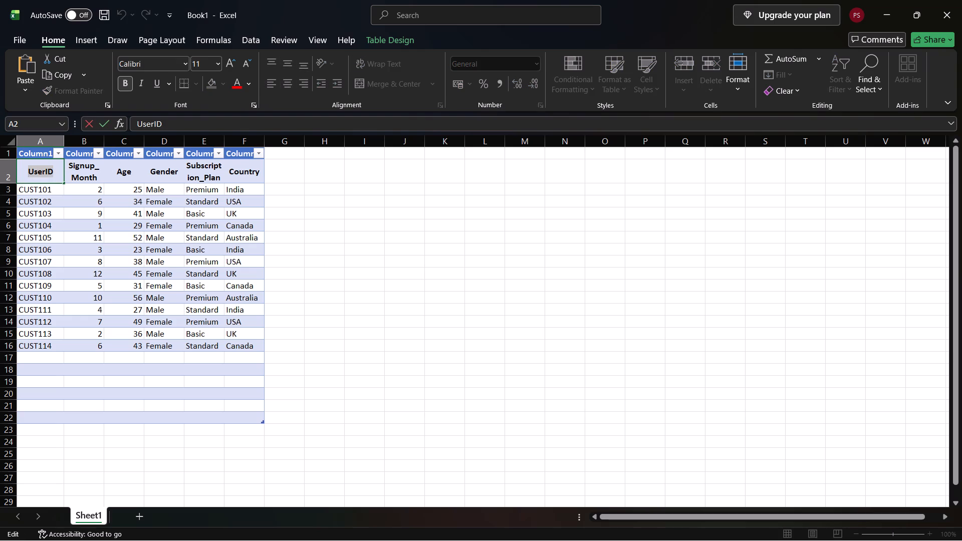
pyautogui.hotkey('ctrl', 'c')
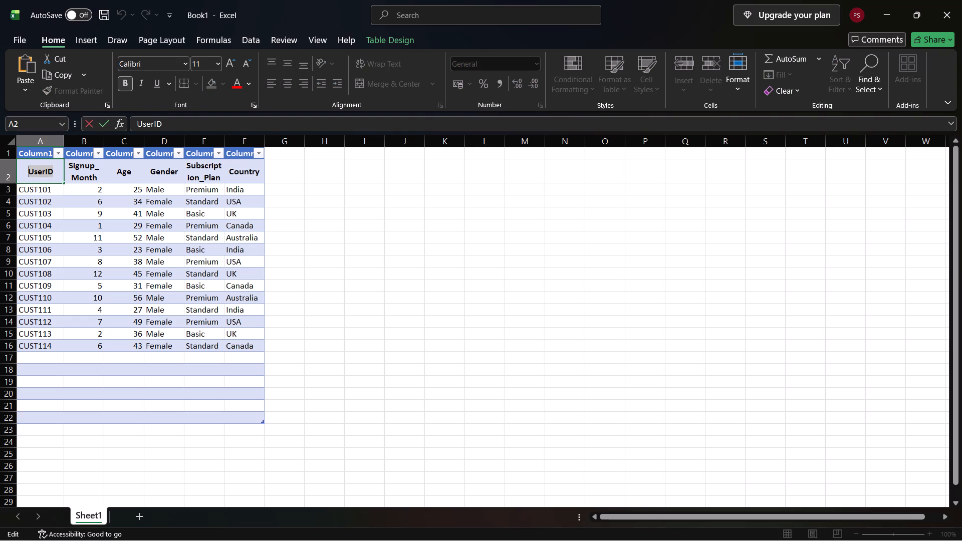
pyautogui.click(53, 150)
pyautogui.moveTo(53, 150); pyautogui.dragTo(46, 155)
pyautogui.click(46, 155)
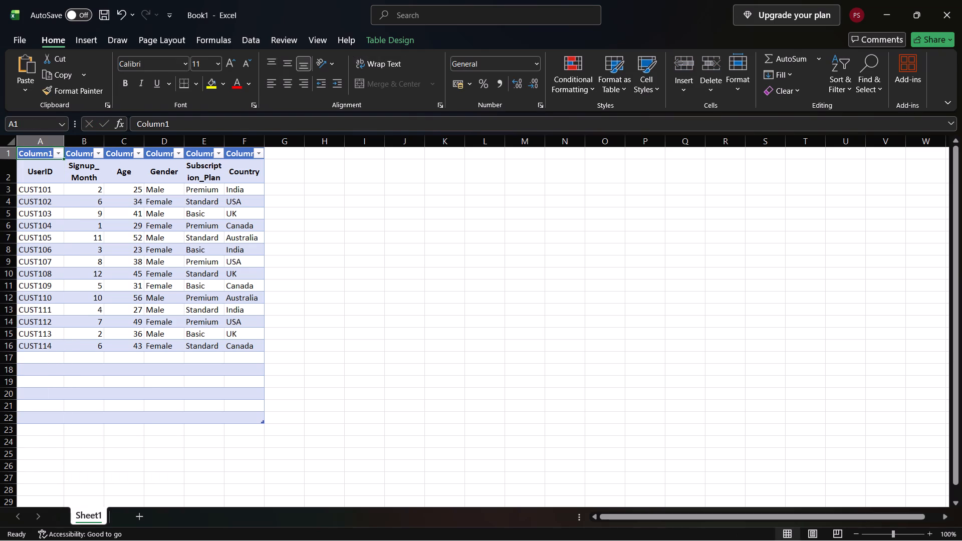
pyautogui.doubleClick(49, 151)
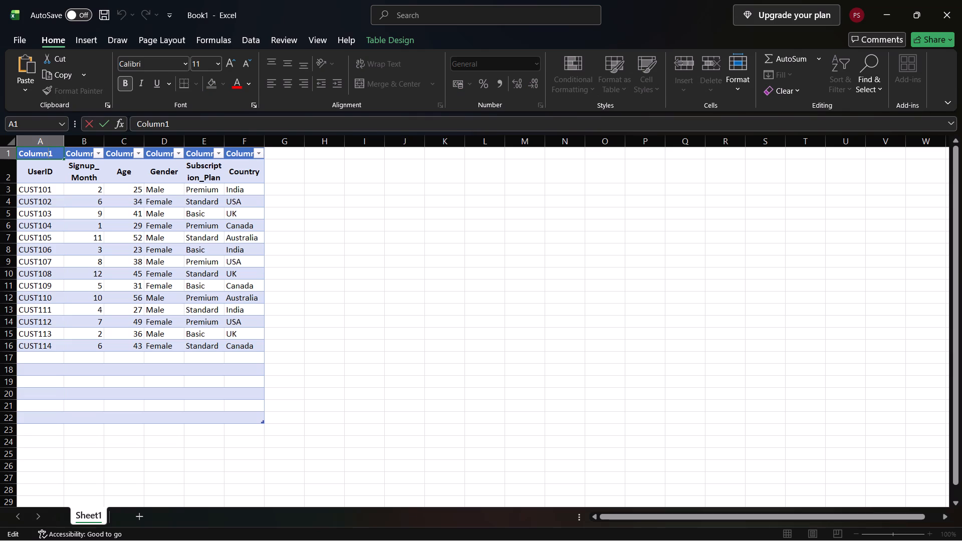
pyautogui.moveTo(54, 151); pyautogui.dragTo(15, 156)
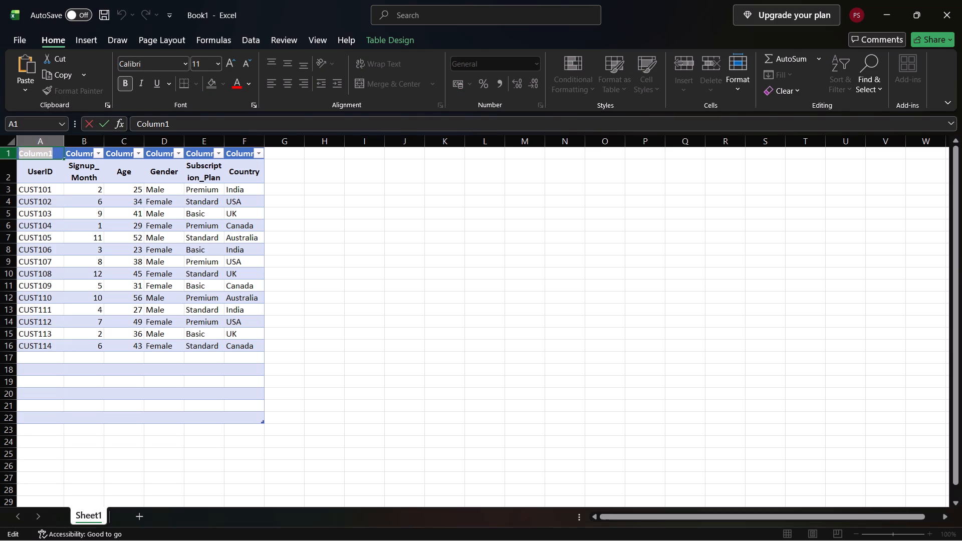
pyautogui.hotkey('ctrl', 'v')
pyautogui.click(95, 175)
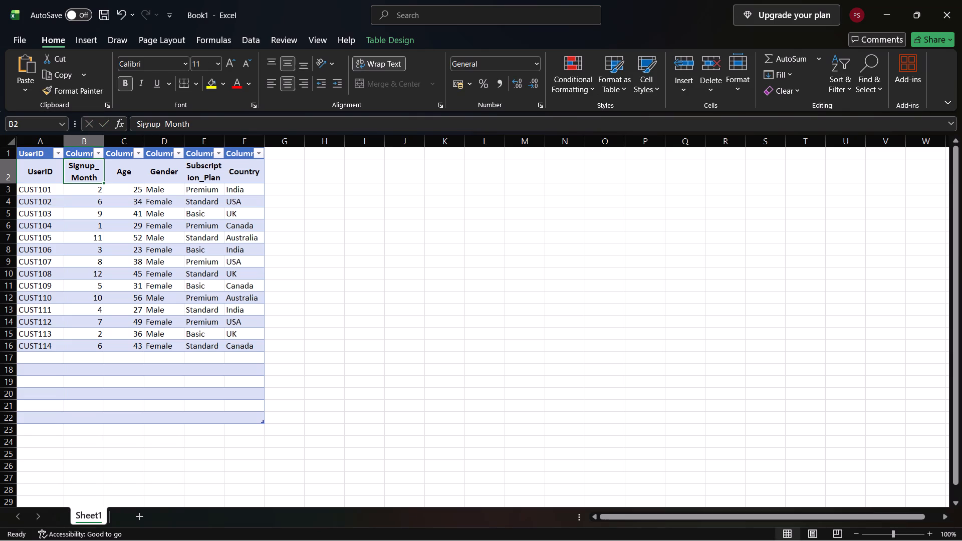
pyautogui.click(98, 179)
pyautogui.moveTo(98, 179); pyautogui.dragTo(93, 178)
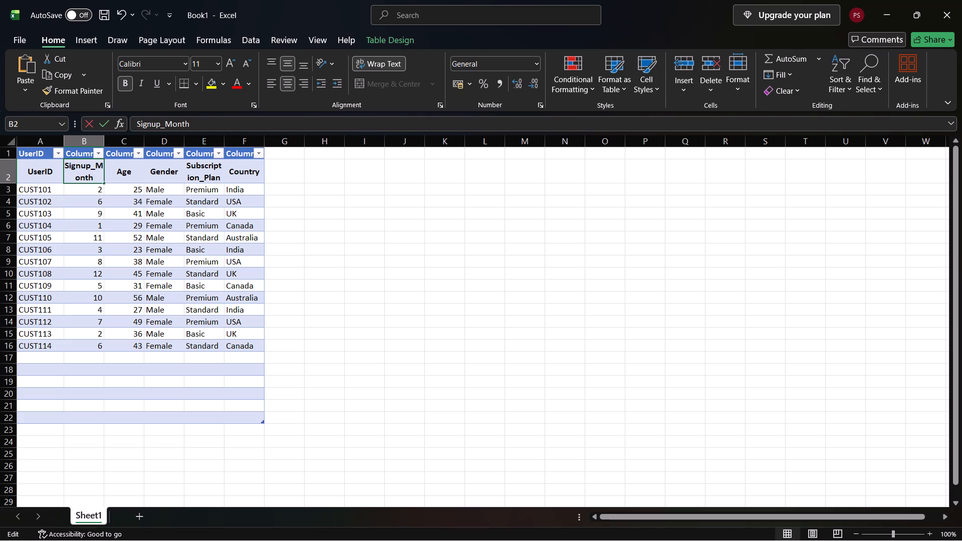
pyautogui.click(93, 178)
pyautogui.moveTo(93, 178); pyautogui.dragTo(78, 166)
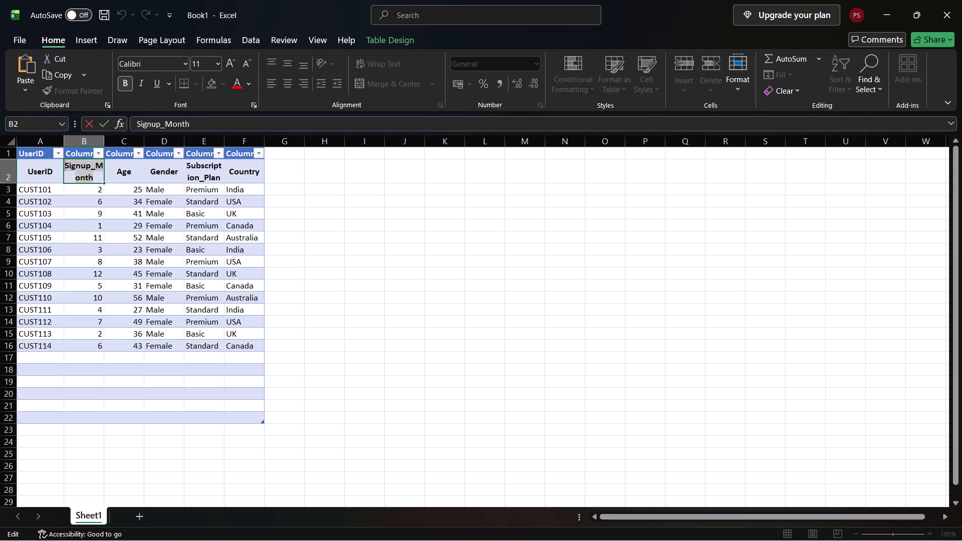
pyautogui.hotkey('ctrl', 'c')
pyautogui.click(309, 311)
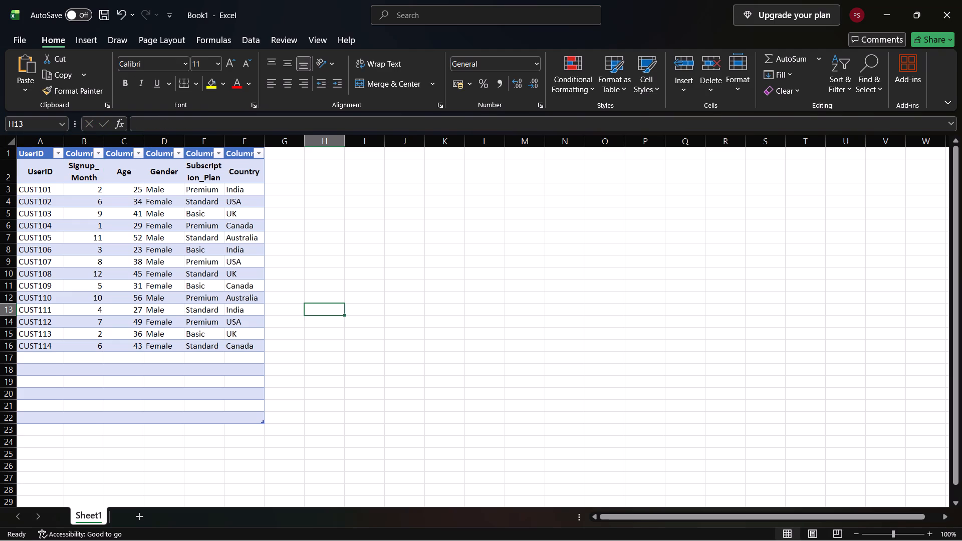
# Widen table columns A to F so that each header name in row 1 fits beside its filter arrow.
pyautogui.moveTo(63, 142); pyautogui.dragTo(74, 142)
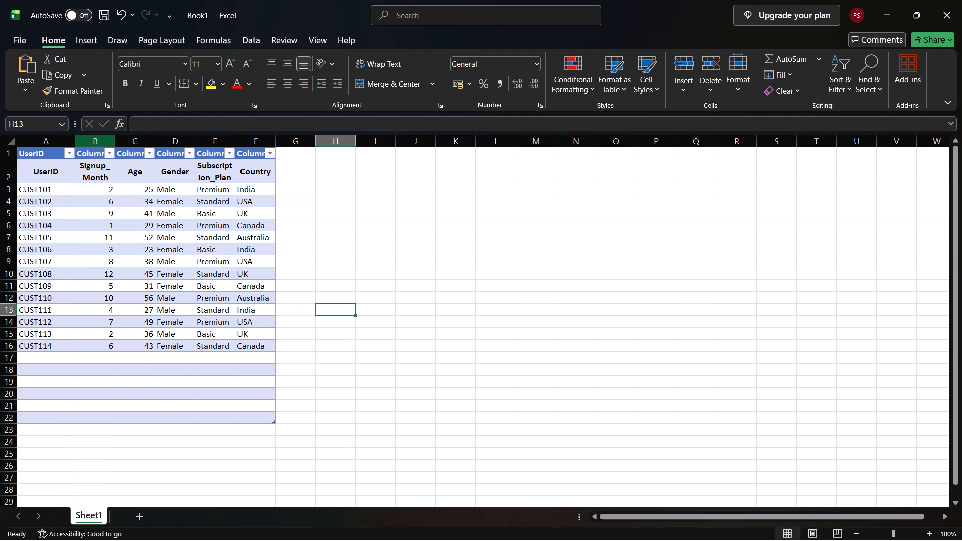
pyautogui.moveTo(113, 142); pyautogui.dragTo(124, 142)
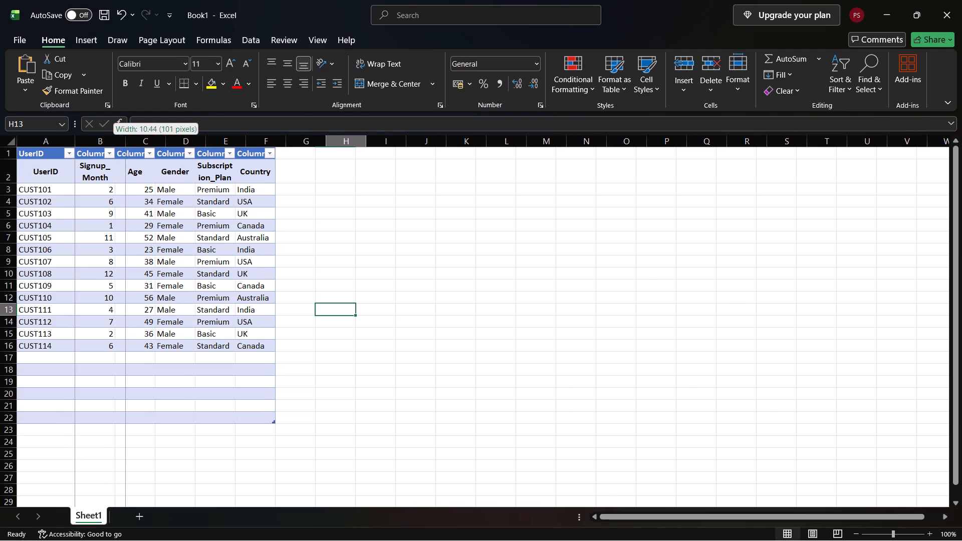
pyautogui.moveTo(124, 142); pyautogui.dragTo(125, 142)
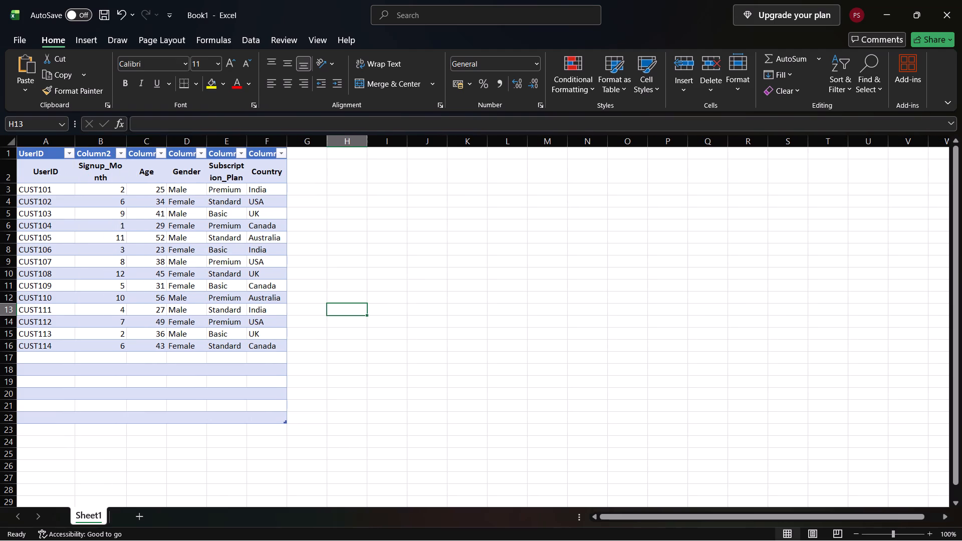
pyautogui.moveTo(165, 144); pyautogui.dragTo(180, 143)
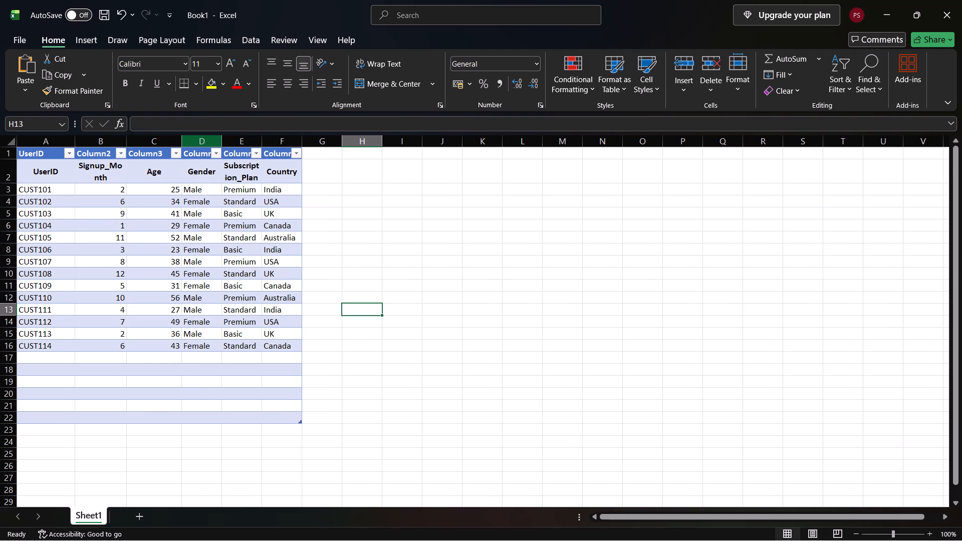
pyautogui.moveTo(221, 144); pyautogui.dragTo(239, 145)
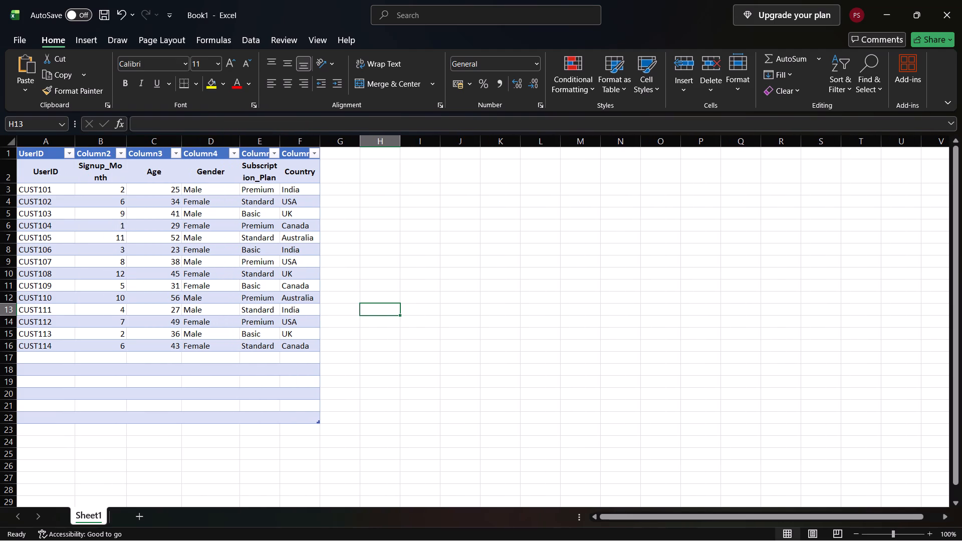
pyautogui.moveTo(279, 143); pyautogui.dragTo(300, 142)
pyautogui.moveTo(341, 142); pyautogui.dragTo(354, 144)
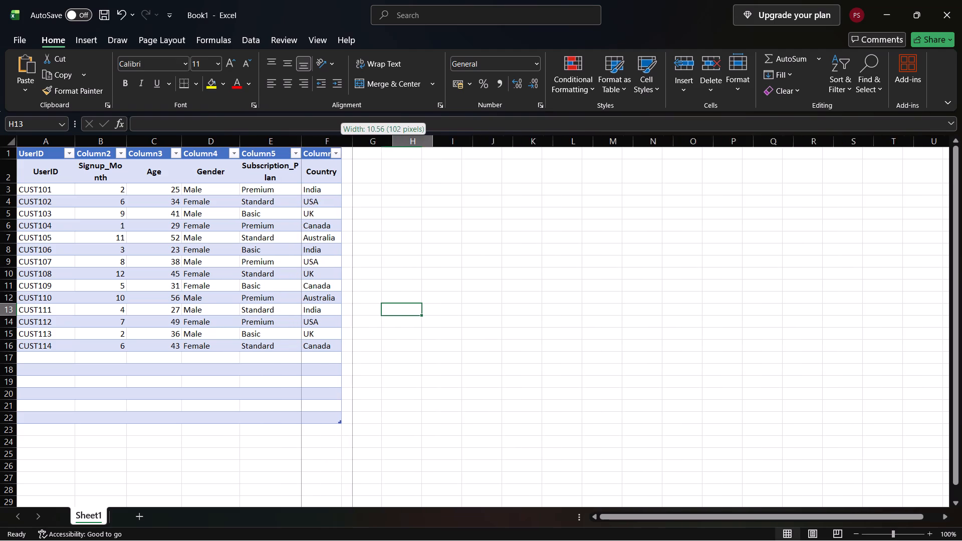
pyautogui.moveTo(354, 144); pyautogui.dragTo(364, 145)
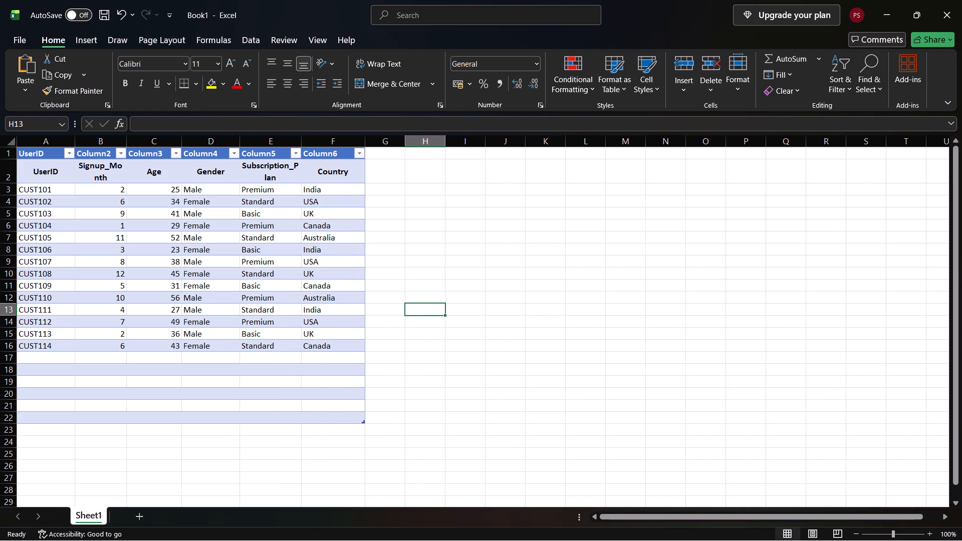
# Centre the Age column's cells C2 to C22 horizontally and align them to the top of their cells.
pyautogui.moveTo(125, 148); pyautogui.dragTo(168, 222)
pyautogui.click(155, 172)
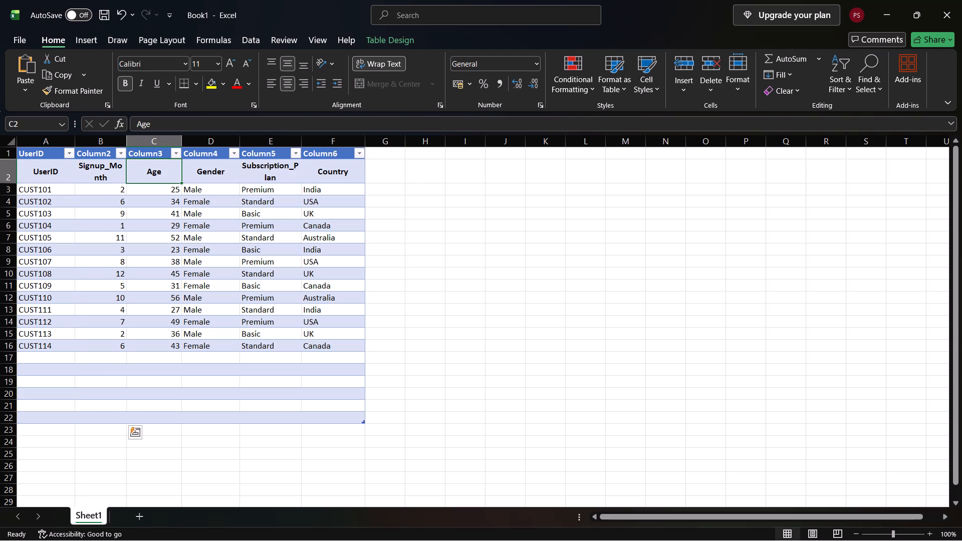
pyautogui.click(138, 149)
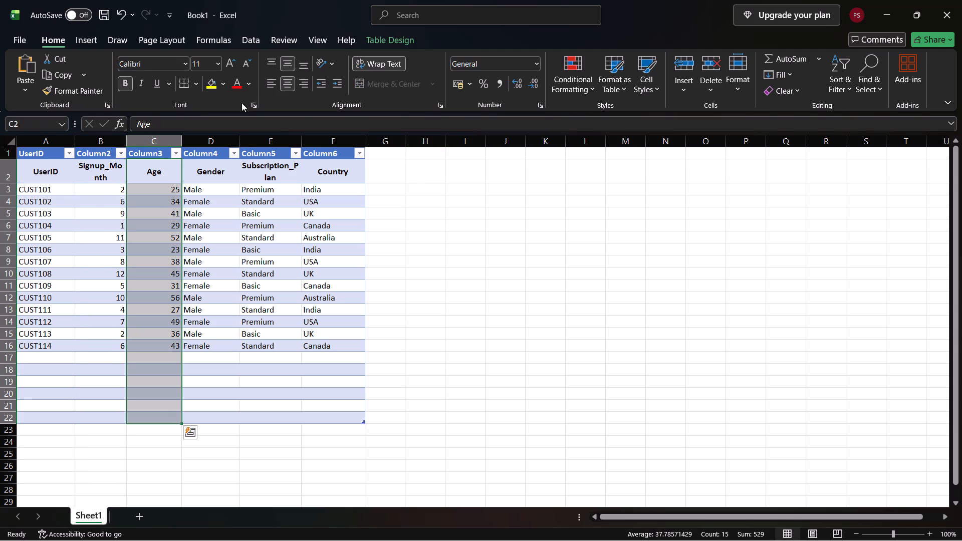
pyautogui.click(291, 82)
pyautogui.click(288, 63)
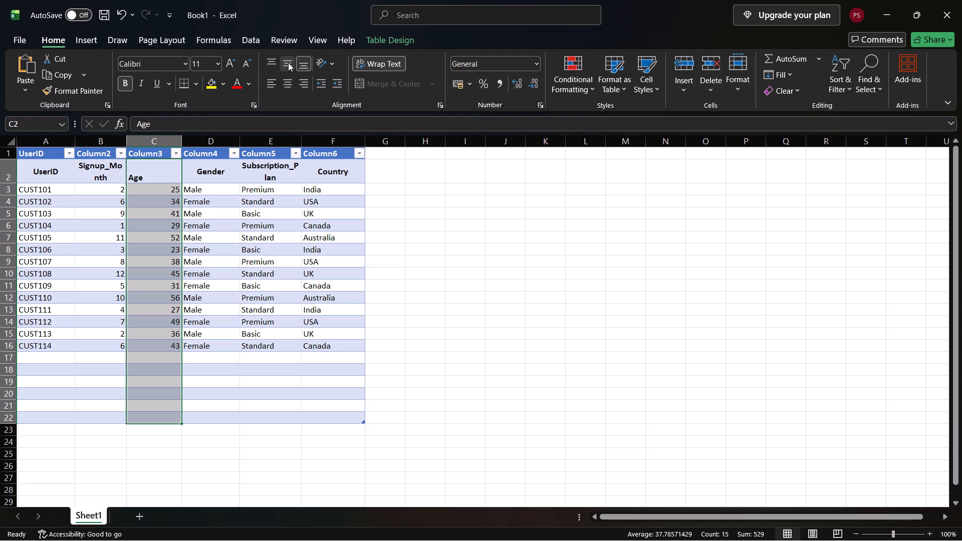
pyautogui.click(269, 64)
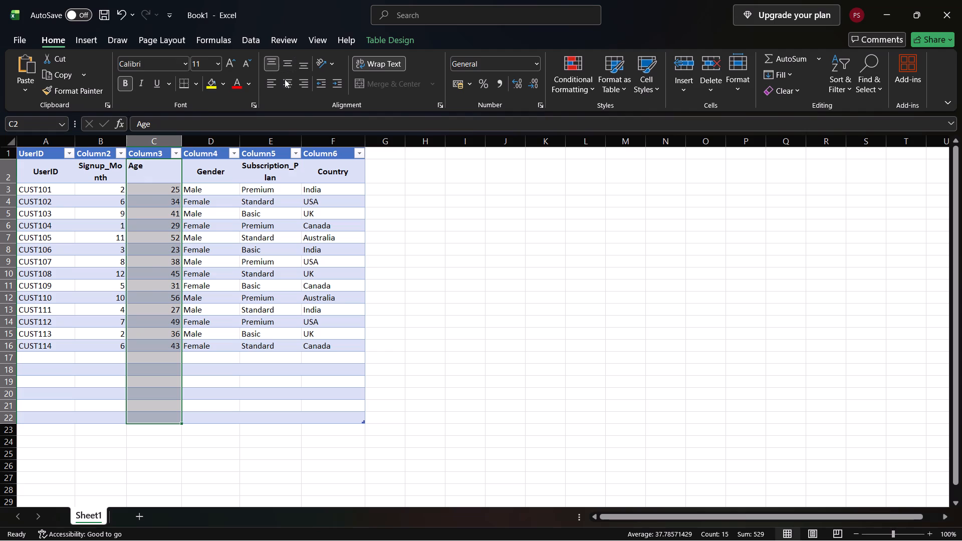
pyautogui.click(286, 82)
pyautogui.click(386, 316)
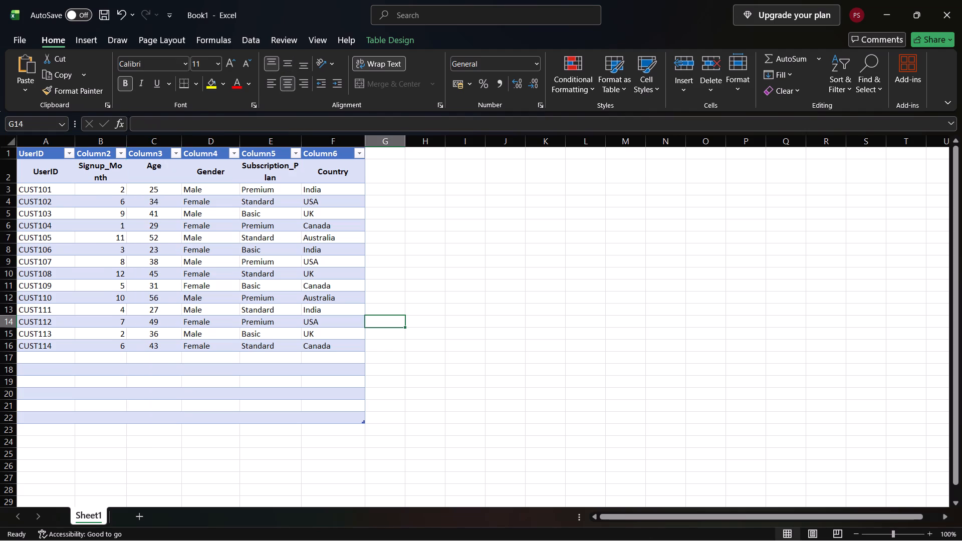
pyautogui.scroll(-1, 197, 222)
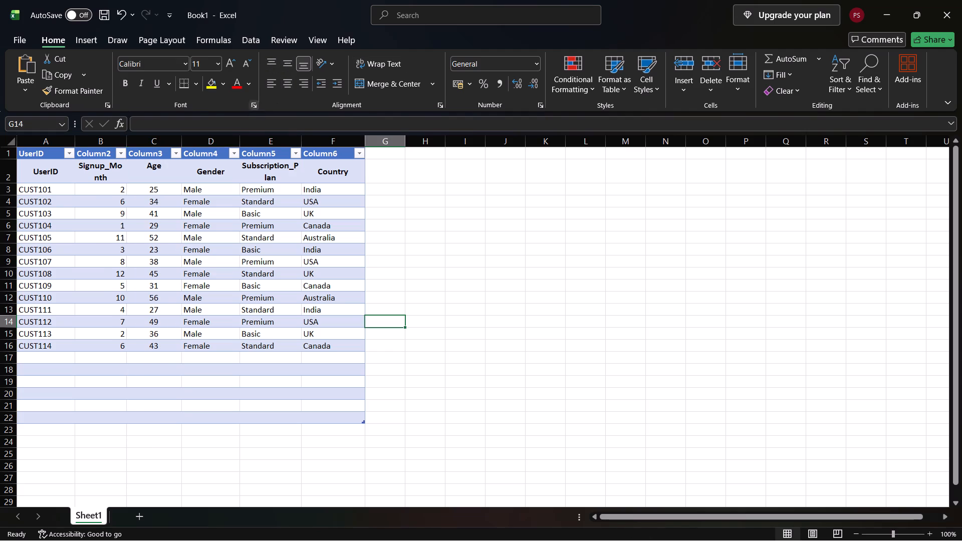
# Centre the whole Signup_Month column B horizontally.
pyautogui.click(83, 152)
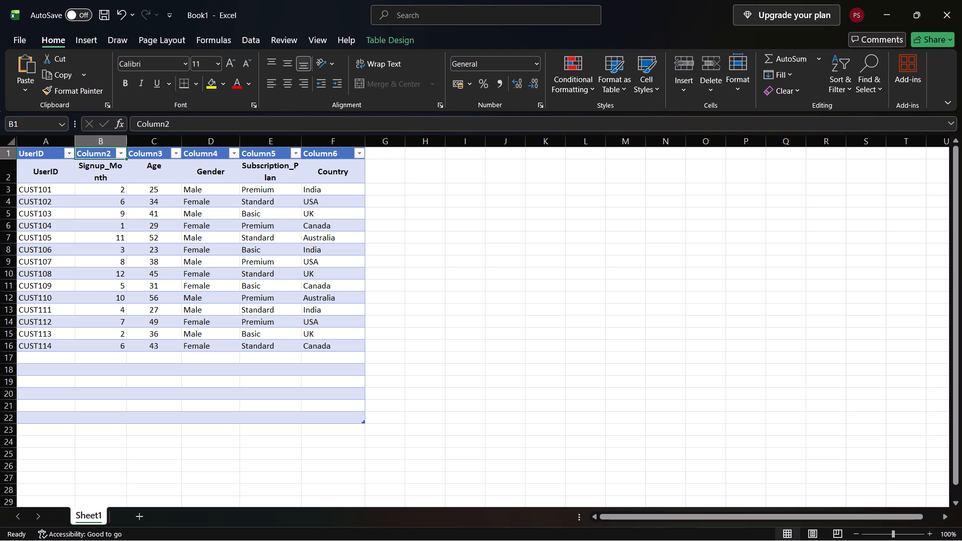
pyautogui.click(86, 176)
pyautogui.click(98, 142)
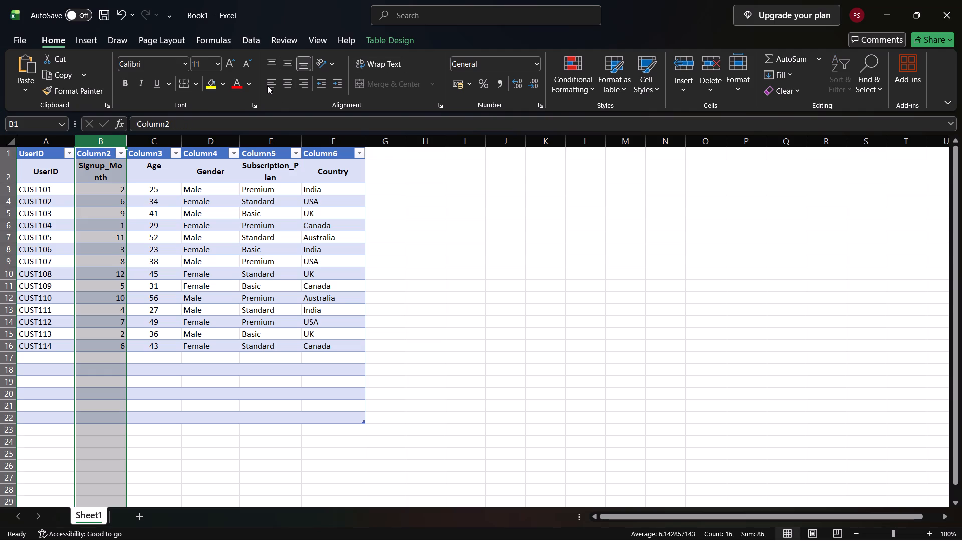
pyautogui.click(286, 83)
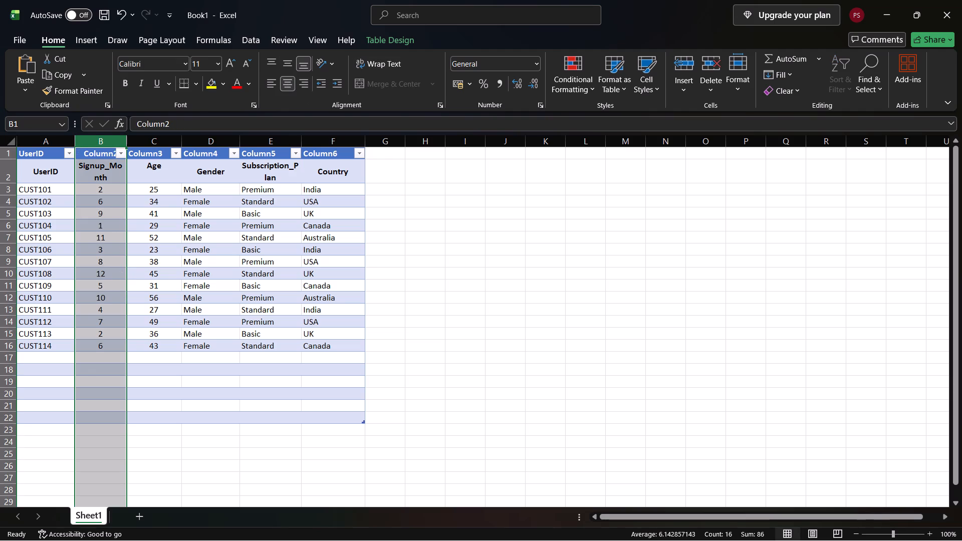
pyautogui.click(473, 234)
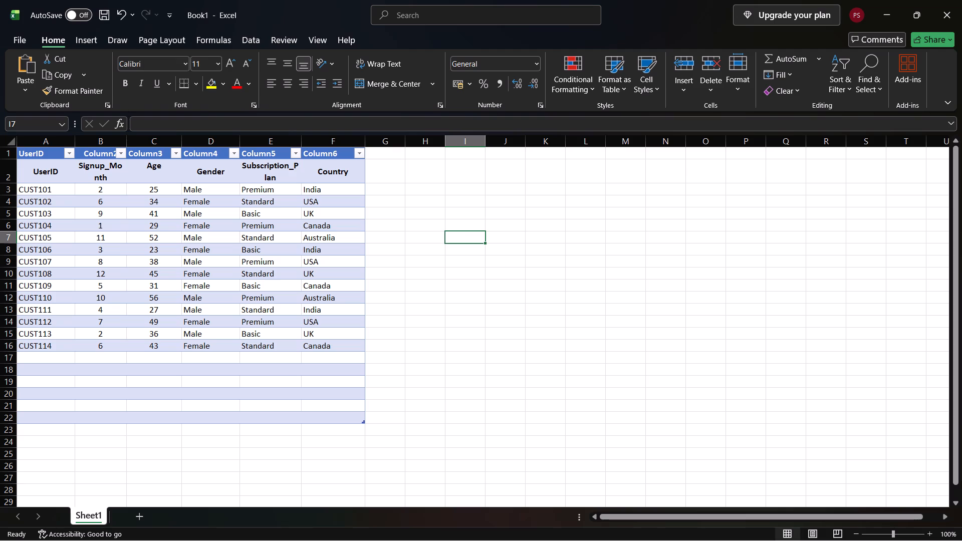
# Replace the second column header in cell B1 with the Signup_Month text copied from cell B2.
pyautogui.click(111, 179)
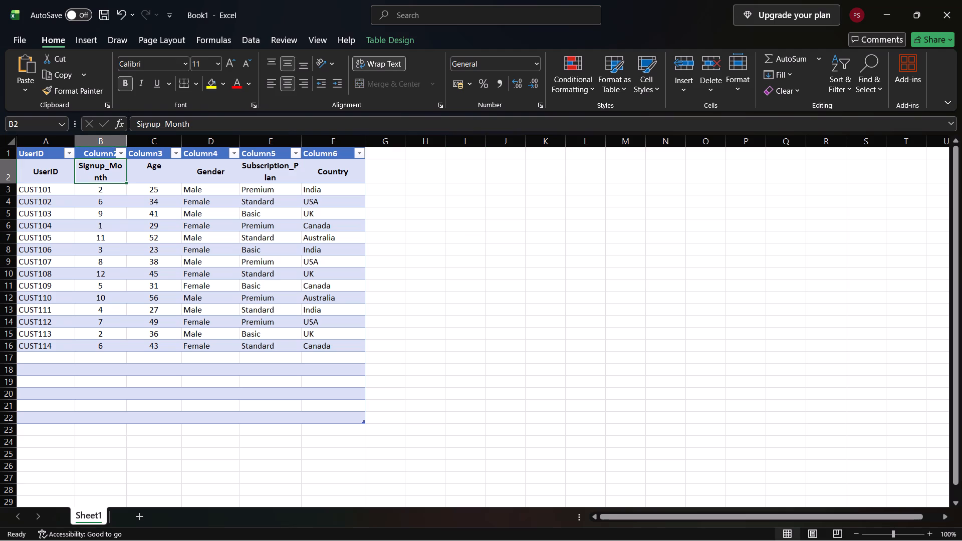
pyautogui.click(111, 178)
pyautogui.doubleClick(111, 178)
pyautogui.moveTo(111, 178); pyautogui.dragTo(102, 175)
pyautogui.moveTo(102, 175); pyautogui.dragTo(71, 164)
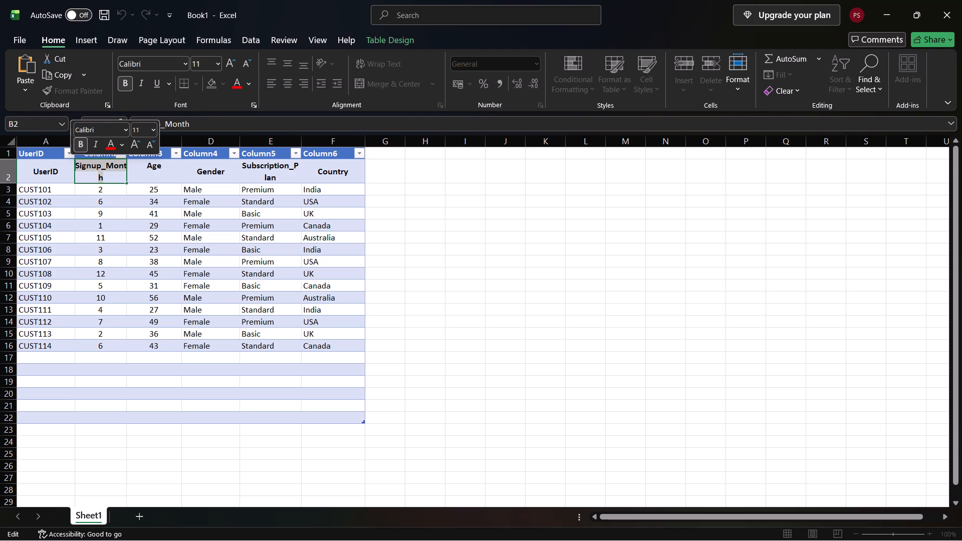
pyautogui.hotkey('ctrl', 'c')
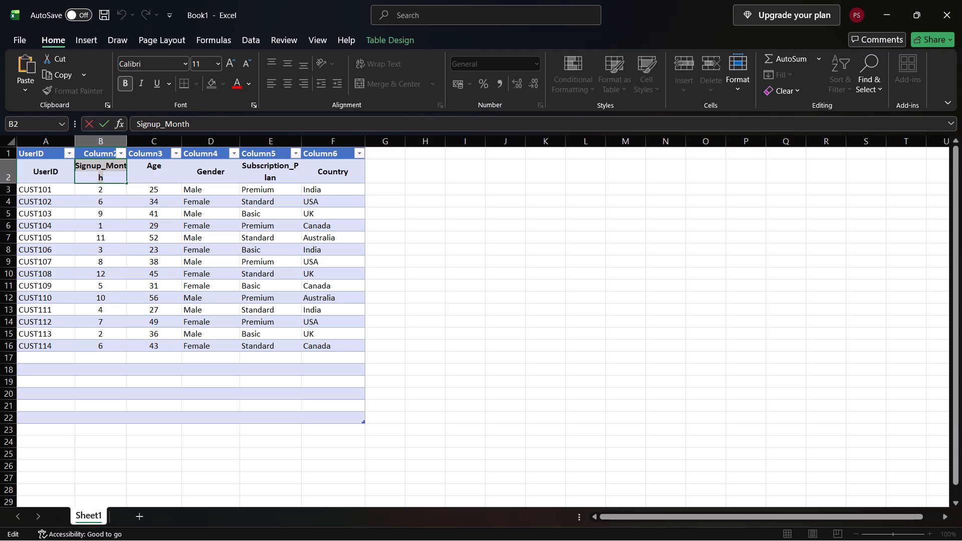
pyautogui.click(108, 152)
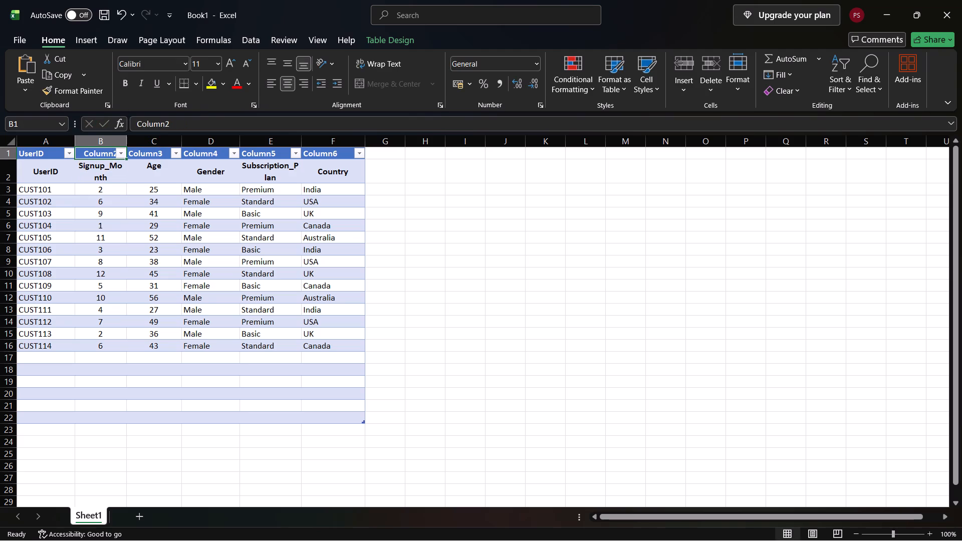
pyautogui.doubleClick(115, 153)
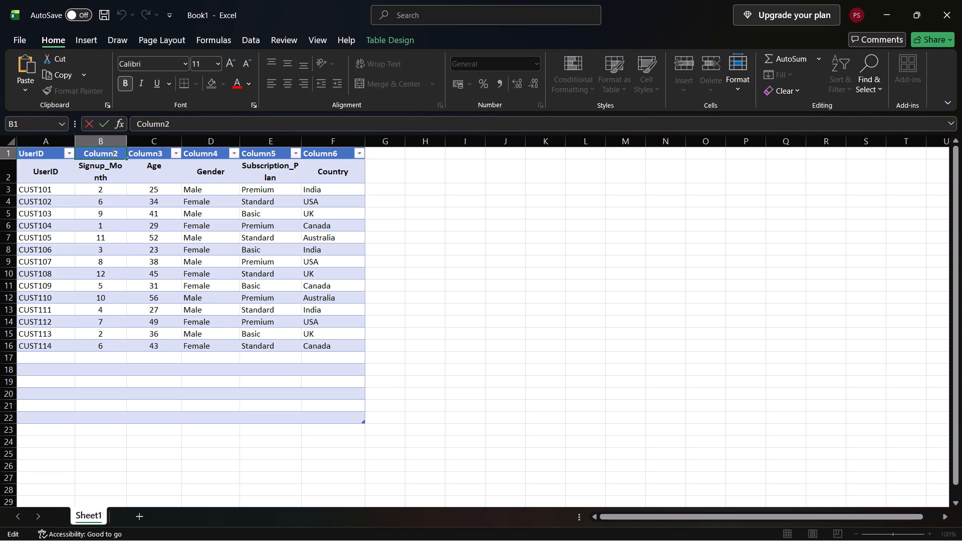
pyautogui.moveTo(115, 153); pyautogui.dragTo(79, 154)
pyautogui.moveTo(79, 154); pyautogui.dragTo(126, 154)
pyautogui.moveTo(118, 153); pyautogui.dragTo(83, 149)
pyautogui.moveTo(83, 149); pyautogui.dragTo(76, 150)
pyautogui.hotkey('ctrl', 'v')
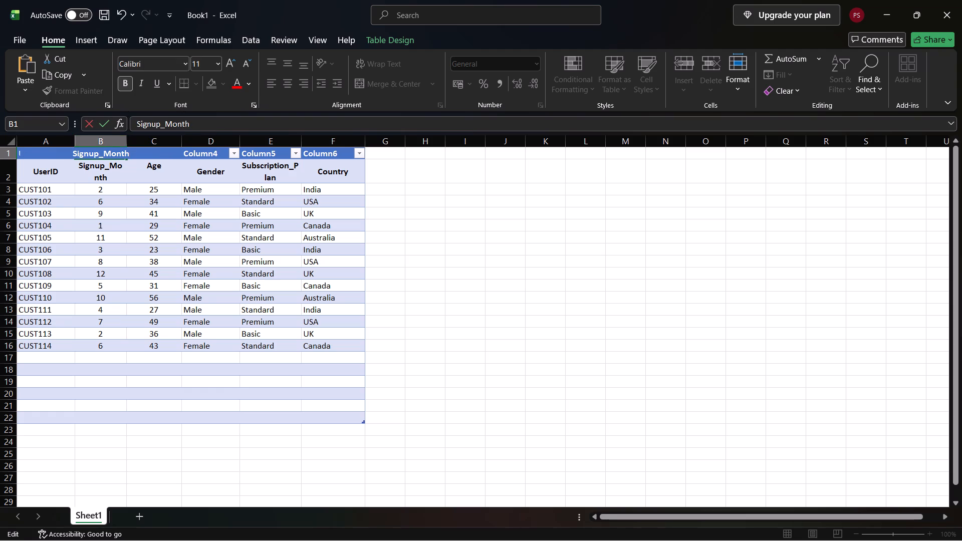
pyautogui.click(405, 206)
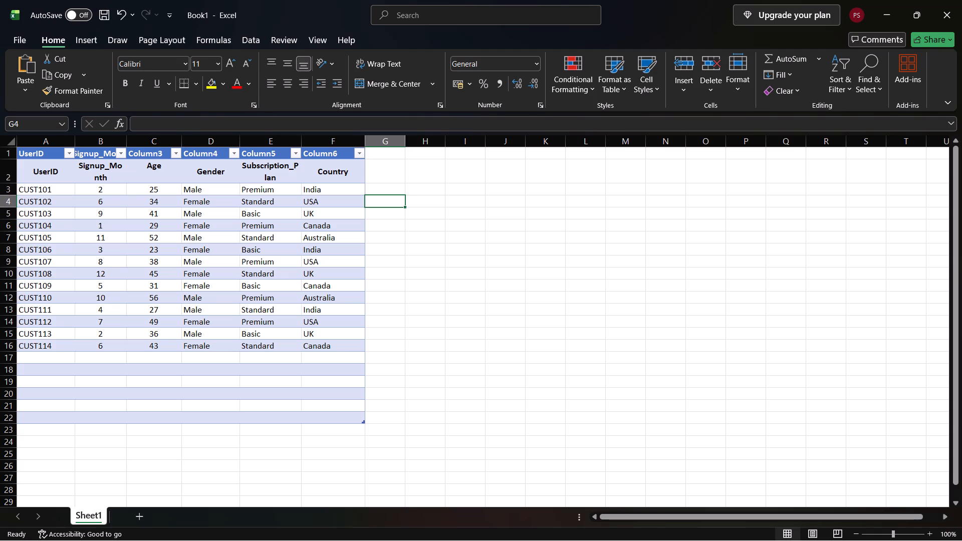
# Widen column B until the Signup_Month header fits beside its filter arrow, and widen column C slightly.
pyautogui.moveTo(124, 143); pyautogui.dragTo(126, 143)
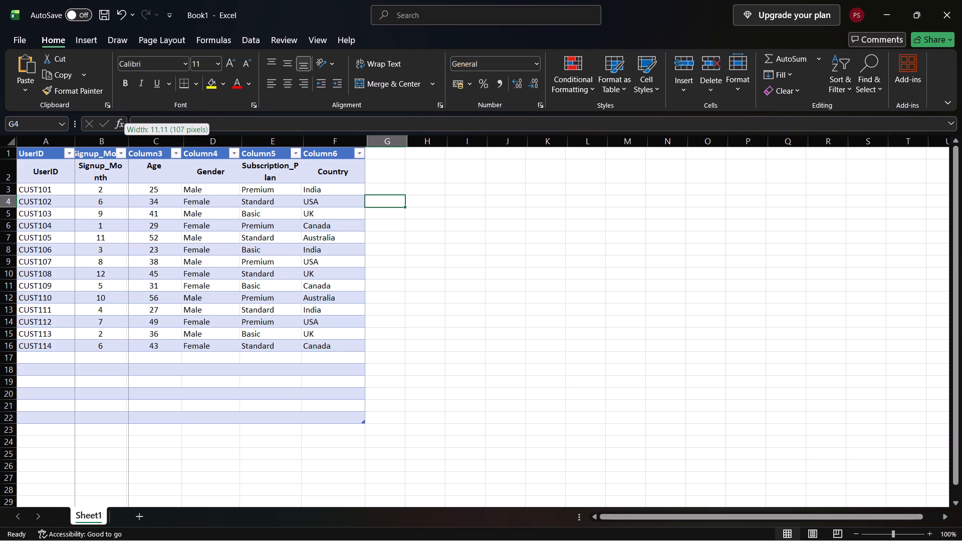
pyautogui.moveTo(126, 143); pyautogui.dragTo(134, 143)
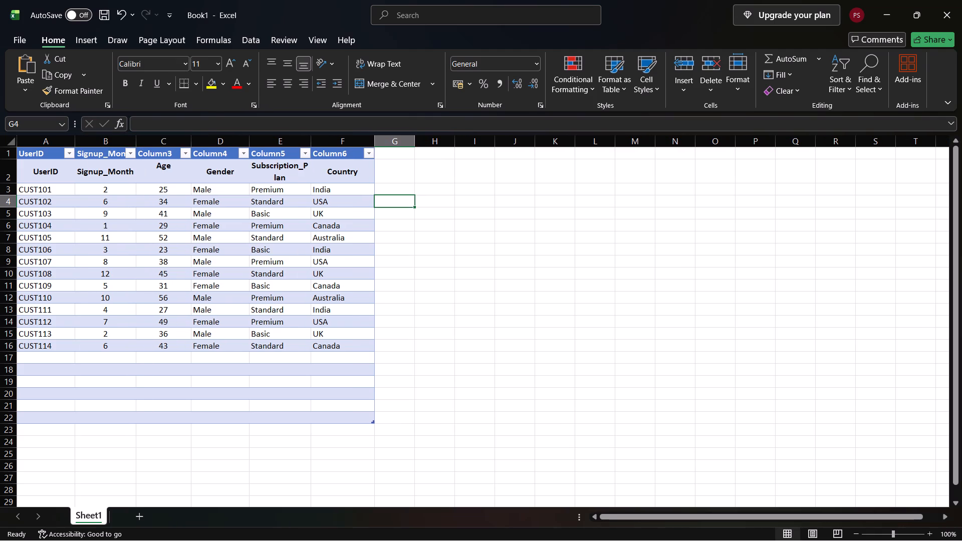
pyautogui.moveTo(134, 143); pyautogui.dragTo(142, 144)
pyautogui.click(142, 144)
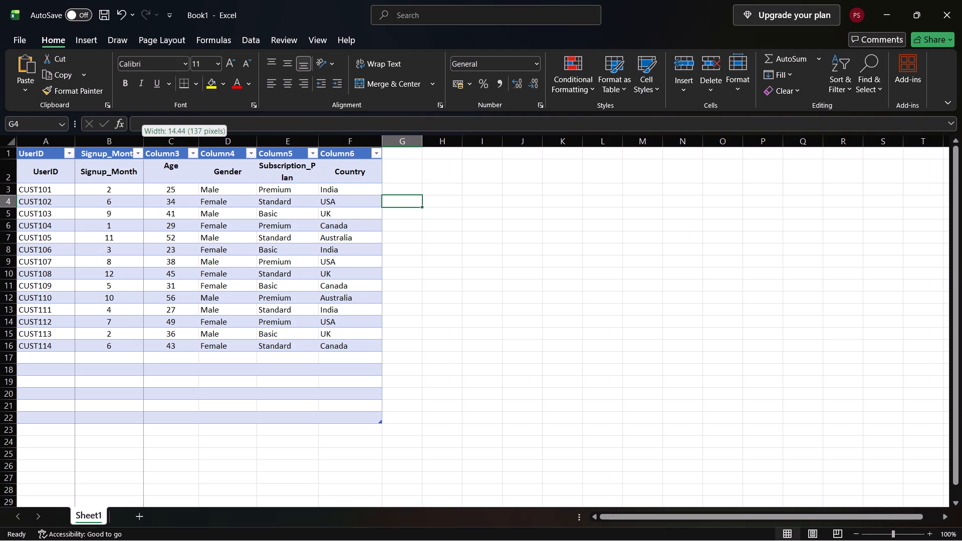
pyautogui.moveTo(142, 144); pyautogui.dragTo(77, 141)
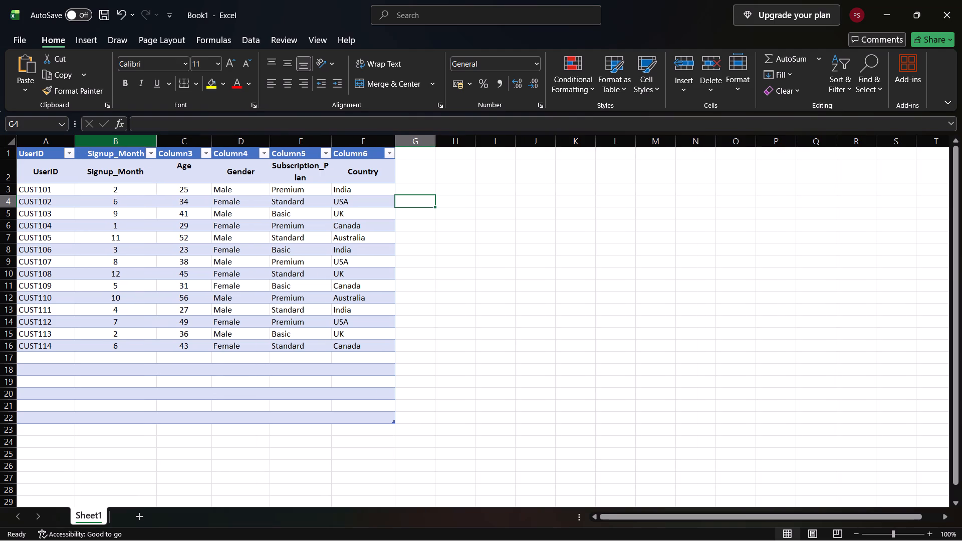
pyautogui.moveTo(210, 143); pyautogui.dragTo(218, 141)
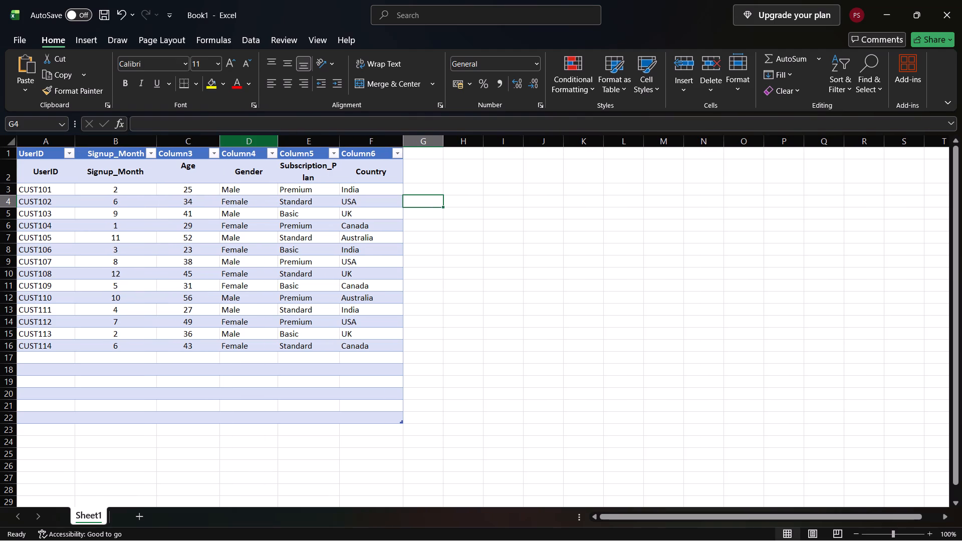
# Replace the third column header in cell C1 with the Age text copied from cell C2.
pyautogui.click(198, 168)
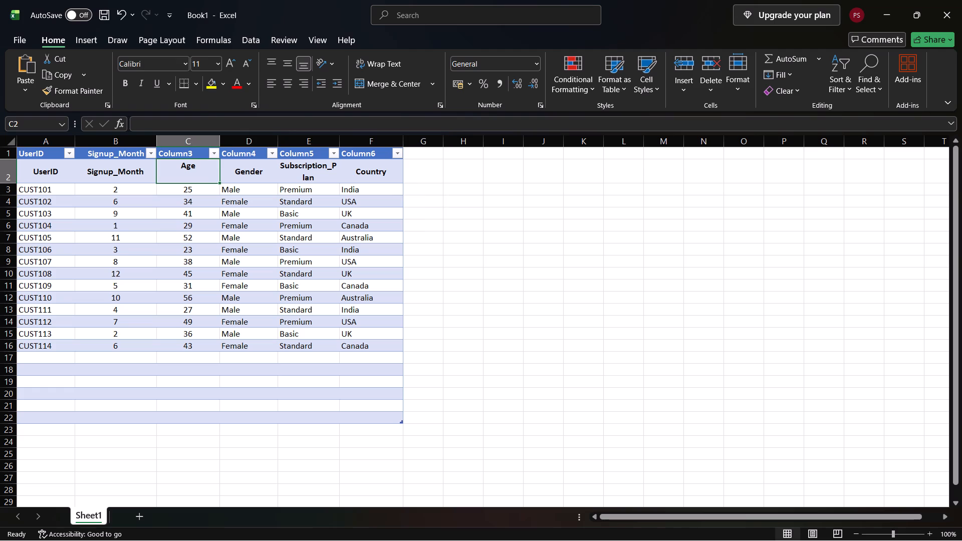
pyautogui.click(198, 167)
pyautogui.moveTo(198, 167); pyautogui.dragTo(182, 162)
pyautogui.hotkey('ctrl', 'c')
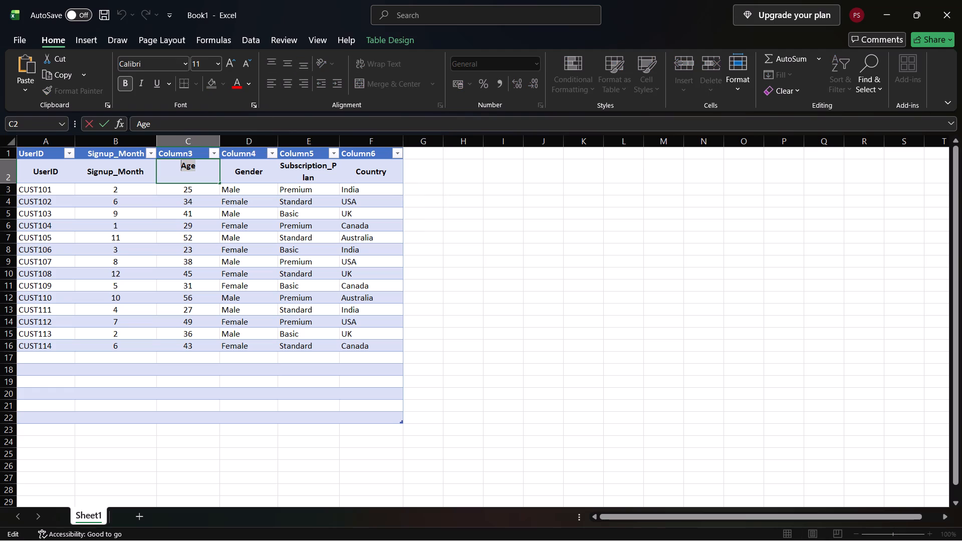
pyautogui.doubleClick(195, 152)
pyautogui.moveTo(195, 152); pyautogui.dragTo(164, 158)
pyautogui.moveTo(190, 153); pyautogui.dragTo(184, 153)
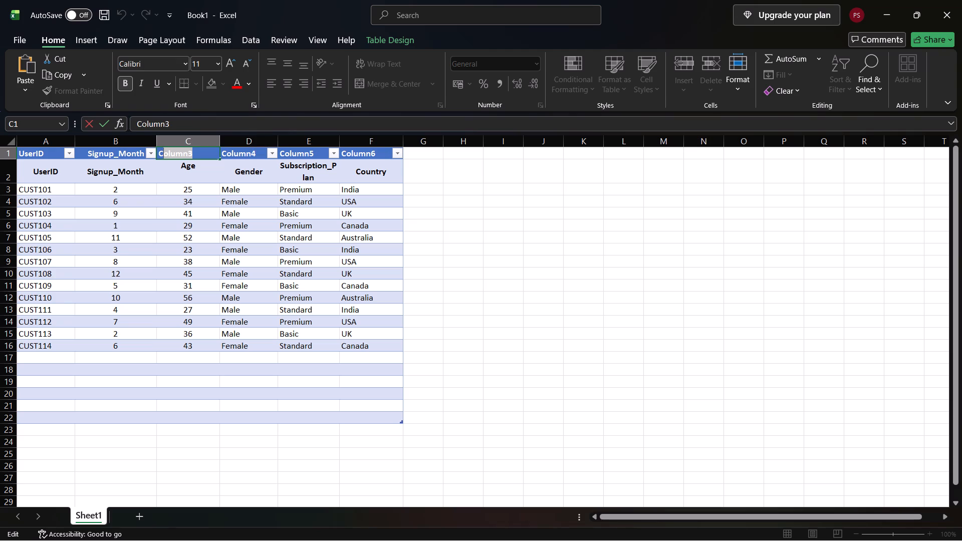
pyautogui.moveTo(184, 153); pyautogui.dragTo(142, 155)
pyautogui.click(190, 154)
pyautogui.moveTo(190, 154); pyautogui.dragTo(141, 155)
pyautogui.hotkey('ctrl', 'v')
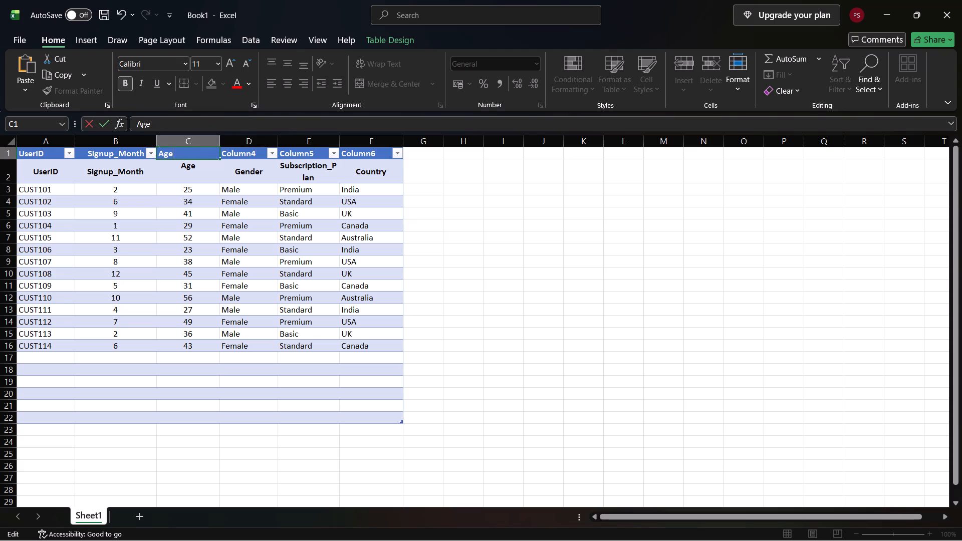
# Replace the fourth column header in cell D1 with the Gender text copied from cell D2.
pyautogui.click(261, 172)
pyautogui.click(261, 172)
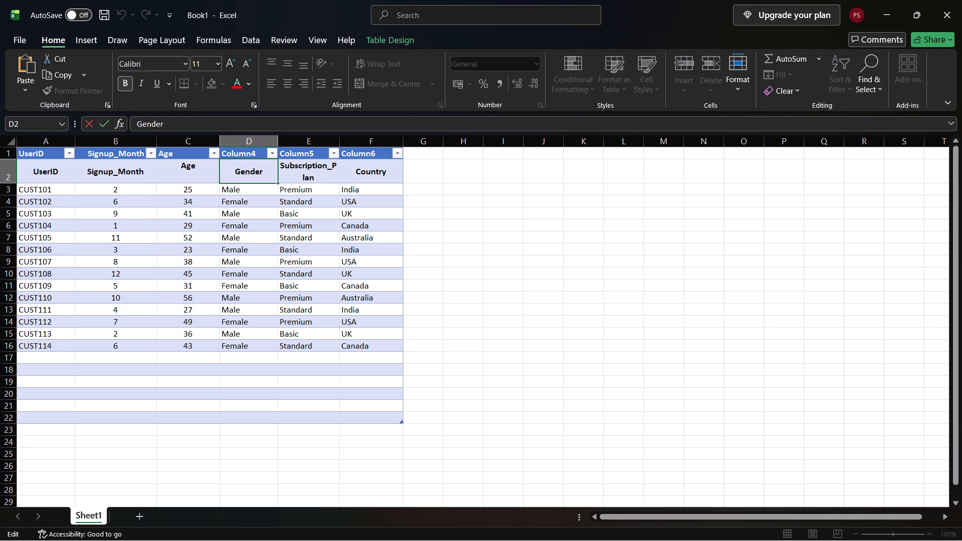
pyautogui.click(264, 172)
pyautogui.moveTo(264, 172); pyautogui.dragTo(237, 174)
pyautogui.hotkey('ctrl', 'c')
pyautogui.click(257, 153)
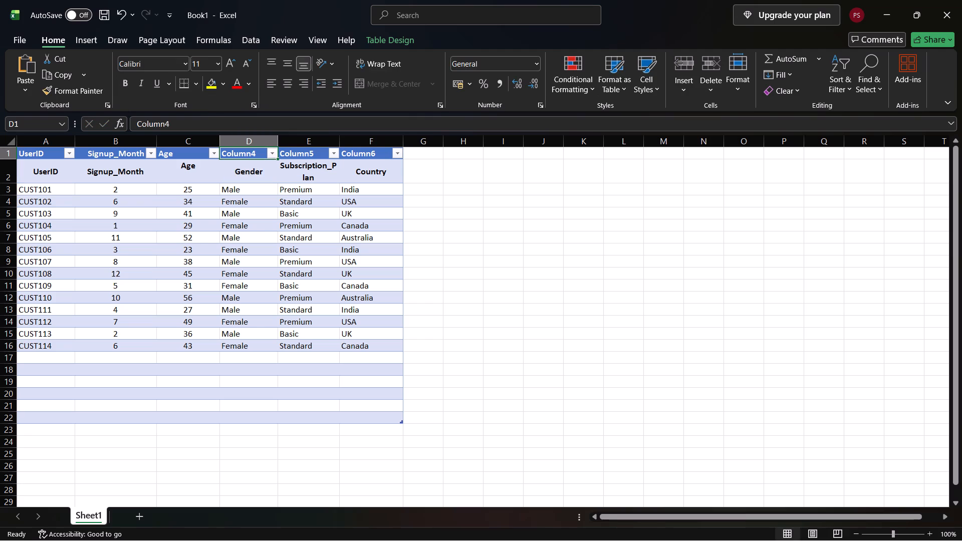
pyautogui.click(257, 153)
pyautogui.moveTo(257, 153); pyautogui.dragTo(218, 160)
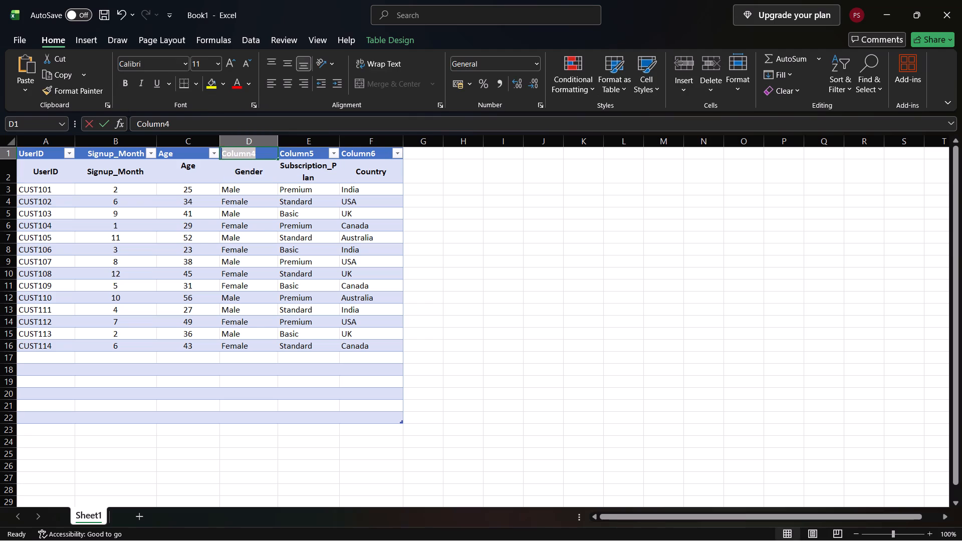
pyautogui.moveTo(218, 160); pyautogui.dragTo(217, 160)
pyautogui.hotkey('ctrl', 'v')
pyautogui.keyDown('ctrl'); pyautogui.click(217, 160); pyautogui.keyUp('ctrl')
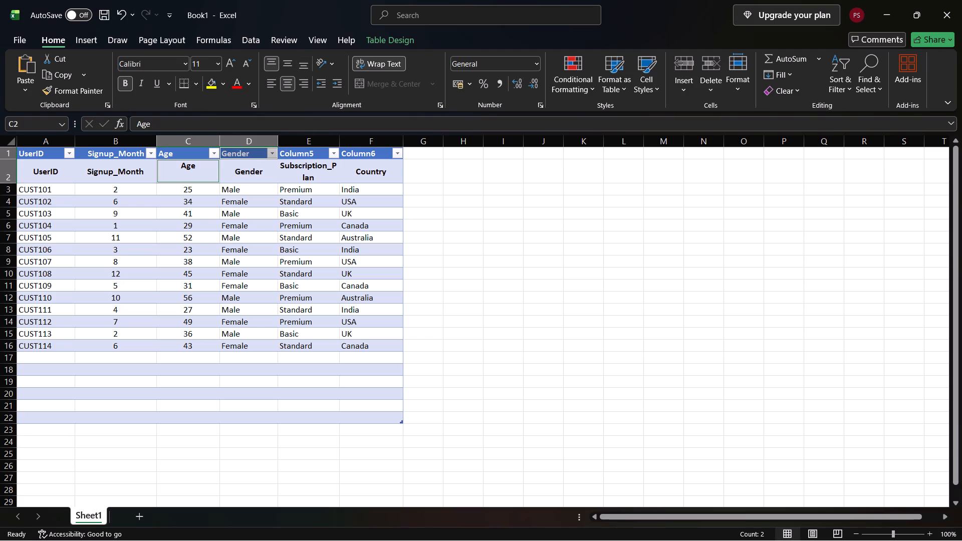
# Replace the fifth column header in cell E1 with the Subscription_Plan text copied from cell E2.
pyautogui.click(317, 178)
pyautogui.moveTo(317, 178); pyautogui.dragTo(319, 173)
pyautogui.click(319, 173)
pyautogui.click(318, 177)
pyautogui.moveTo(318, 177); pyautogui.dragTo(301, 168)
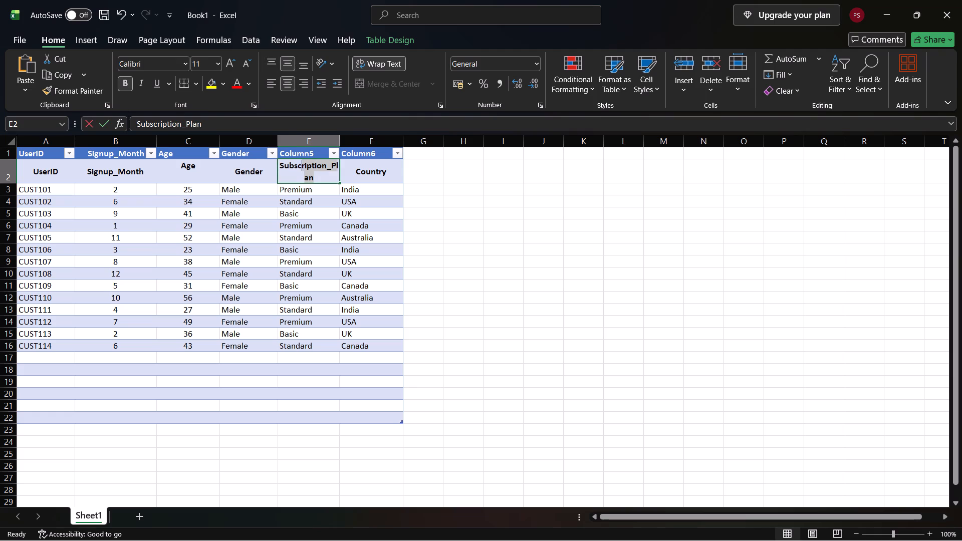
pyautogui.moveTo(301, 168); pyautogui.dragTo(278, 165)
pyautogui.hotkey('ctrl', 'c')
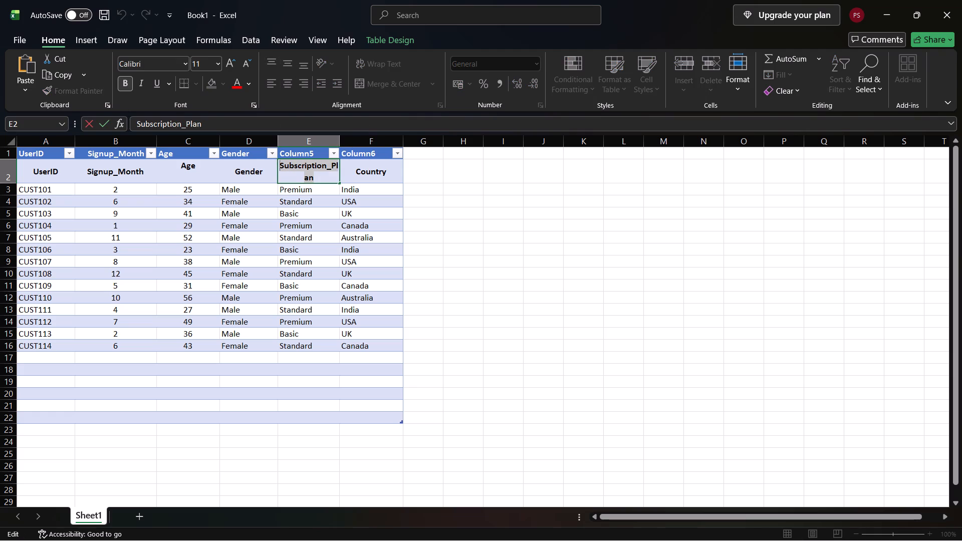
pyautogui.click(318, 157)
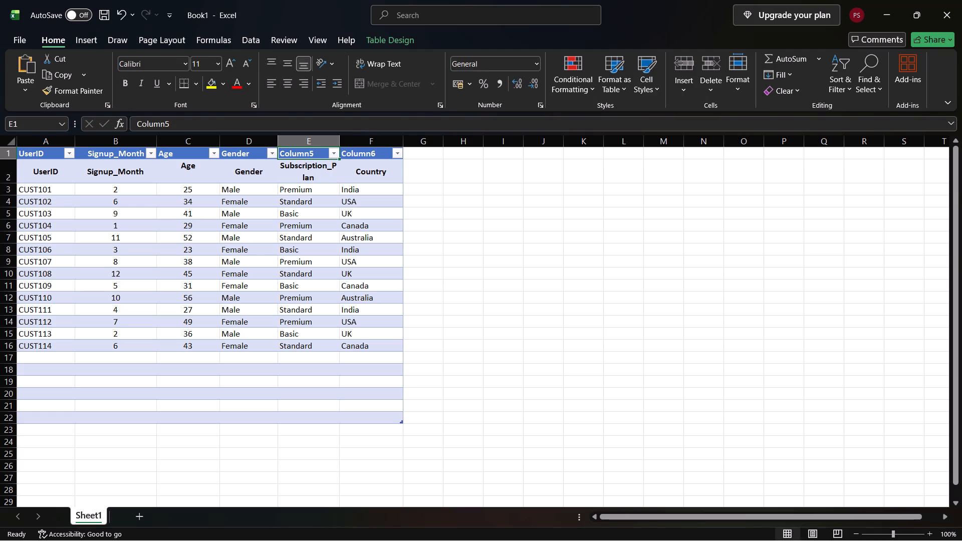
pyautogui.click(318, 156)
pyautogui.moveTo(318, 156); pyautogui.dragTo(270, 156)
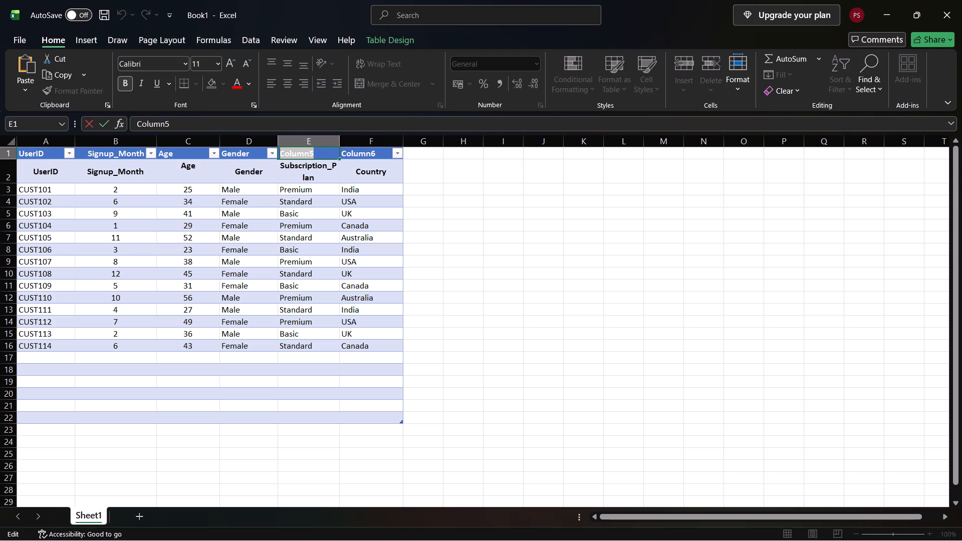
pyautogui.hotkey('ctrl', 'v')
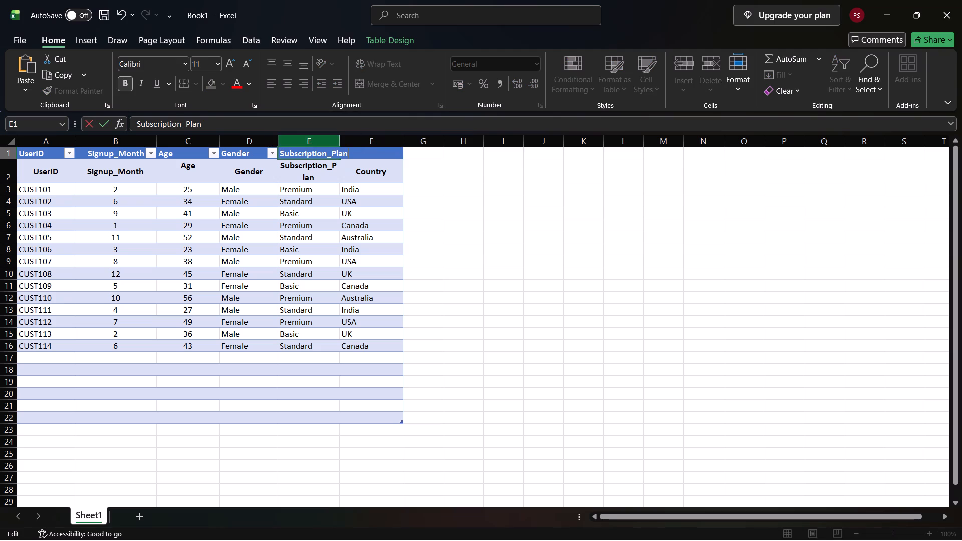
pyautogui.moveTo(412, 177); pyautogui.dragTo(408, 175)
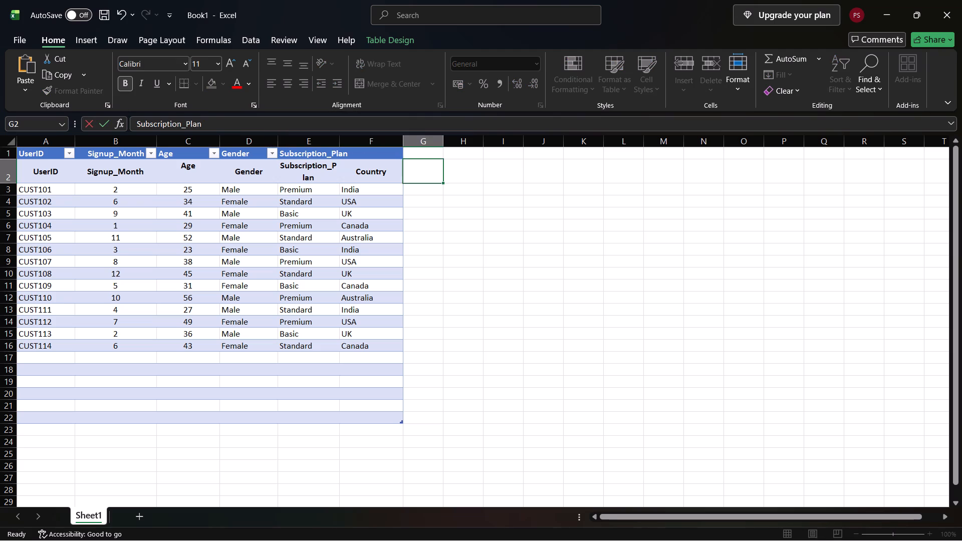
pyautogui.moveTo(408, 175); pyautogui.dragTo(342, 132)
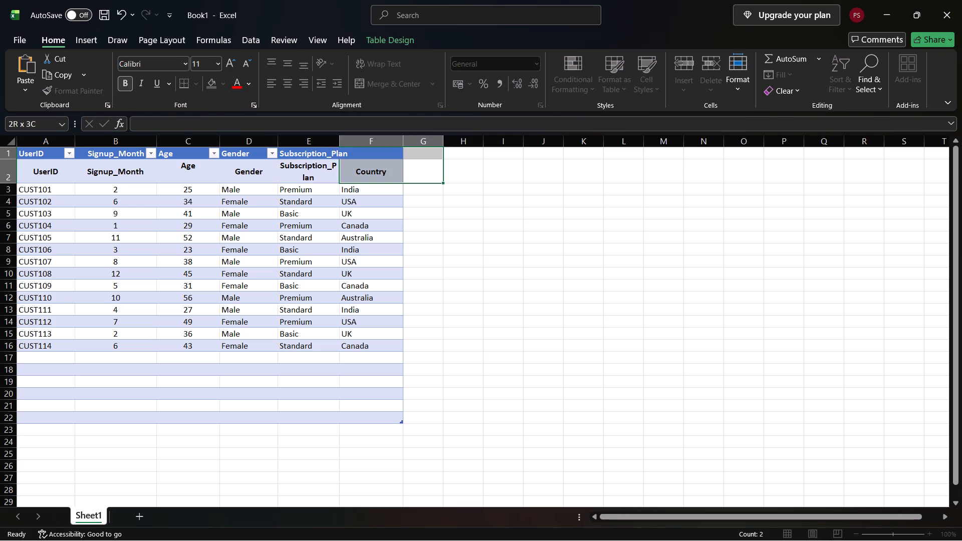
pyautogui.moveTo(342, 132); pyautogui.dragTo(475, 192)
pyautogui.click(475, 192)
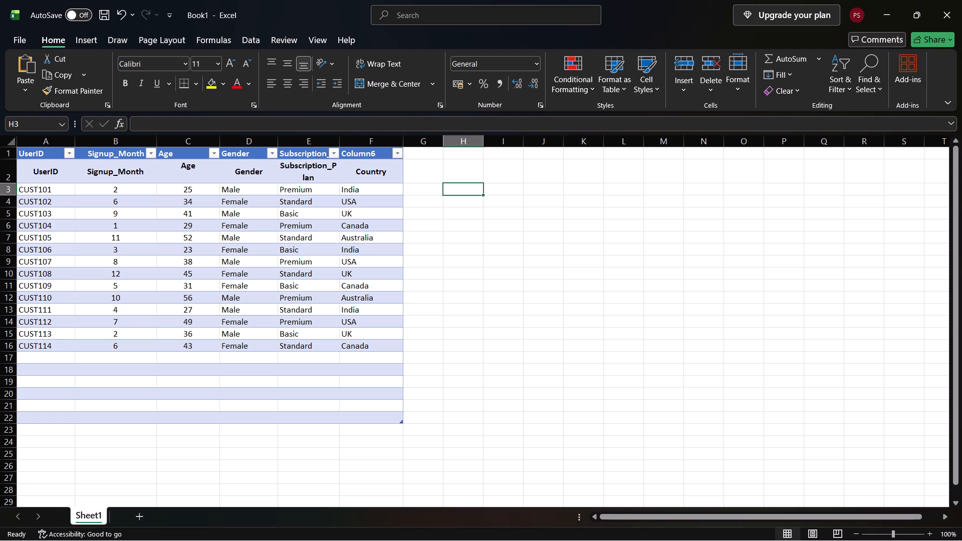
# Widen column E until the Subscription_Plan header fits beside its filter arrow, and widen column F slightly.
pyautogui.moveTo(338, 144); pyautogui.dragTo(348, 145)
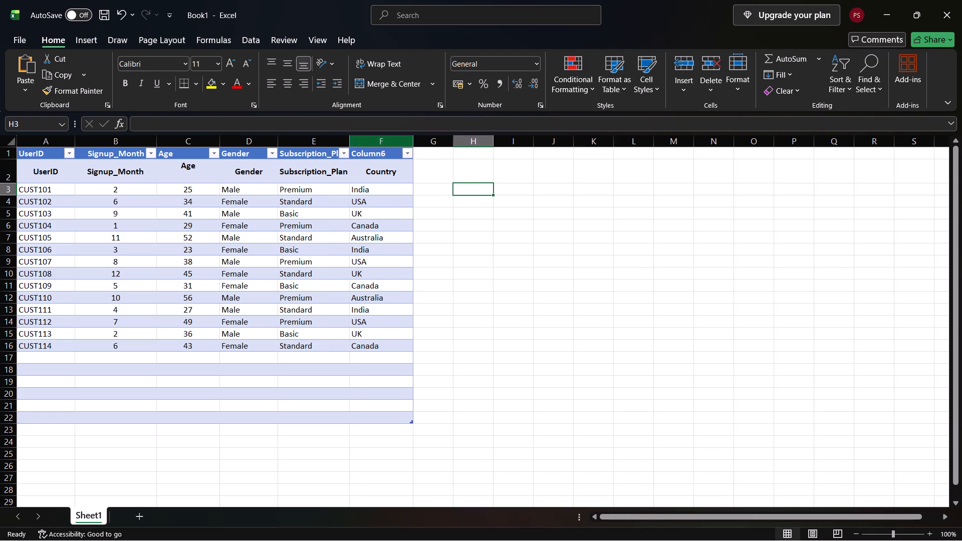
pyautogui.moveTo(412, 145); pyautogui.dragTo(421, 145)
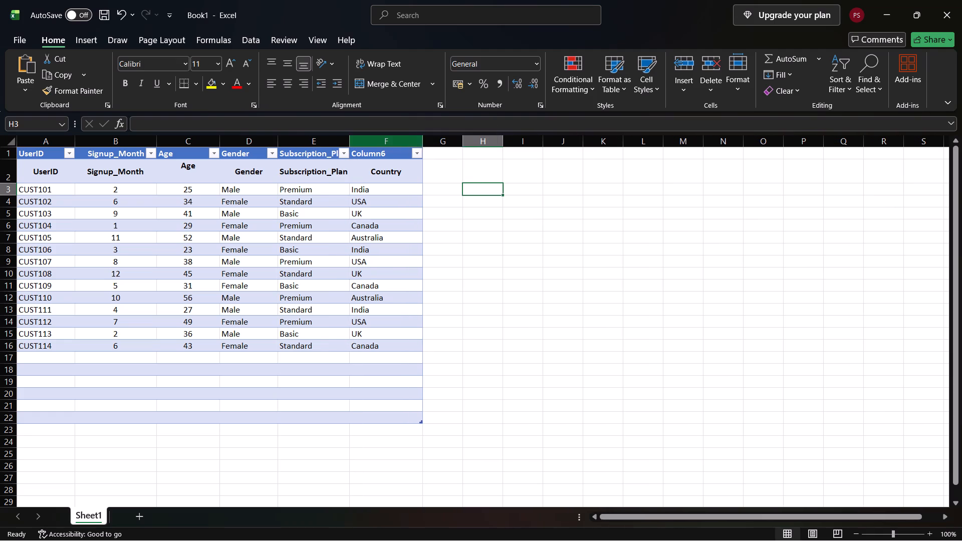
pyautogui.moveTo(350, 140); pyautogui.dragTo(367, 141)
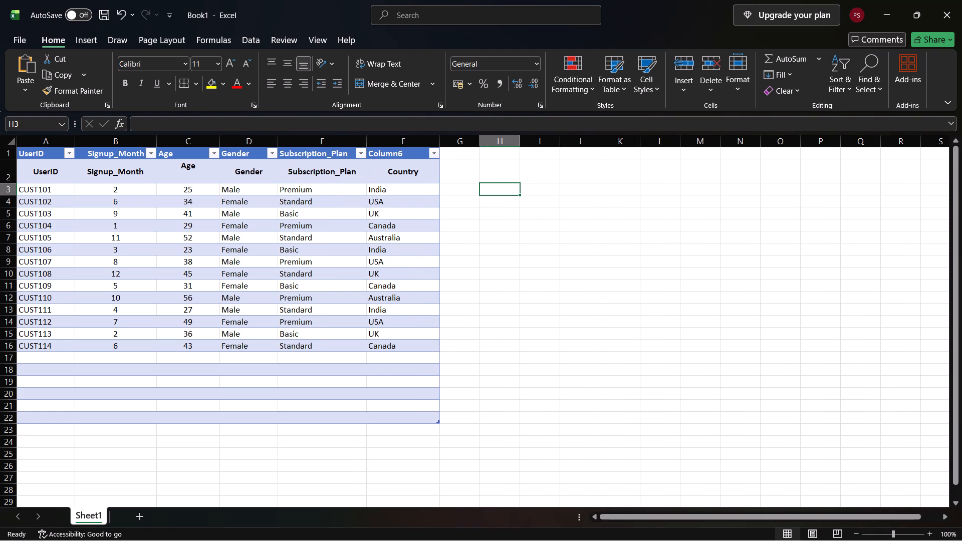
# Replace the sixth column header in cell F1 with the Country text copied from cell F2.
pyautogui.moveTo(419, 174); pyautogui.dragTo(406, 169)
pyautogui.click(406, 169)
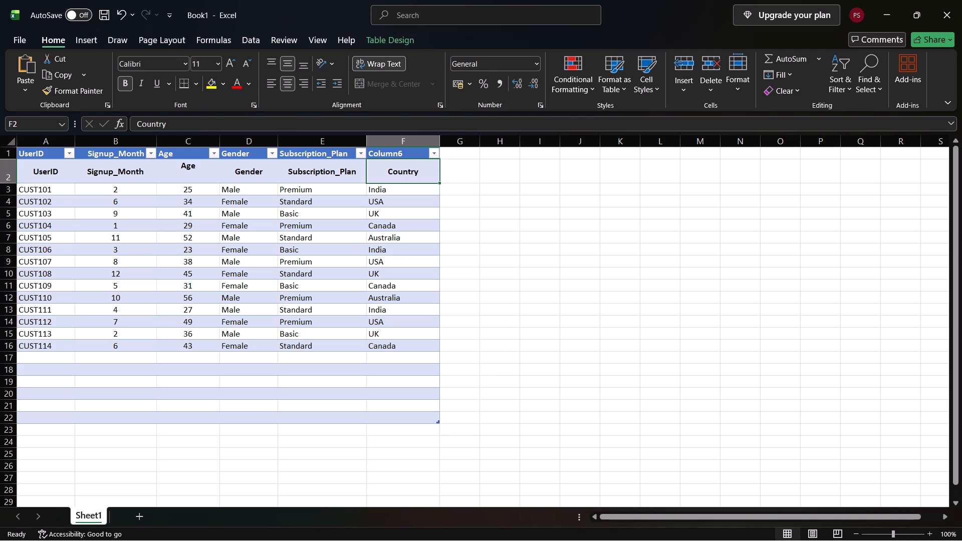
pyautogui.doubleClick(419, 175)
pyautogui.click(419, 175)
pyautogui.moveTo(419, 175); pyautogui.dragTo(385, 173)
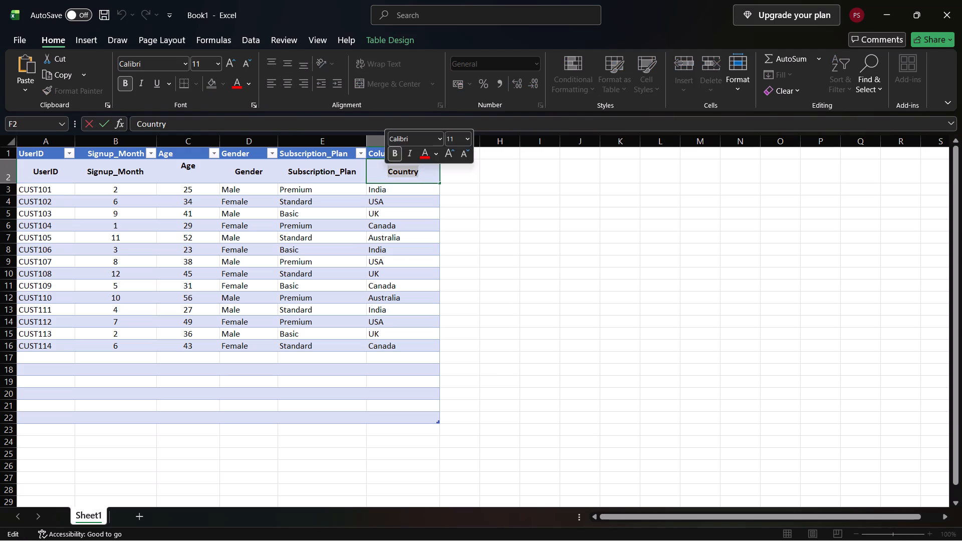
pyautogui.hotkey('ctrl', 'c')
pyautogui.click(413, 151)
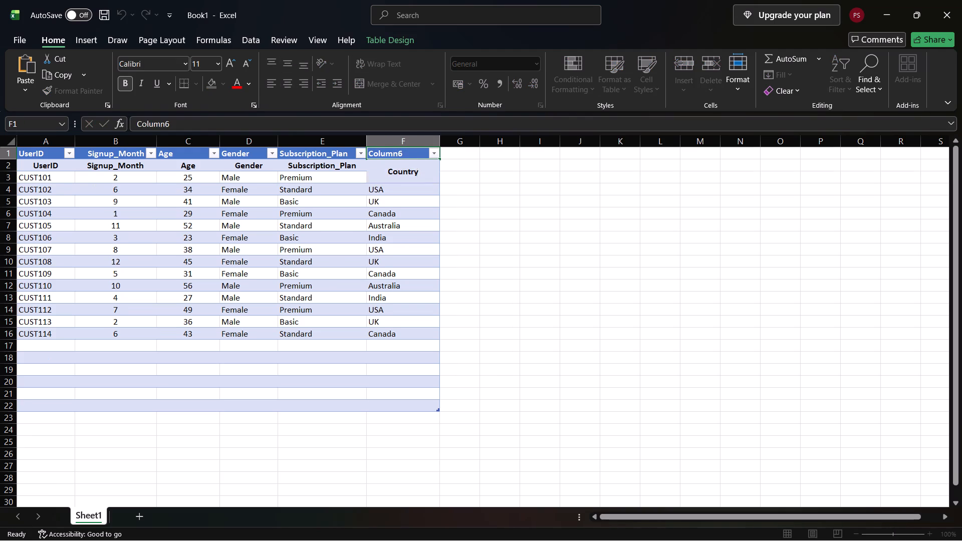
pyautogui.moveTo(413, 151); pyautogui.dragTo(366, 150)
pyautogui.hotkey('ctrl', 'v')
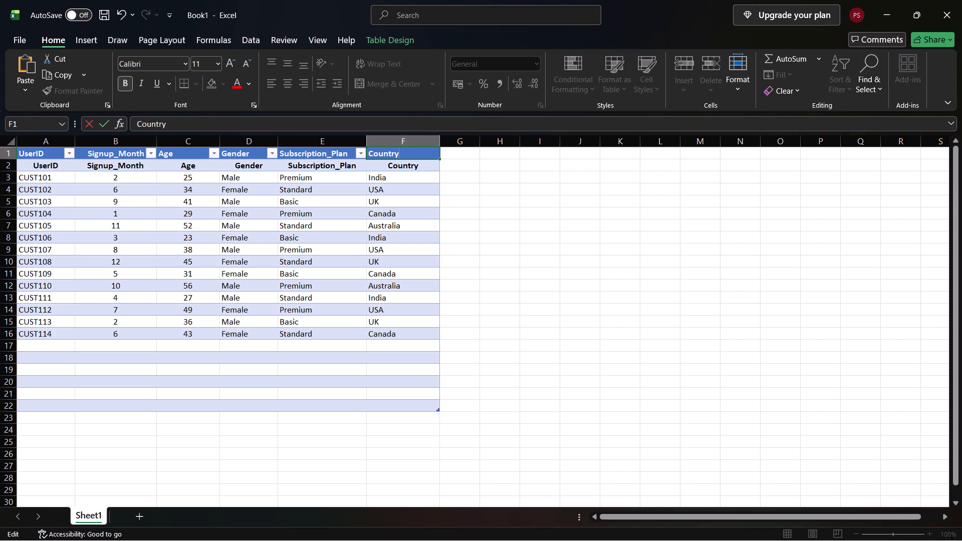
# Clear the duplicate UserID label from cell A2, leaving the customer IDs below it in place.
pyautogui.moveTo(33, 164); pyautogui.dragTo(59, 174)
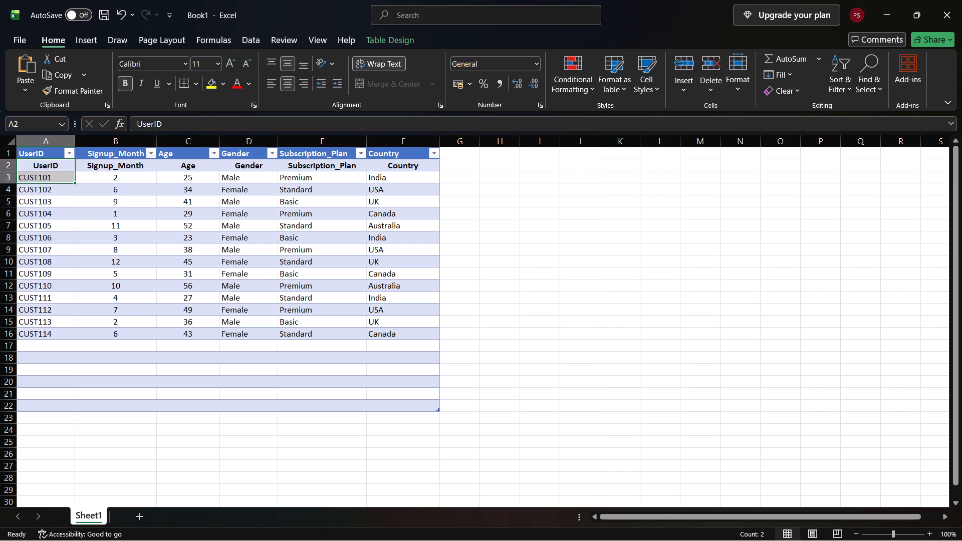
pyautogui.click(32, 166)
pyautogui.click(67, 165)
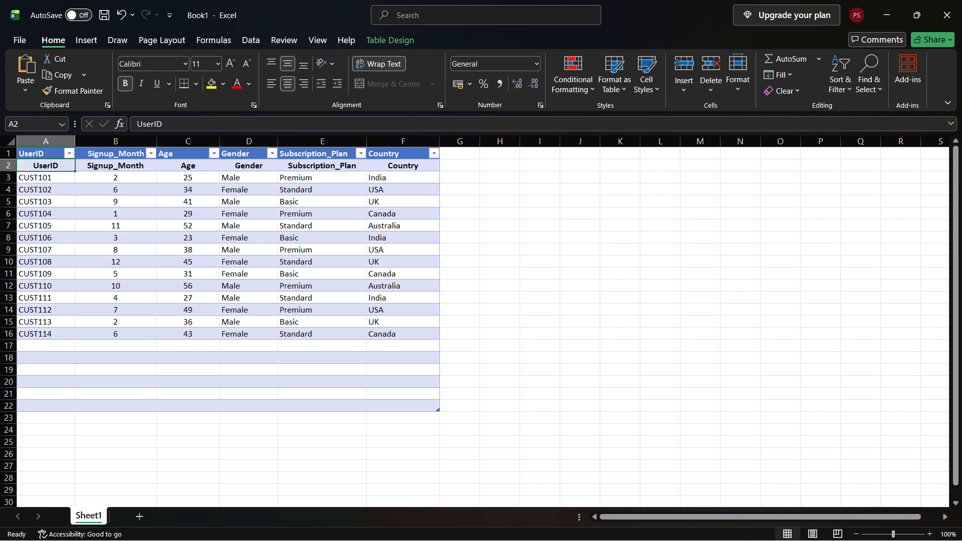
pyautogui.moveTo(67, 165); pyautogui.dragTo(65, 311)
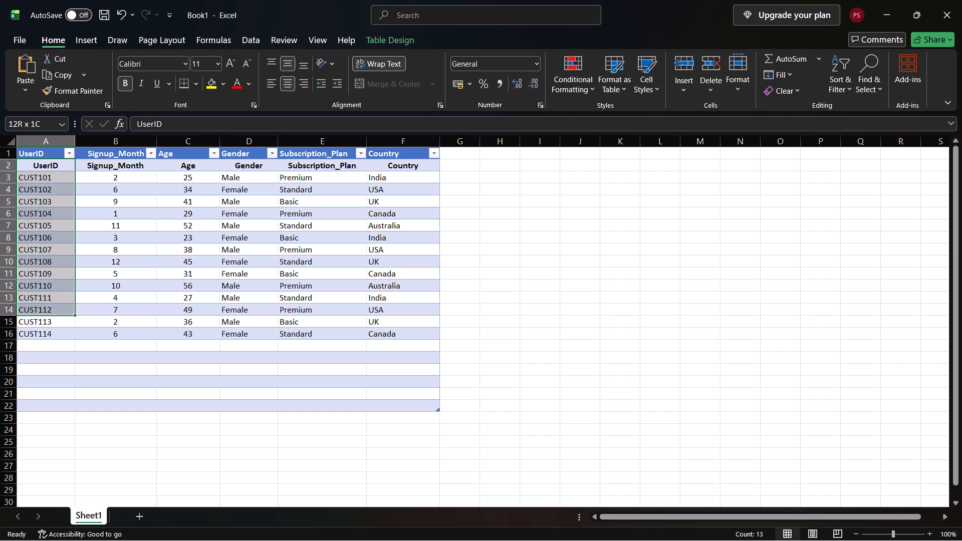
pyautogui.moveTo(65, 311); pyautogui.dragTo(65, 330)
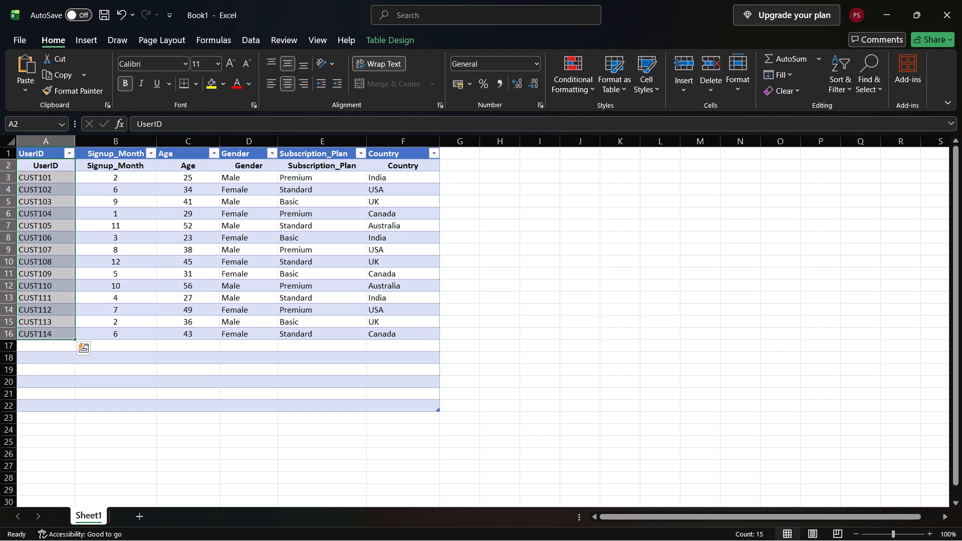
pyautogui.press('BackSpace')
pyautogui.press('BackSpace')
pyautogui.press('BackSpace')
pyautogui.press('BackSpace')
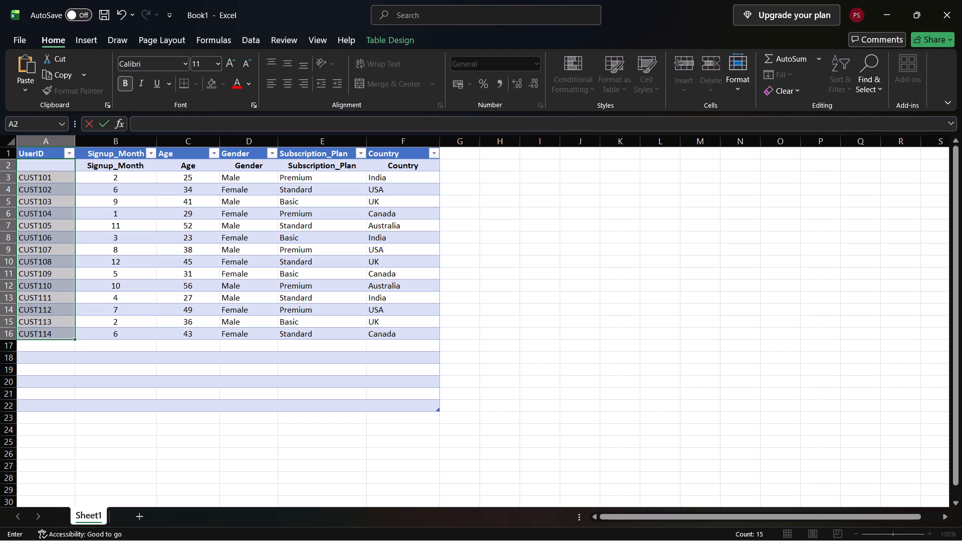
pyautogui.click(86, 261)
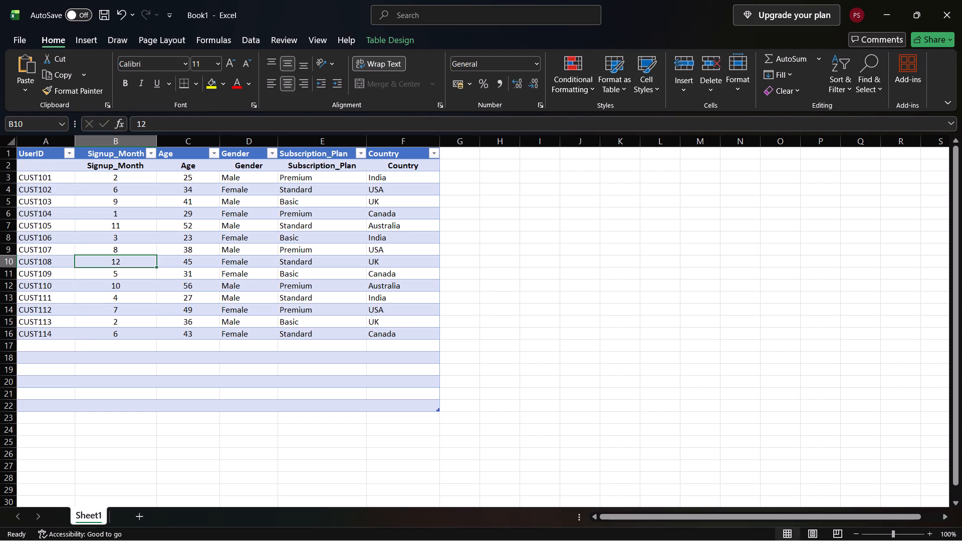
# Move the customer IDs in A3:A16 up to start at cell A1, replacing the existing data there.
pyautogui.moveTo(23, 171); pyautogui.dragTo(24, 178)
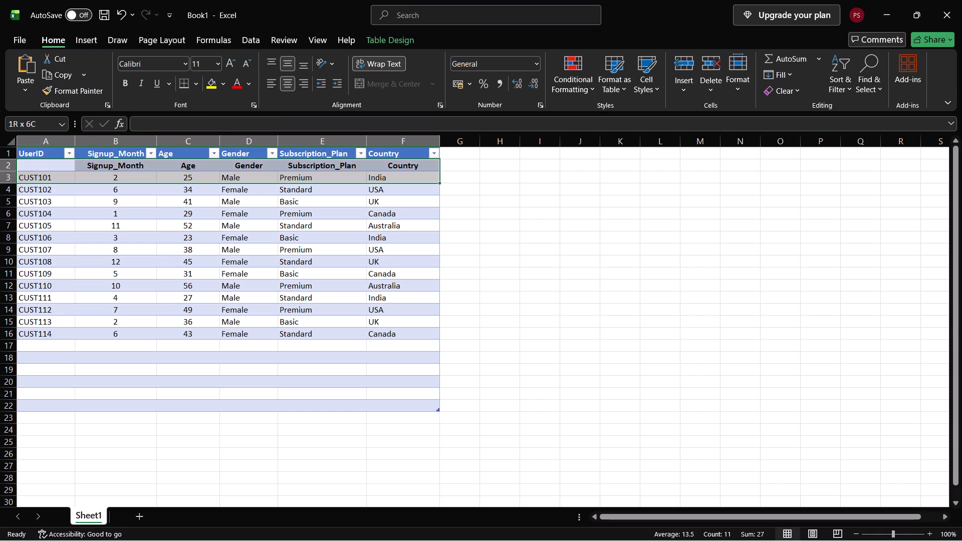
pyautogui.moveTo(24, 178); pyautogui.dragTo(32, 171)
pyautogui.click(32, 171)
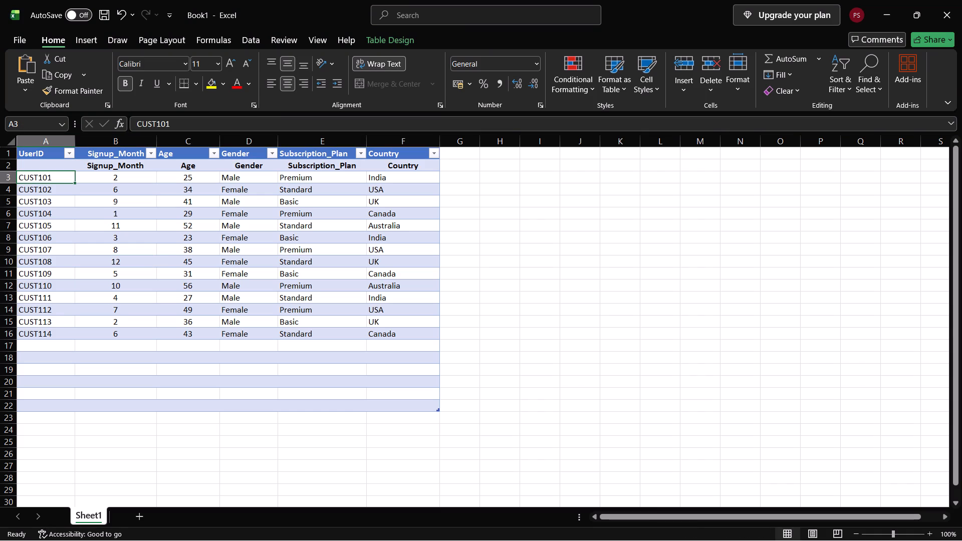
pyautogui.moveTo(55, 175); pyautogui.dragTo(68, 330)
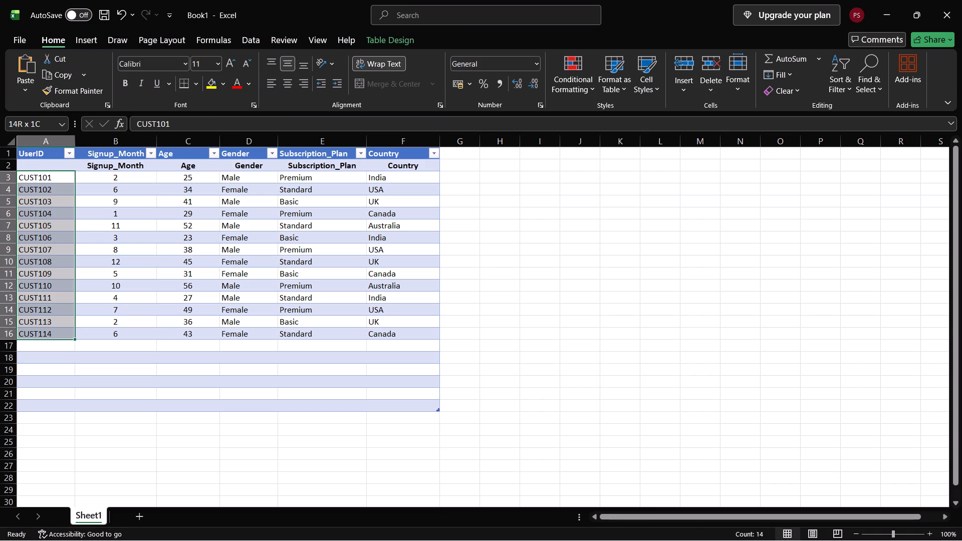
pyautogui.moveTo(68, 330); pyautogui.dragTo(68, 333)
pyautogui.hotkey('ctrl', 'c')
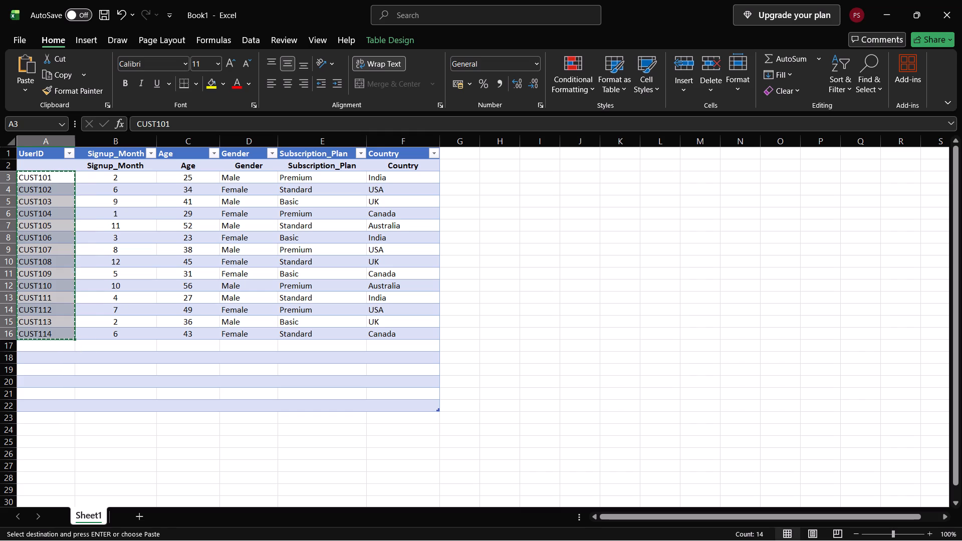
pyautogui.moveTo(75, 176); pyautogui.dragTo(63, 152)
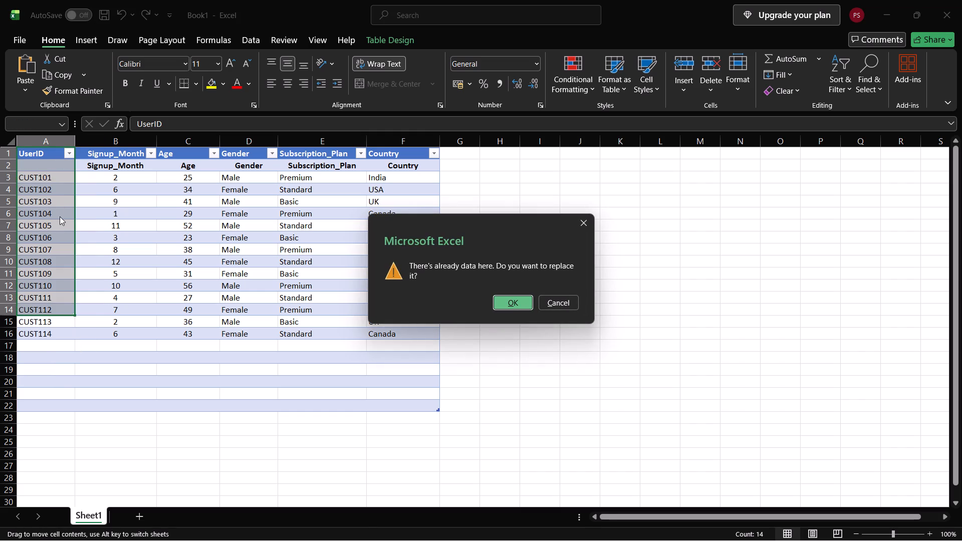
pyautogui.click(507, 298)
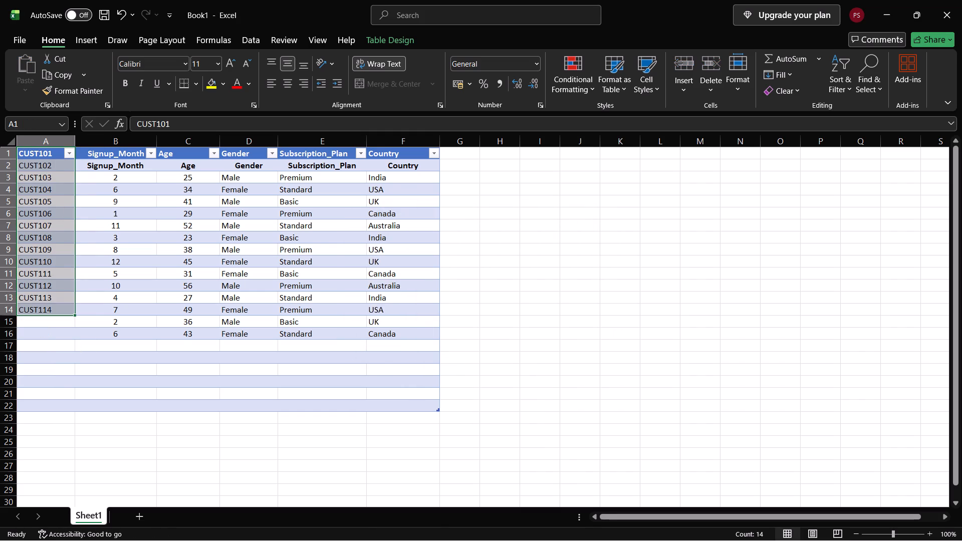
pyautogui.click(203, 494)
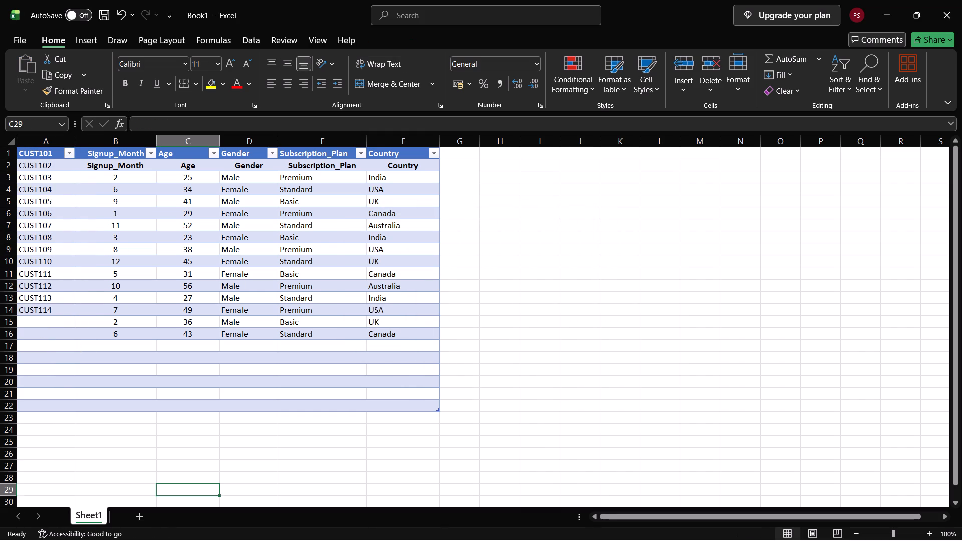
# Copy the cell range A1:A16 containing the customer IDs.
pyautogui.moveTo(48, 156); pyautogui.dragTo(57, 305)
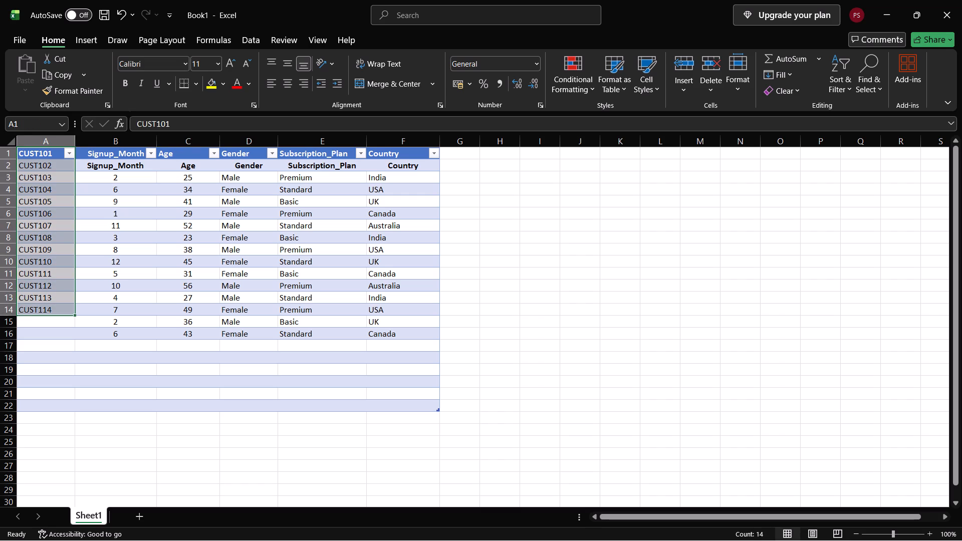
pyautogui.moveTo(62, 305); pyautogui.dragTo(63, 330)
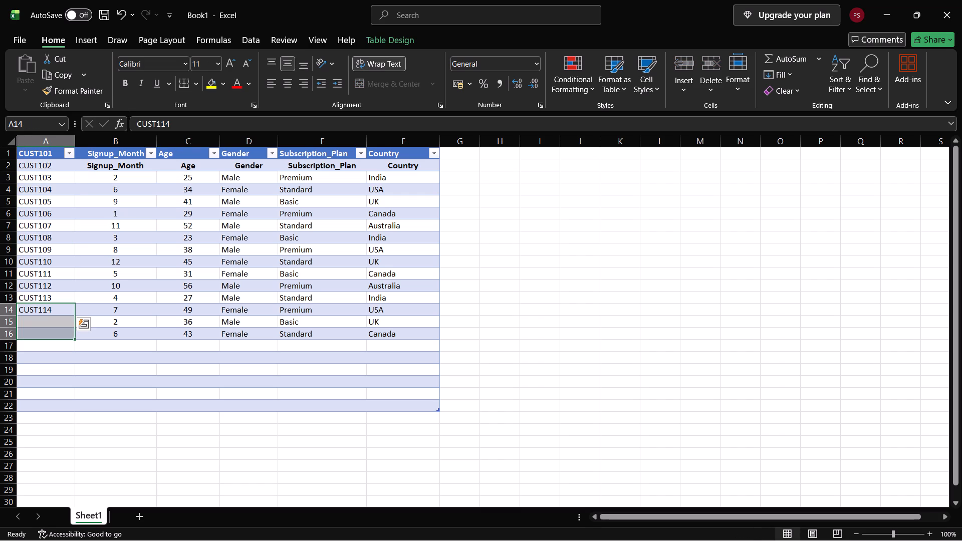
pyautogui.moveTo(138, 386); pyautogui.dragTo(39, 153)
pyautogui.click(80, 176)
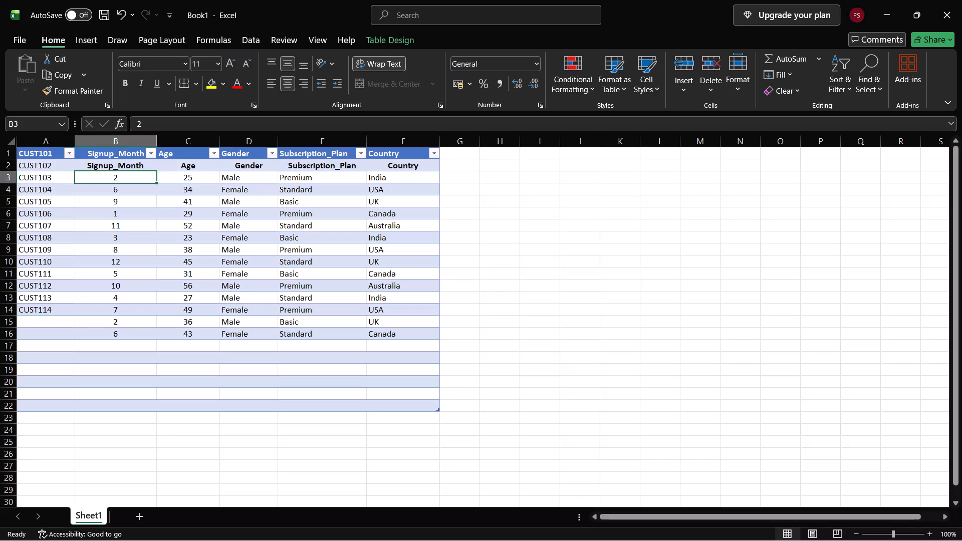
pyautogui.click(25, 152)
pyautogui.moveTo(25, 152); pyautogui.dragTo(36, 202)
pyautogui.moveTo(36, 202); pyautogui.dragTo(45, 330)
pyautogui.moveTo(45, 330); pyautogui.dragTo(40, 156)
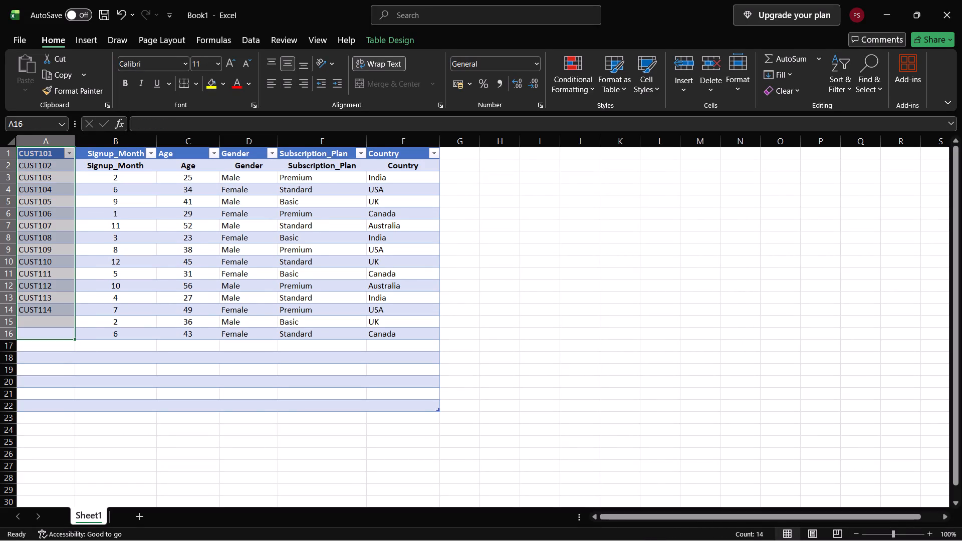
pyautogui.hotkey('ctrl', 'c')
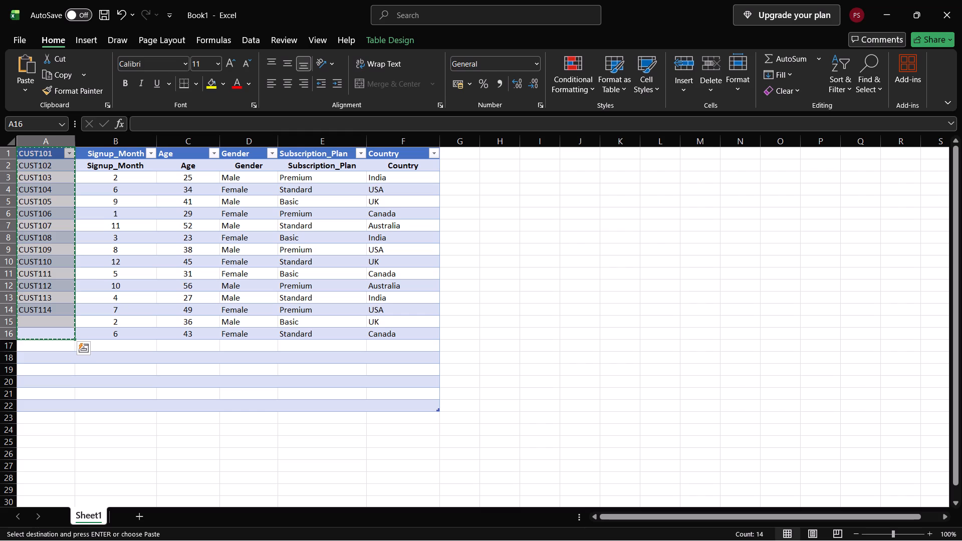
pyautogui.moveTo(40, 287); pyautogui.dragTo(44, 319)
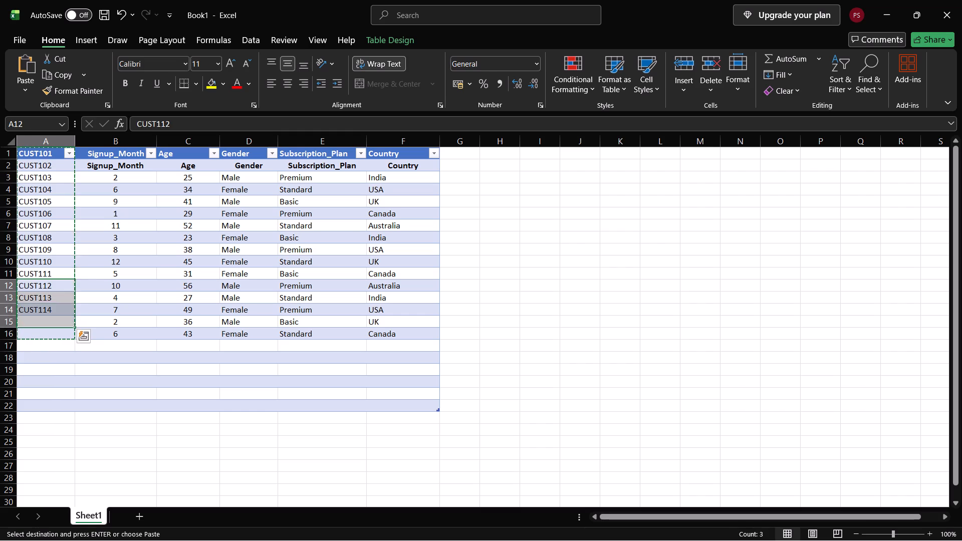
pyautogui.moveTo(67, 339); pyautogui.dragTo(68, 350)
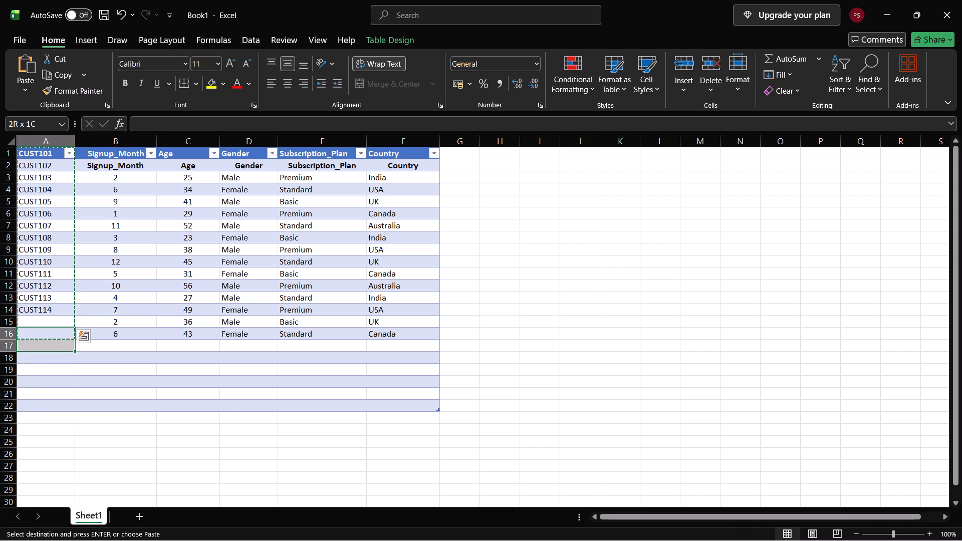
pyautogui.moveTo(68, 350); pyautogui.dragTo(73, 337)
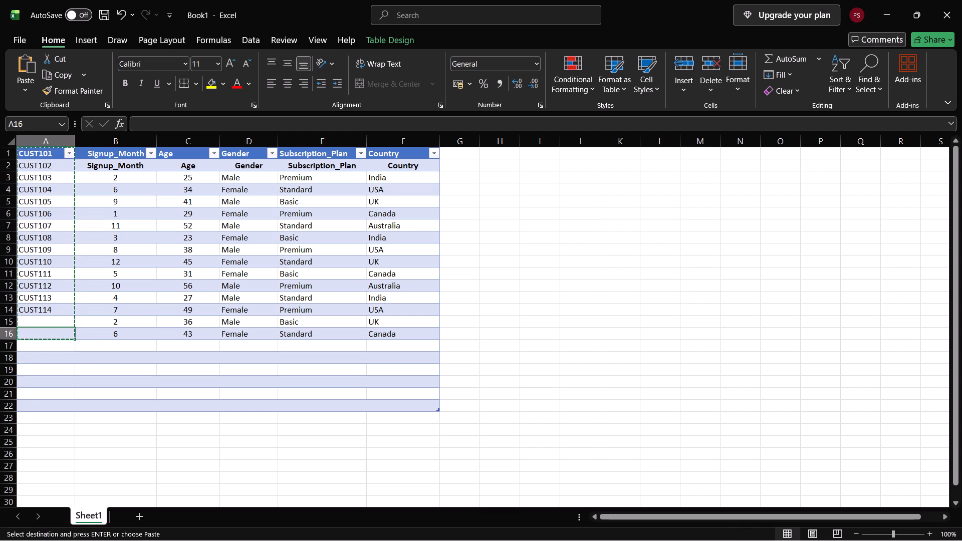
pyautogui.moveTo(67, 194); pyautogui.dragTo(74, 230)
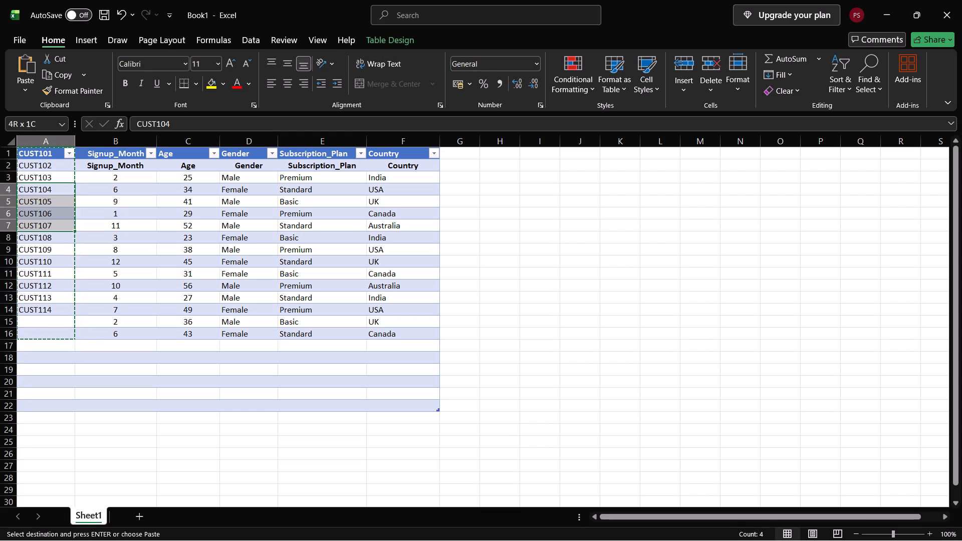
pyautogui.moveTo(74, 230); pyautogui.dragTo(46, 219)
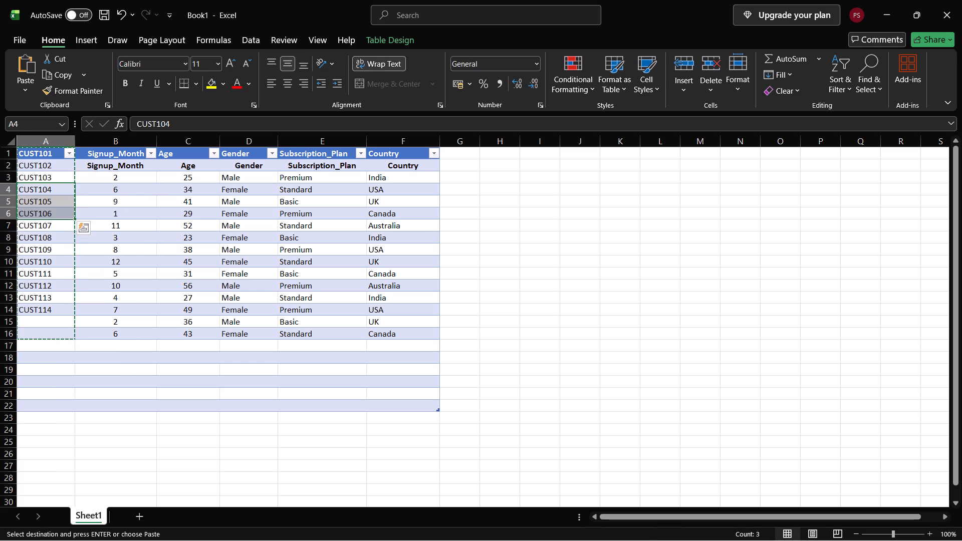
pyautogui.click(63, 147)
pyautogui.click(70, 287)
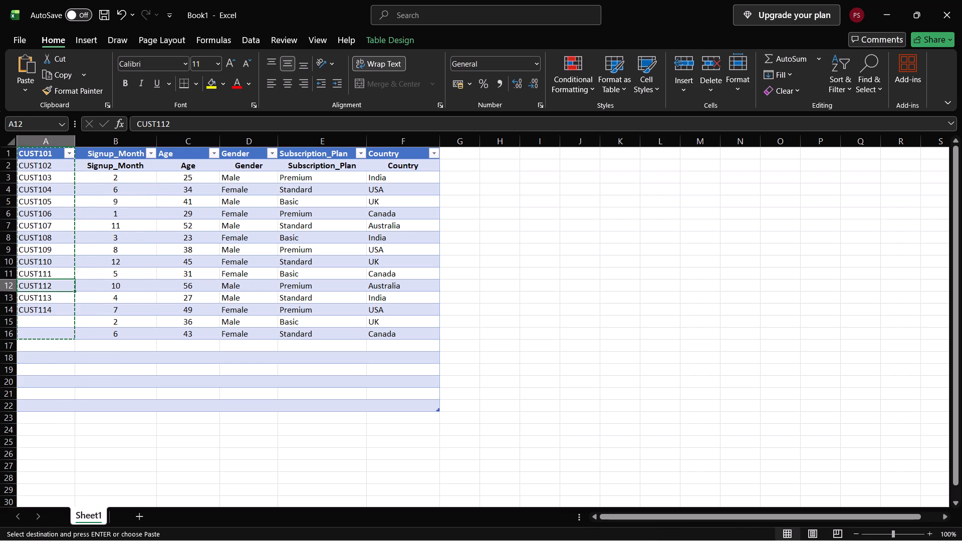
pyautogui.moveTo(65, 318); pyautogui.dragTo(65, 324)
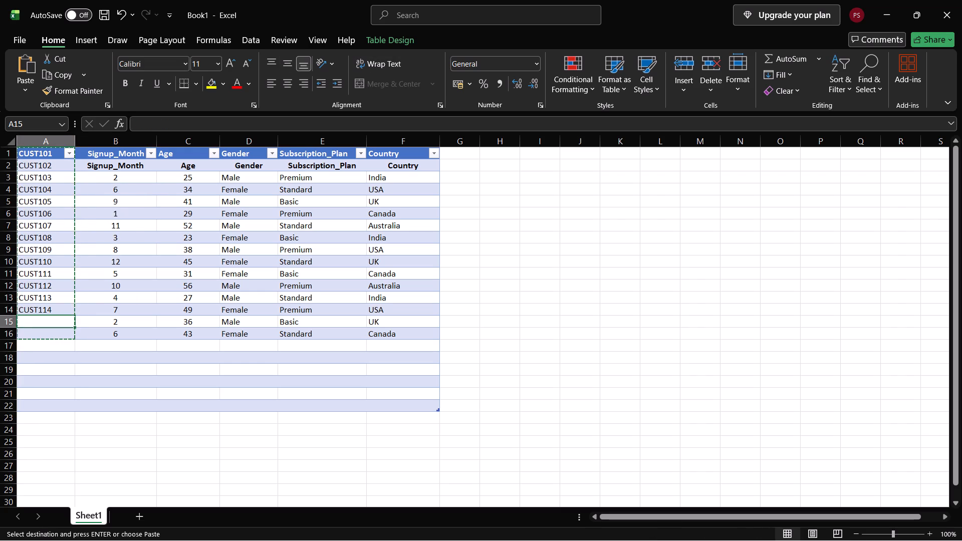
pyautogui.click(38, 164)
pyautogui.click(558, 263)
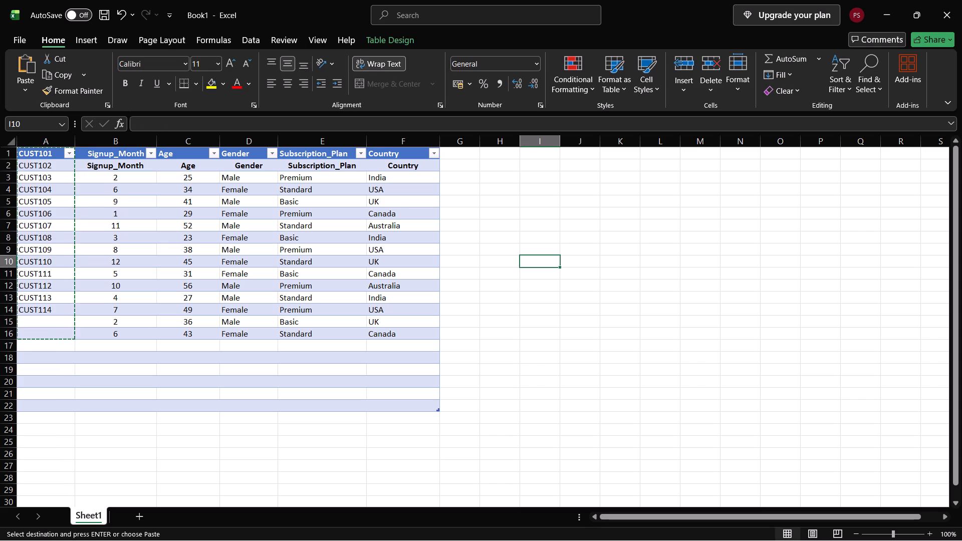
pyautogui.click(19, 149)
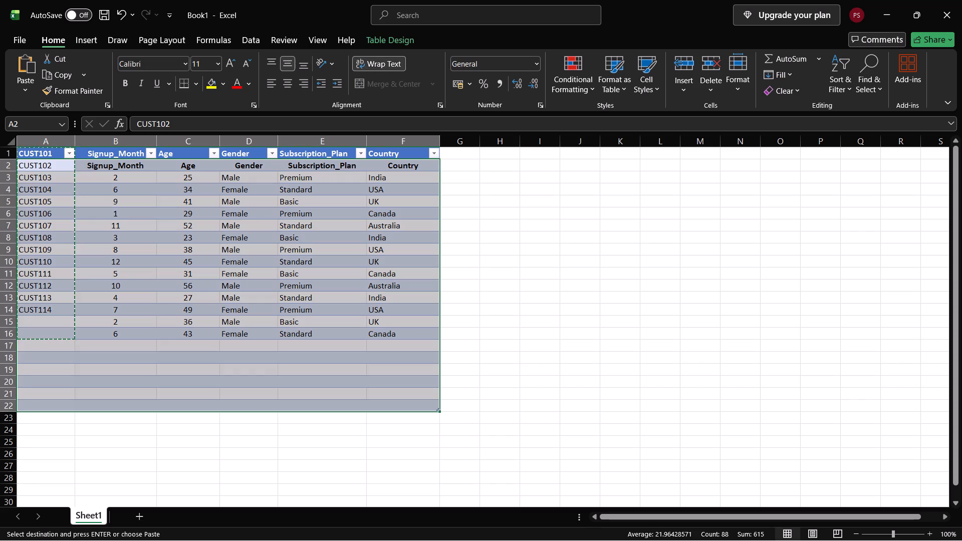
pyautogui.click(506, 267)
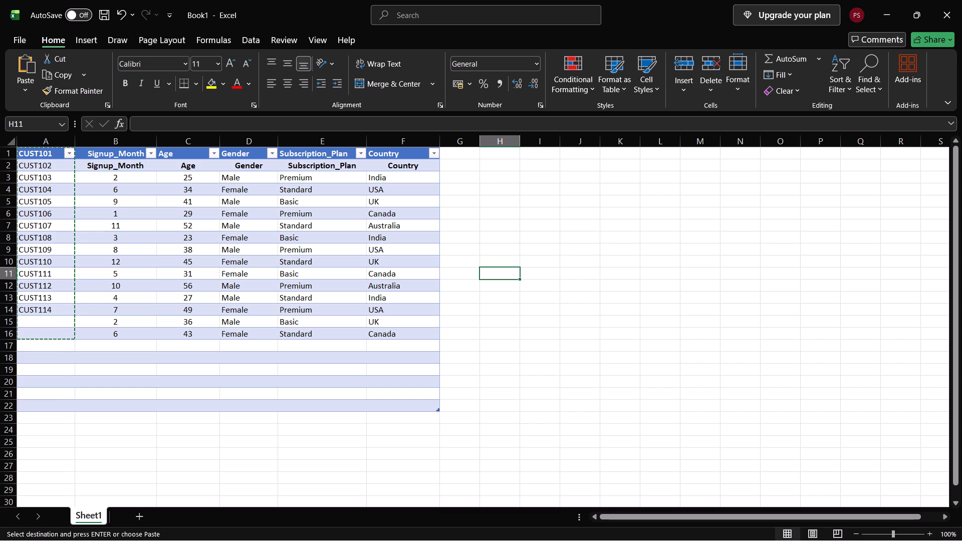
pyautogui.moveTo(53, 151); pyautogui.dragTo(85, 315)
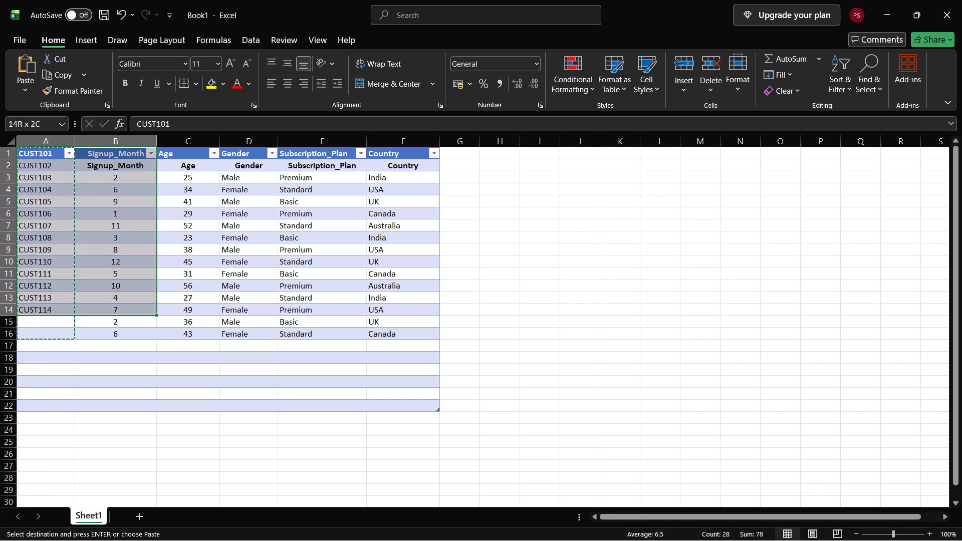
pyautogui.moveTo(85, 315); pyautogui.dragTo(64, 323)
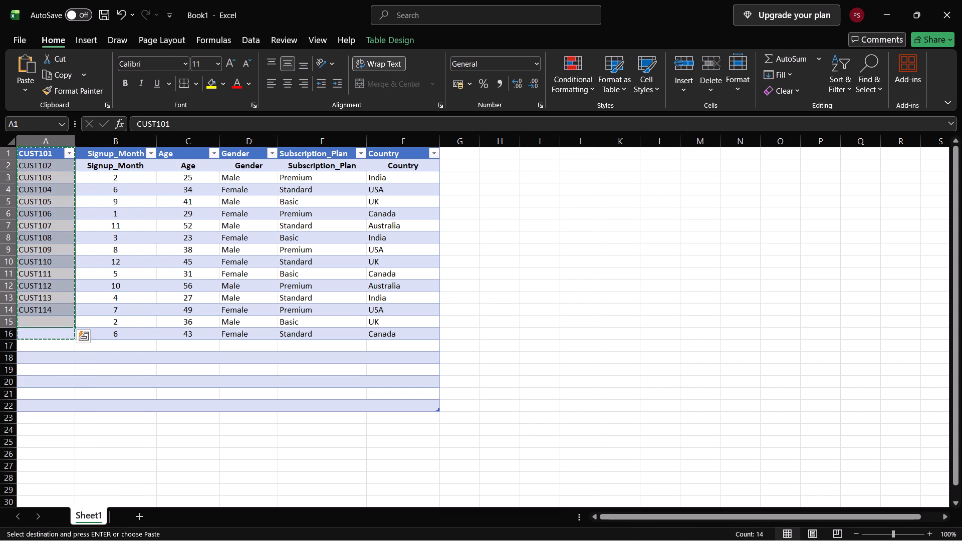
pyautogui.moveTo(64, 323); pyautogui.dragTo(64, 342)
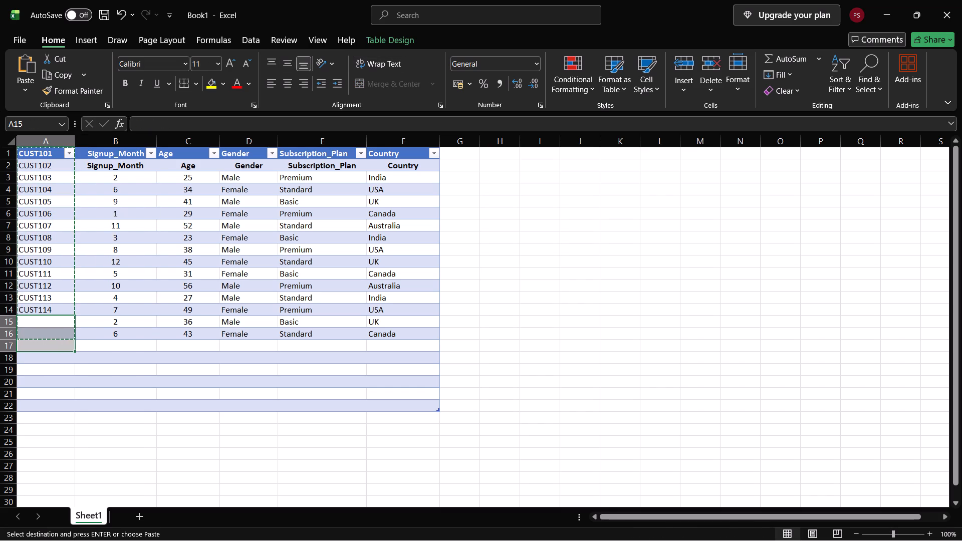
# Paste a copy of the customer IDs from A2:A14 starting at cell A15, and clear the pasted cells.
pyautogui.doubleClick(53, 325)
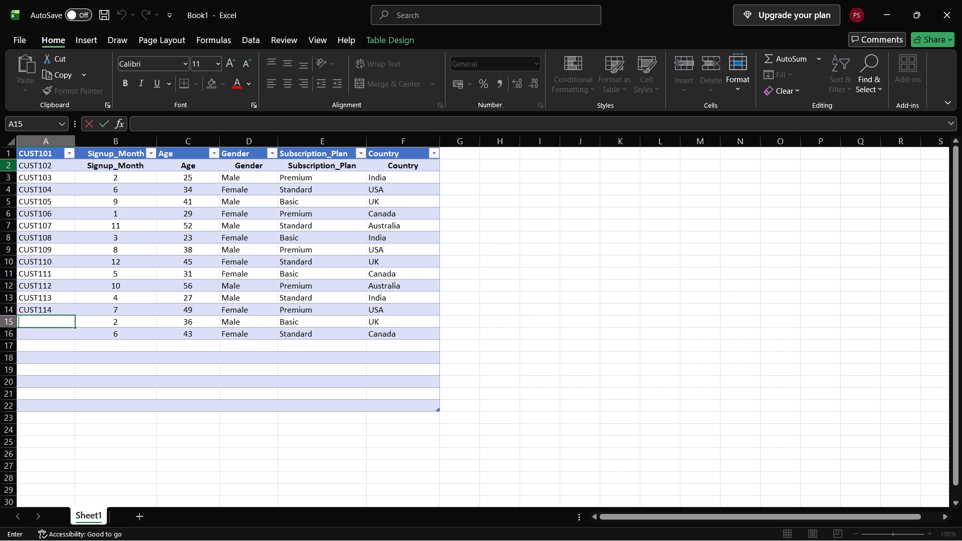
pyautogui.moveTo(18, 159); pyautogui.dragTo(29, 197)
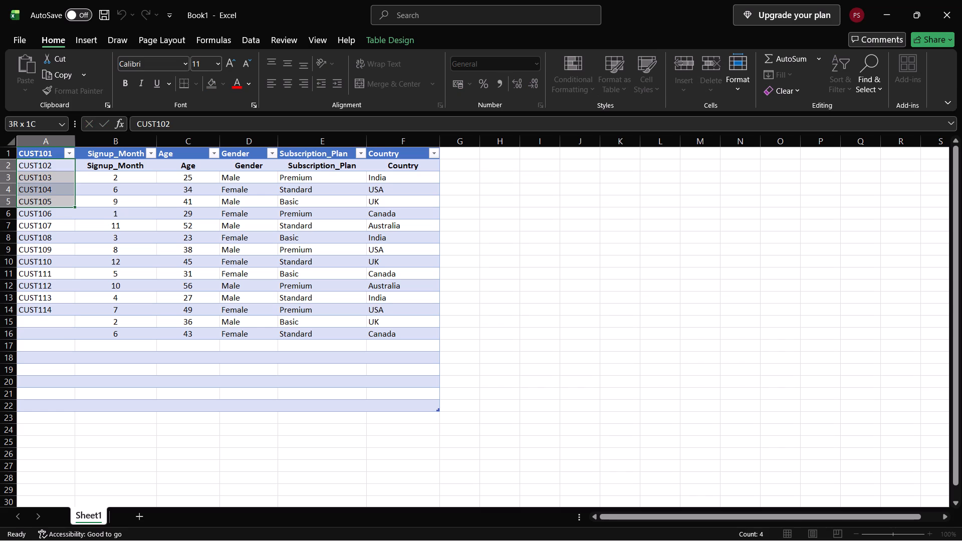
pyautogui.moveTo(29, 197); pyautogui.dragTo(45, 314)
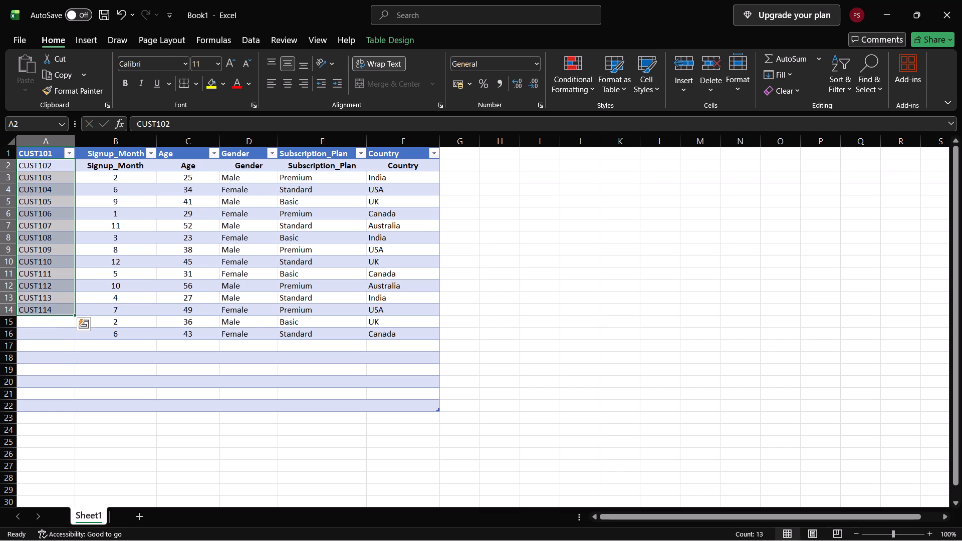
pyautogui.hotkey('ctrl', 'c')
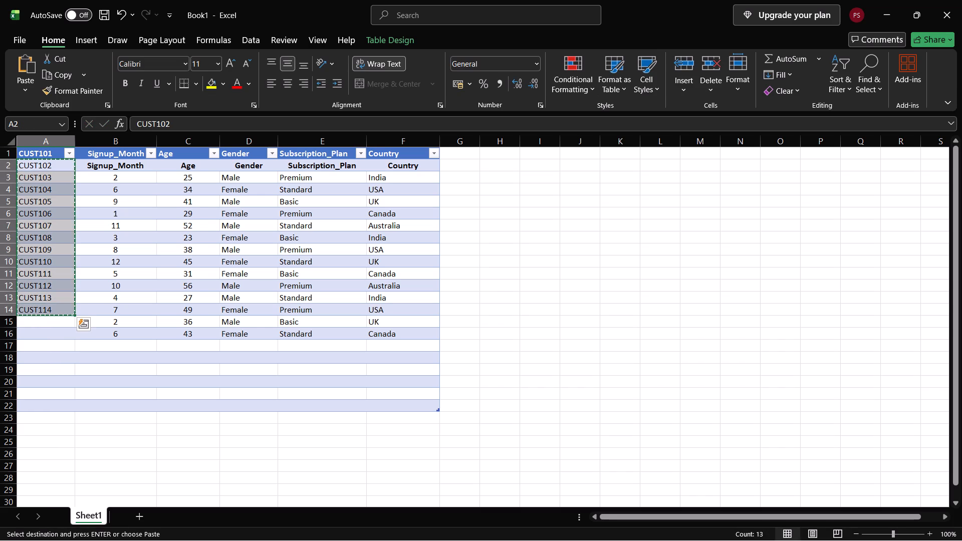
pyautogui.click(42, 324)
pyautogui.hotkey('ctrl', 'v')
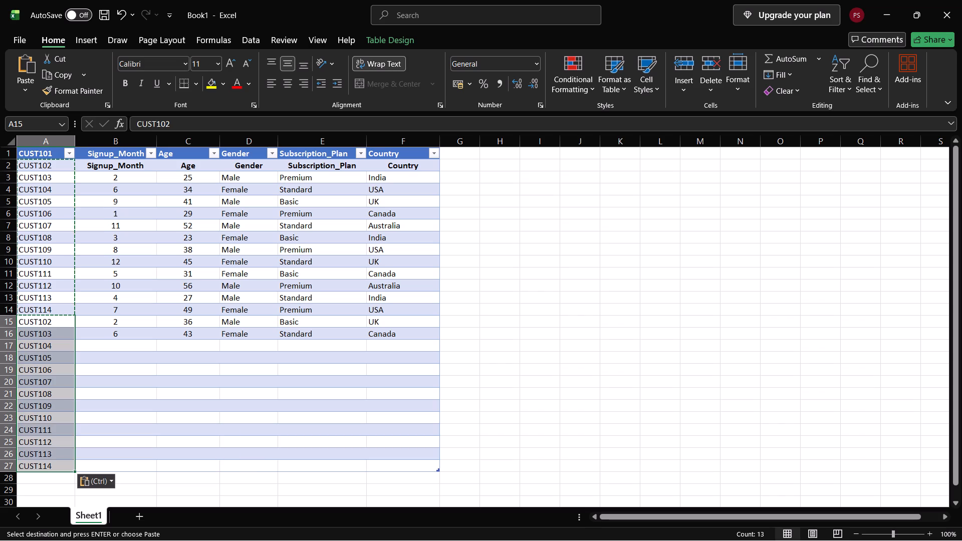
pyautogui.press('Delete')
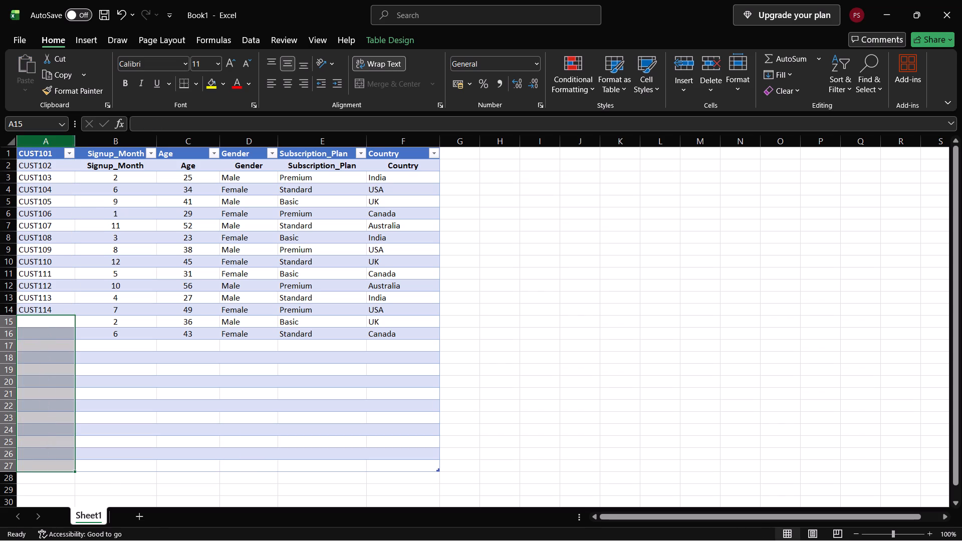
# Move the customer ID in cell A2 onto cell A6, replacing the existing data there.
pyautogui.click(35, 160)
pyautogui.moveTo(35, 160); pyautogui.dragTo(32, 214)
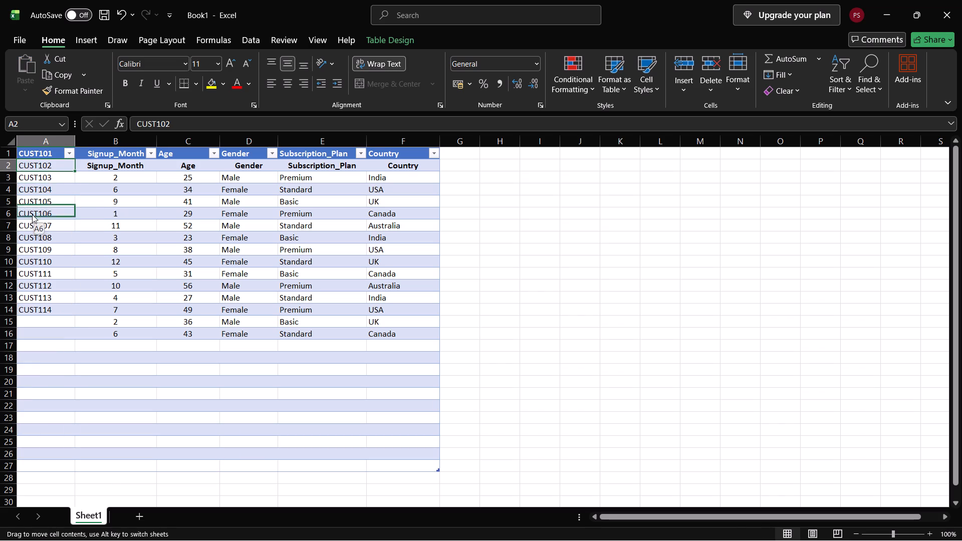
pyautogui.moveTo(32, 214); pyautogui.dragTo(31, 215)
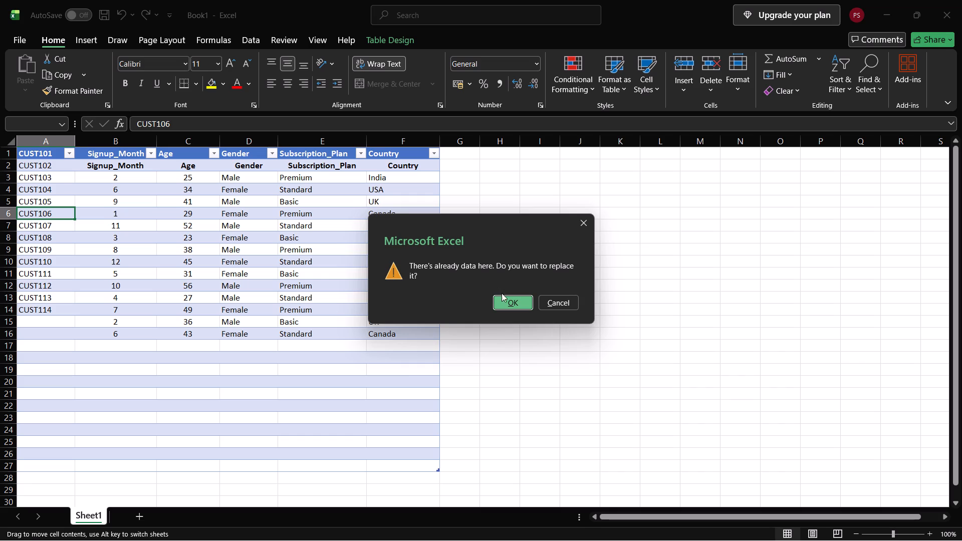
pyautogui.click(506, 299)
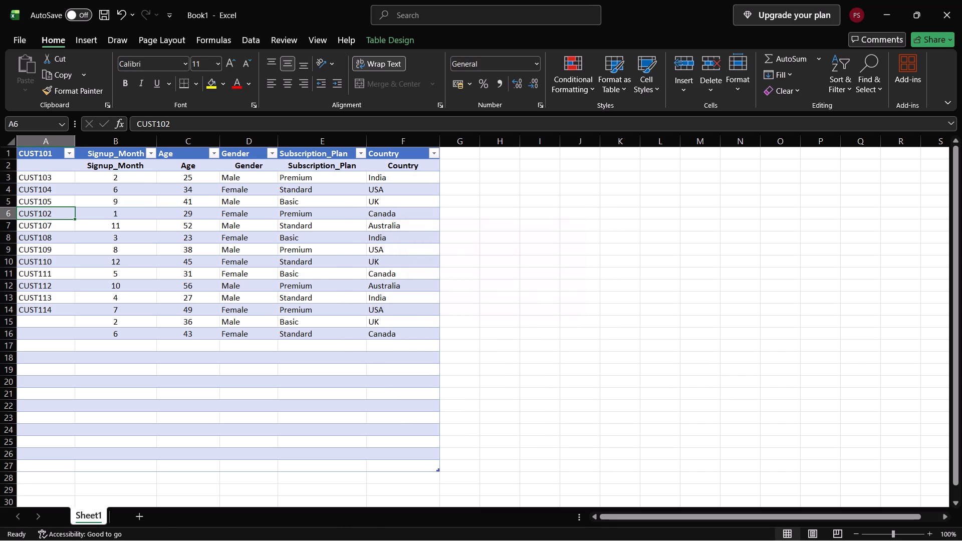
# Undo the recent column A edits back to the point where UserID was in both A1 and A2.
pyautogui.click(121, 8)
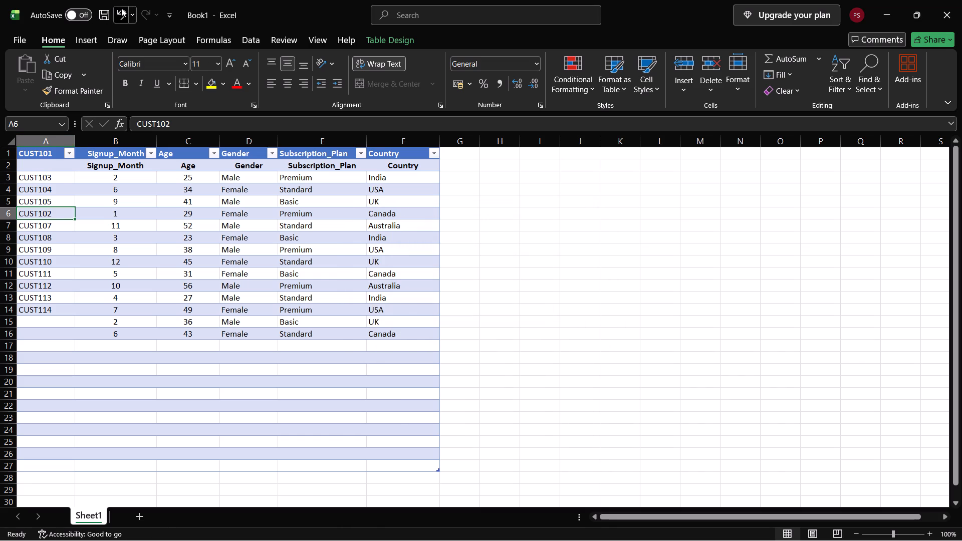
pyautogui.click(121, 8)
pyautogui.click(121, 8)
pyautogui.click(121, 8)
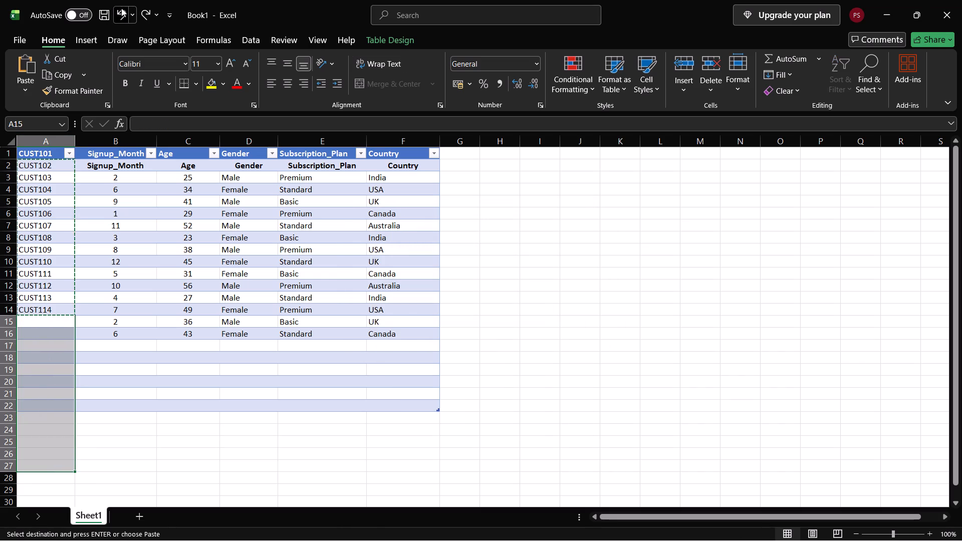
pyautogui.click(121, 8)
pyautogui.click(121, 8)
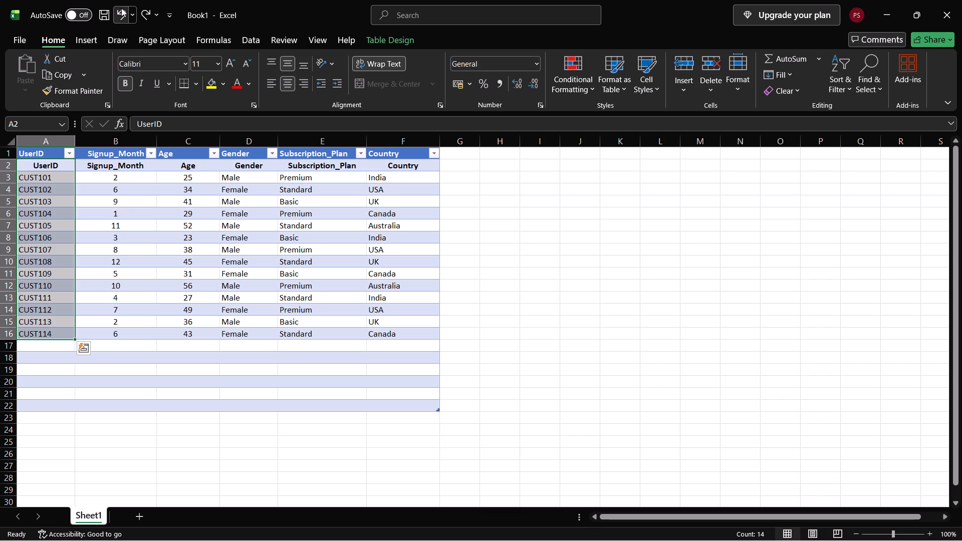
# Clear the duplicate UserID label from cell A2.
pyautogui.click(50, 220)
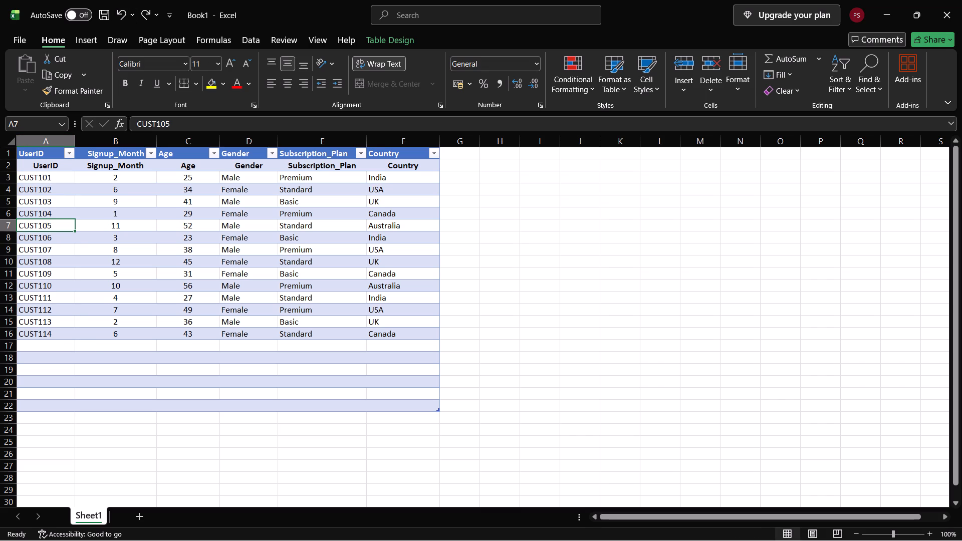
pyautogui.click(62, 161)
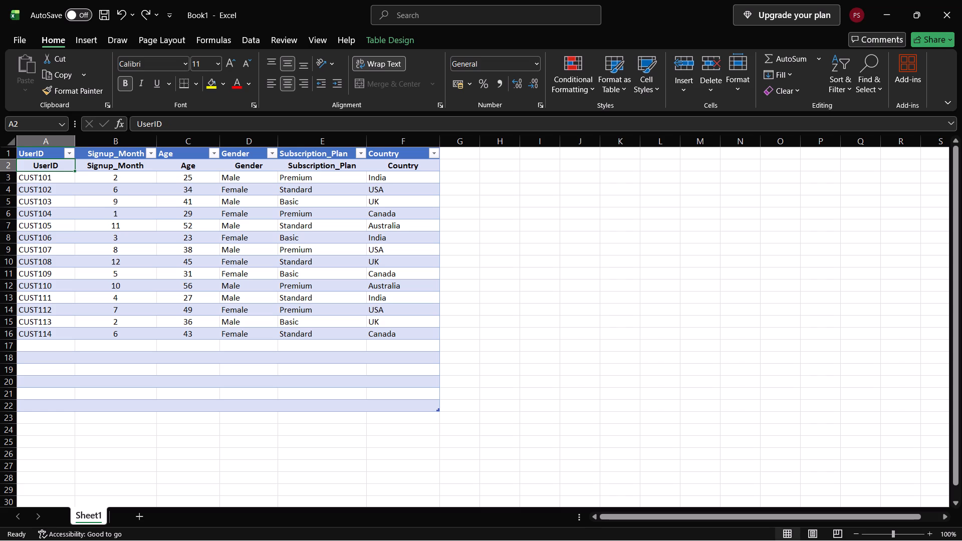
pyautogui.press('Delete')
# Copy the customer IDs in A3:A16 and paste them starting at cell A2, directly under the UserID header.
pyautogui.moveTo(50, 174); pyautogui.dragTo(37, 331)
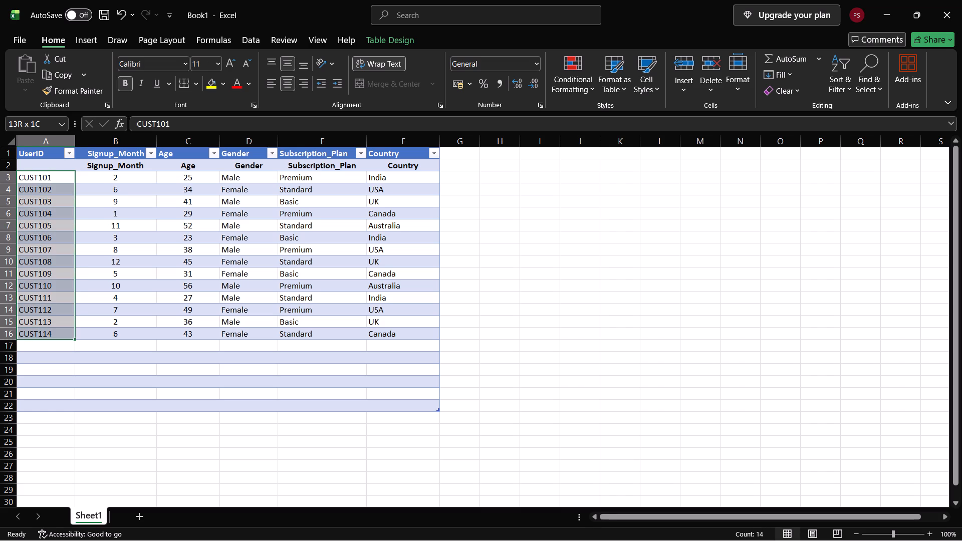
pyautogui.moveTo(37, 331); pyautogui.dragTo(37, 331)
pyautogui.hotkey('ctrl', 'c')
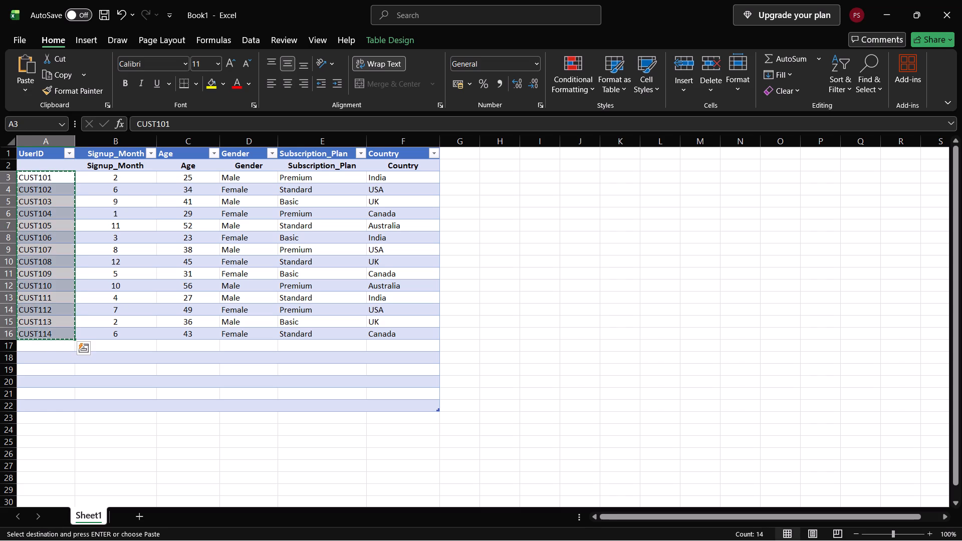
pyautogui.click(27, 168)
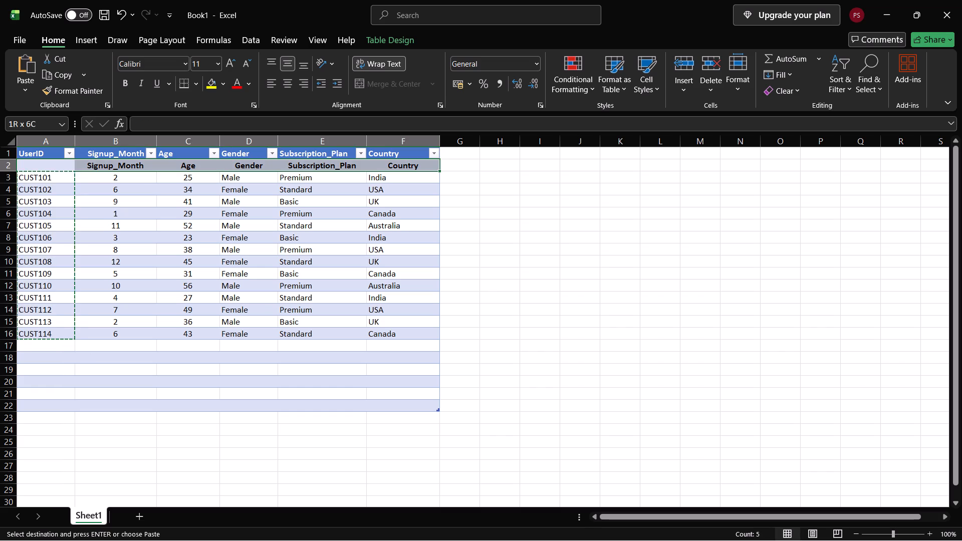
pyautogui.doubleClick(27, 168)
pyautogui.doubleClick(27, 168)
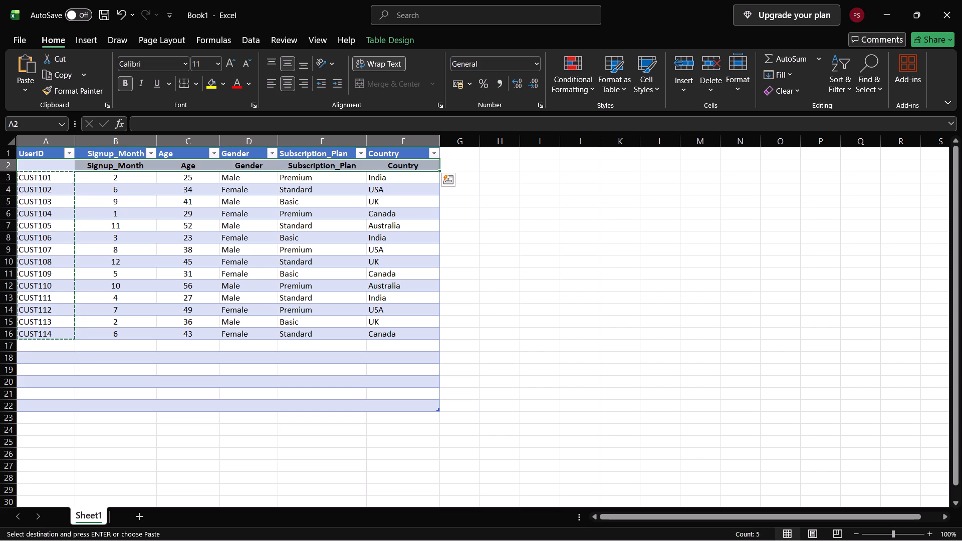
pyautogui.moveTo(62, 180); pyautogui.dragTo(54, 164)
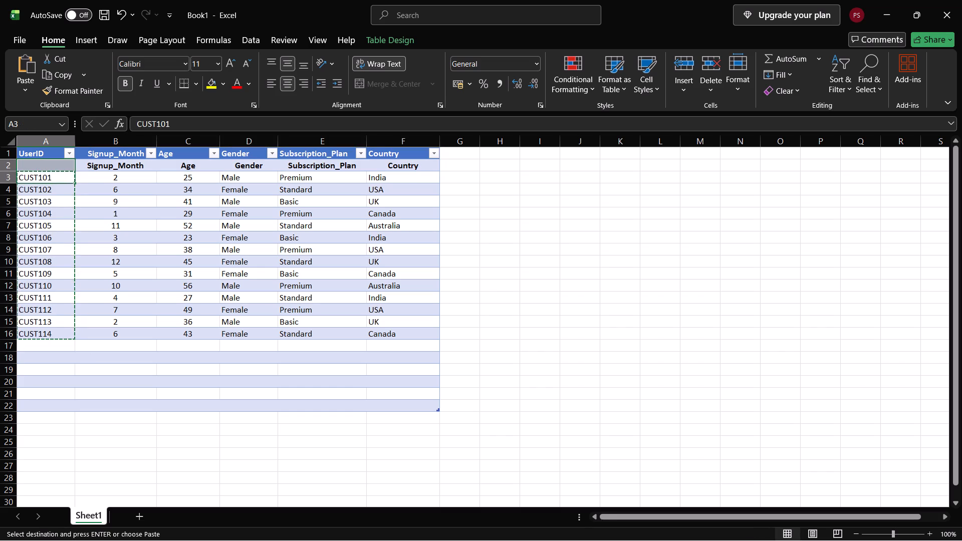
pyautogui.click(54, 164)
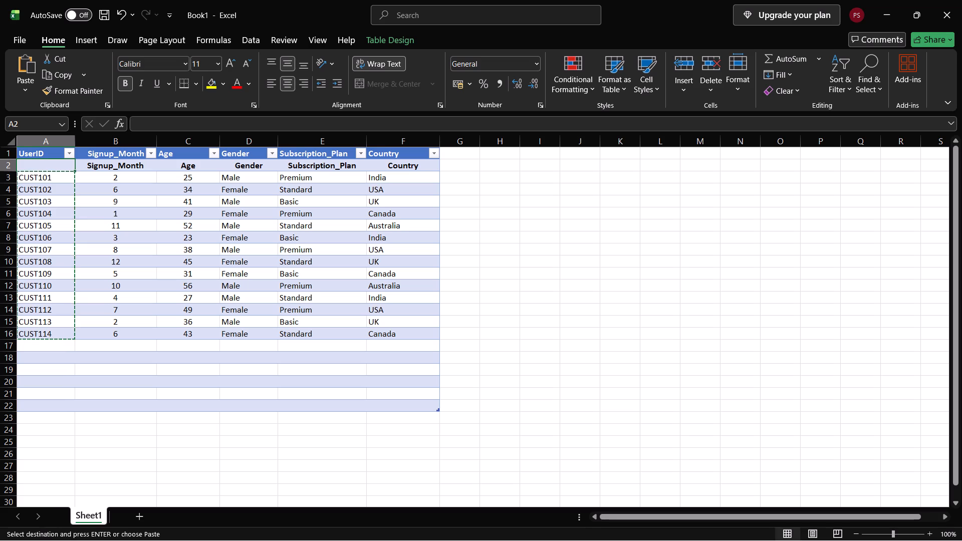
pyautogui.moveTo(75, 179); pyautogui.dragTo(58, 161)
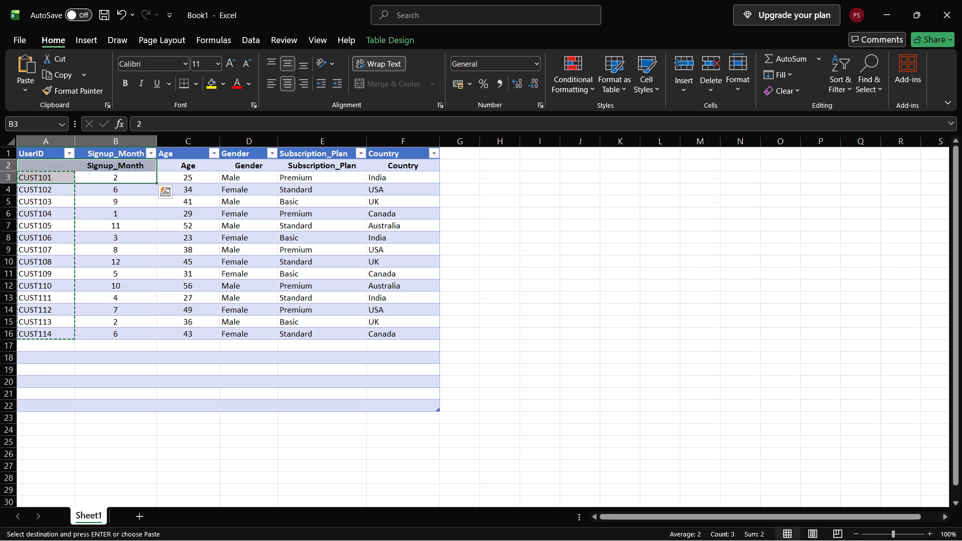
pyautogui.click(63, 316)
pyautogui.moveTo(73, 338); pyautogui.dragTo(54, 176)
pyautogui.click(52, 165)
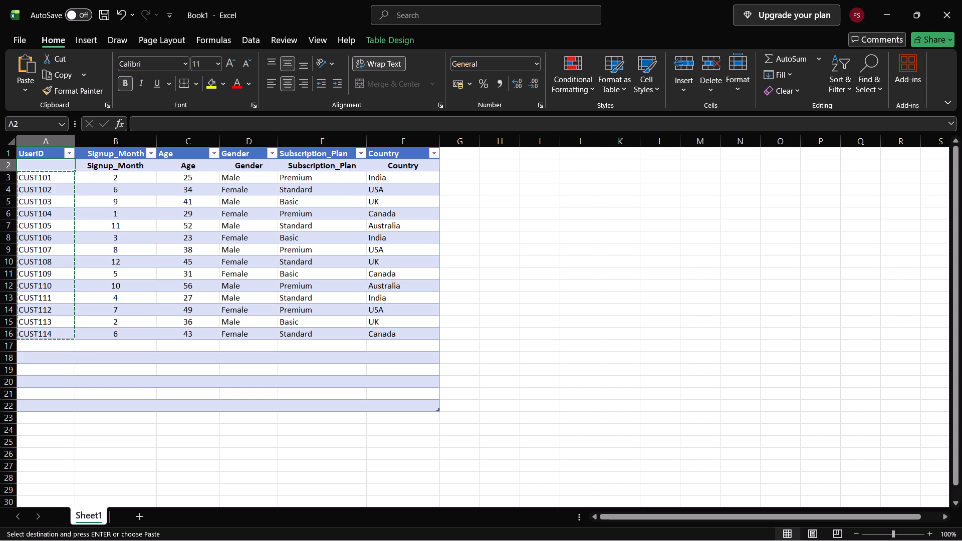
pyautogui.moveTo(72, 337); pyautogui.dragTo(45, 168)
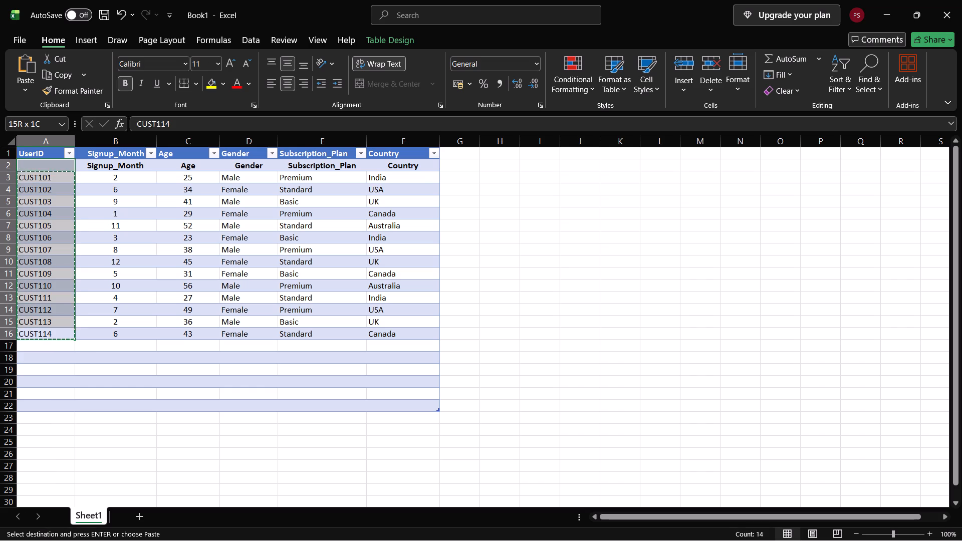
pyautogui.moveTo(45, 168); pyautogui.dragTo(45, 165)
pyautogui.hotkey('ctrl', 'v')
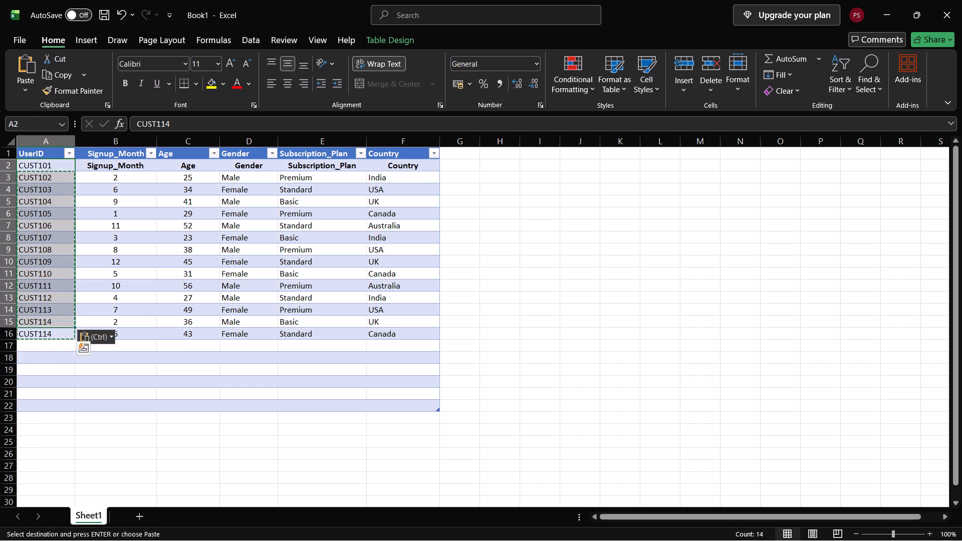
pyautogui.click(96, 420)
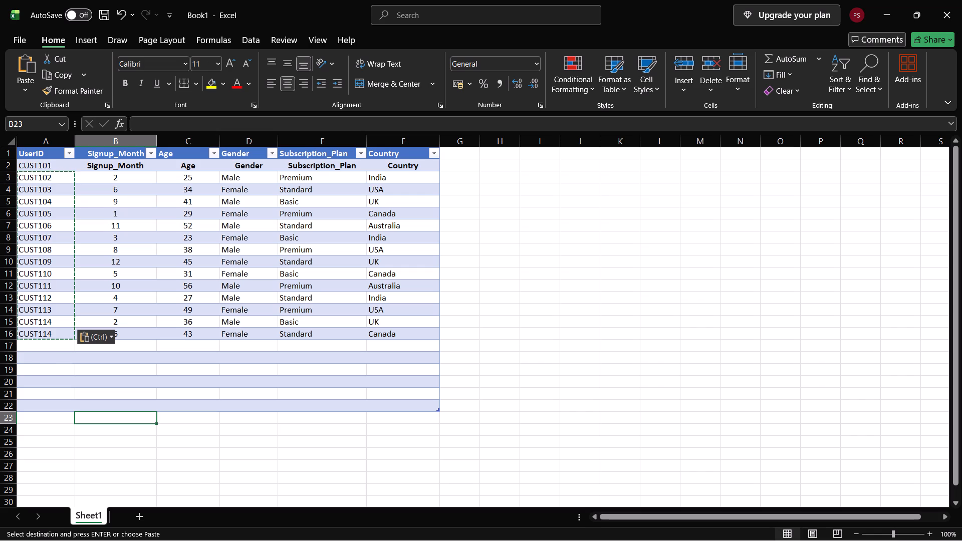
# Clear the duplicate Signup_Month label from cell B2.
pyautogui.click(60, 168)
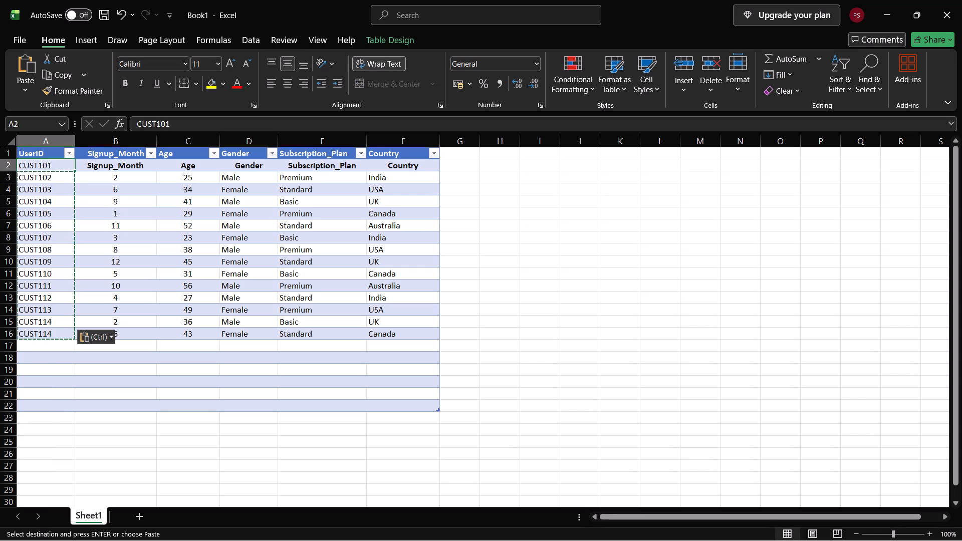
pyautogui.moveTo(88, 164); pyautogui.dragTo(112, 167)
pyautogui.click(147, 164)
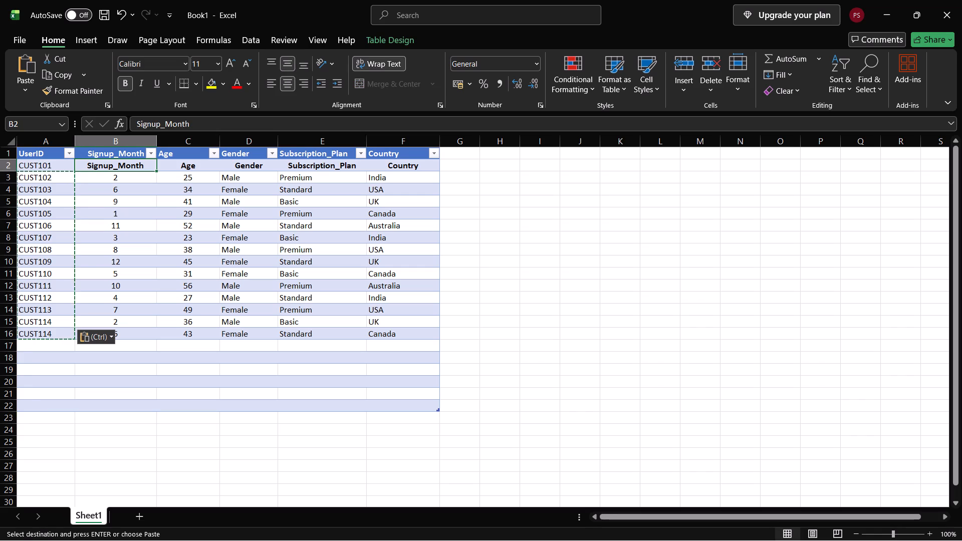
pyautogui.doubleClick(147, 164)
pyautogui.press('BackSpace')
pyautogui.press('BackSpace')
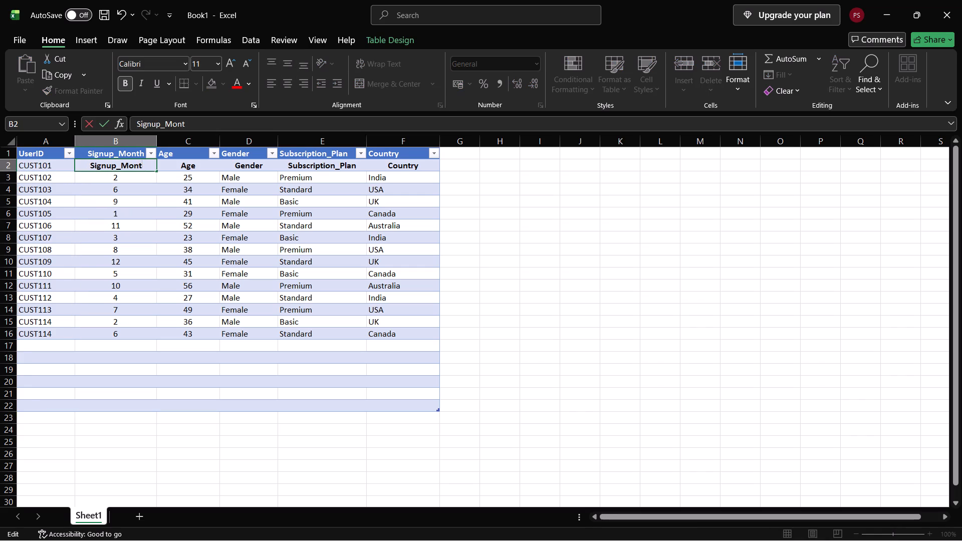
pyautogui.press('BackSpace')
pyautogui.press('BackSpace')
pyautogui.press('BackSpace')
pyautogui.press('BackSpace')
pyautogui.press('BackSpace')
pyautogui.press('BackSpace')
pyautogui.press('BackSpace')
pyautogui.press('BackSpace')
pyautogui.press('BackSpace')
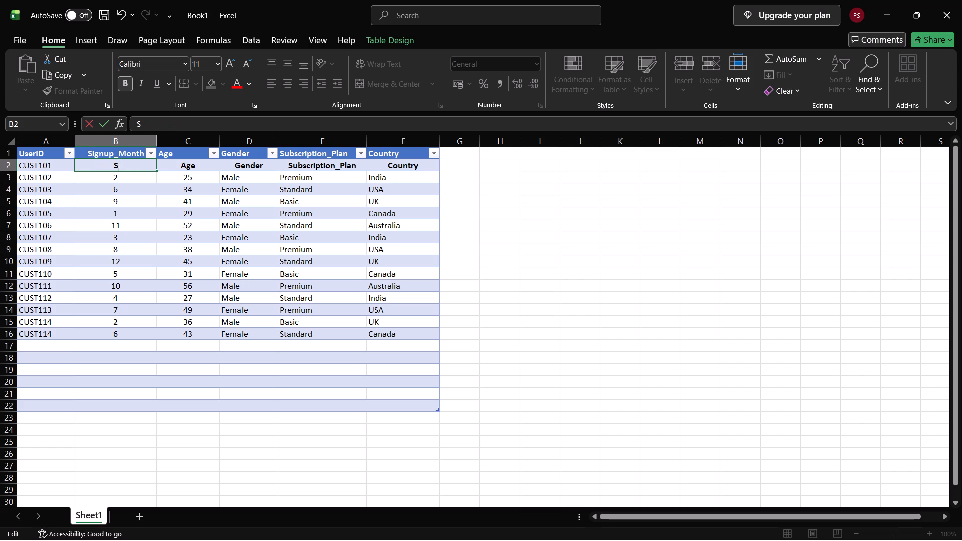
pyautogui.press('BackSpace')
pyautogui.moveTo(101, 170); pyautogui.dragTo(102, 184)
pyautogui.moveTo(102, 184); pyautogui.dragTo(94, 167)
pyautogui.click(94, 167)
pyautogui.click(112, 178)
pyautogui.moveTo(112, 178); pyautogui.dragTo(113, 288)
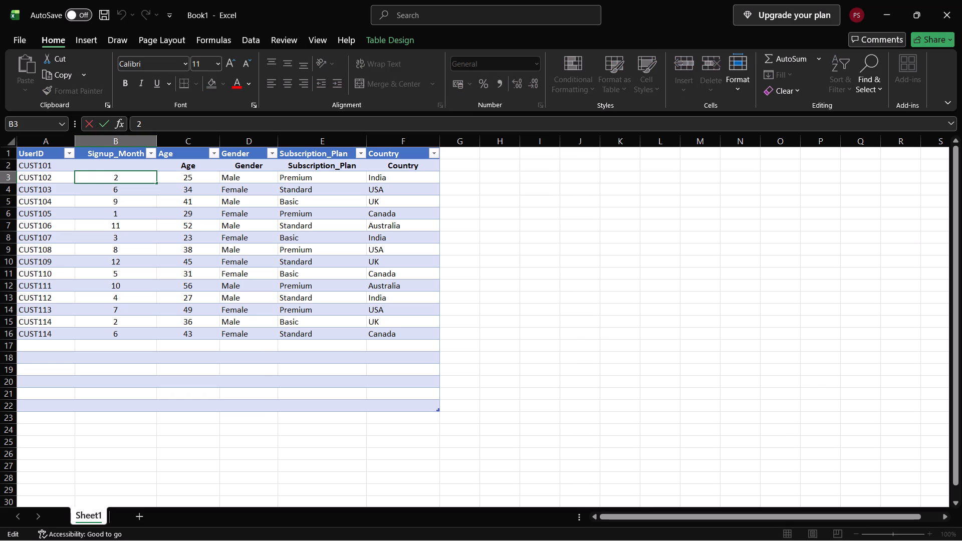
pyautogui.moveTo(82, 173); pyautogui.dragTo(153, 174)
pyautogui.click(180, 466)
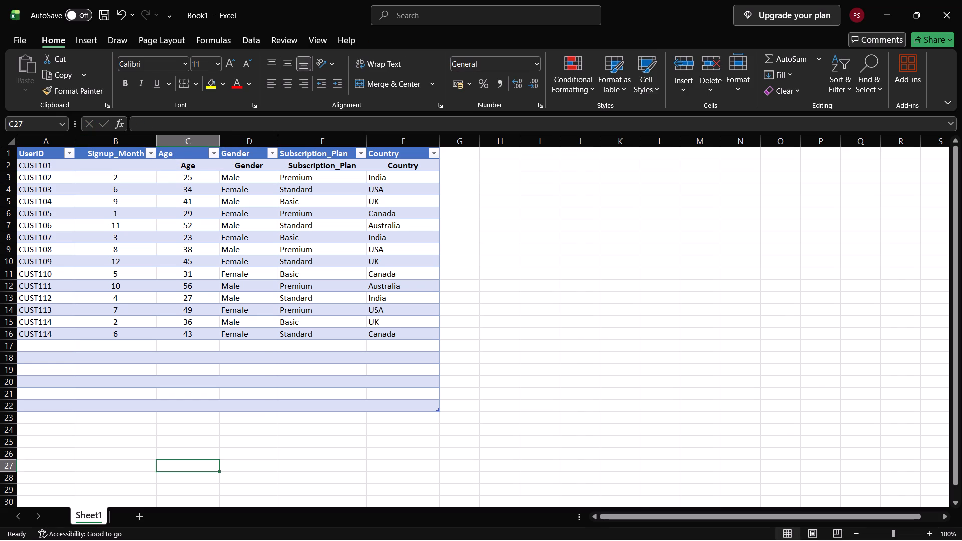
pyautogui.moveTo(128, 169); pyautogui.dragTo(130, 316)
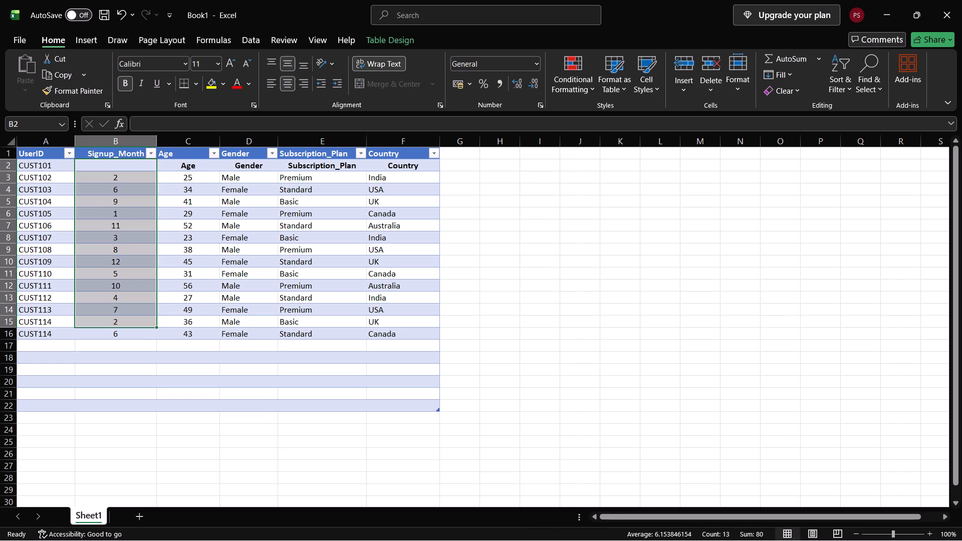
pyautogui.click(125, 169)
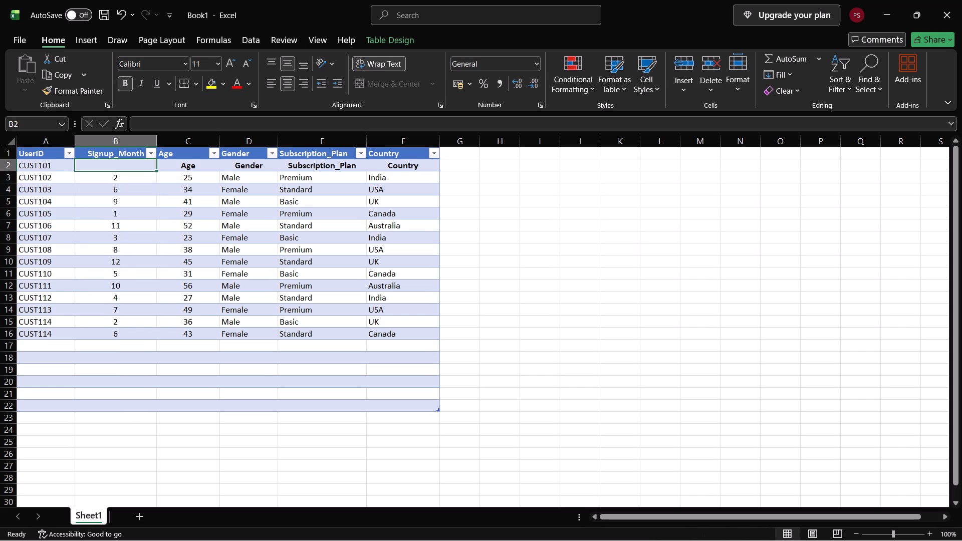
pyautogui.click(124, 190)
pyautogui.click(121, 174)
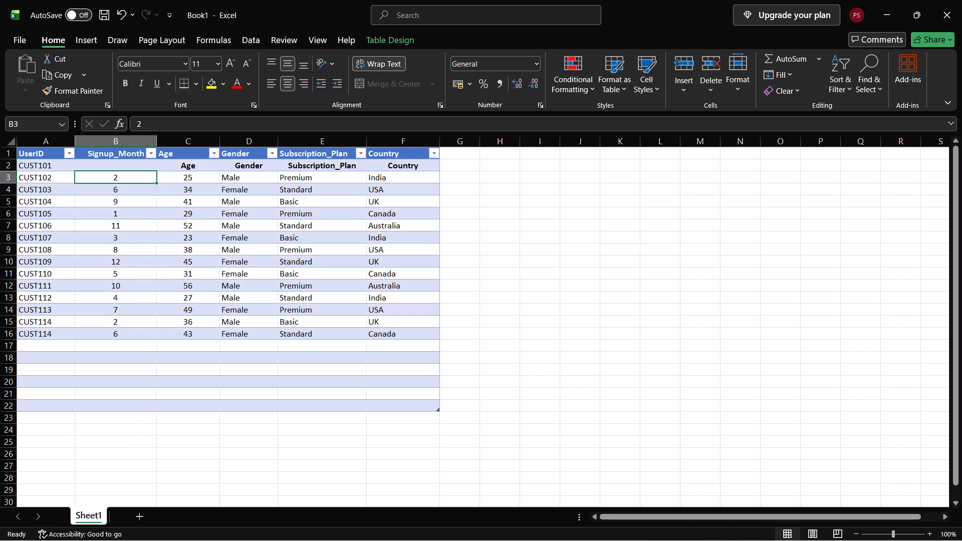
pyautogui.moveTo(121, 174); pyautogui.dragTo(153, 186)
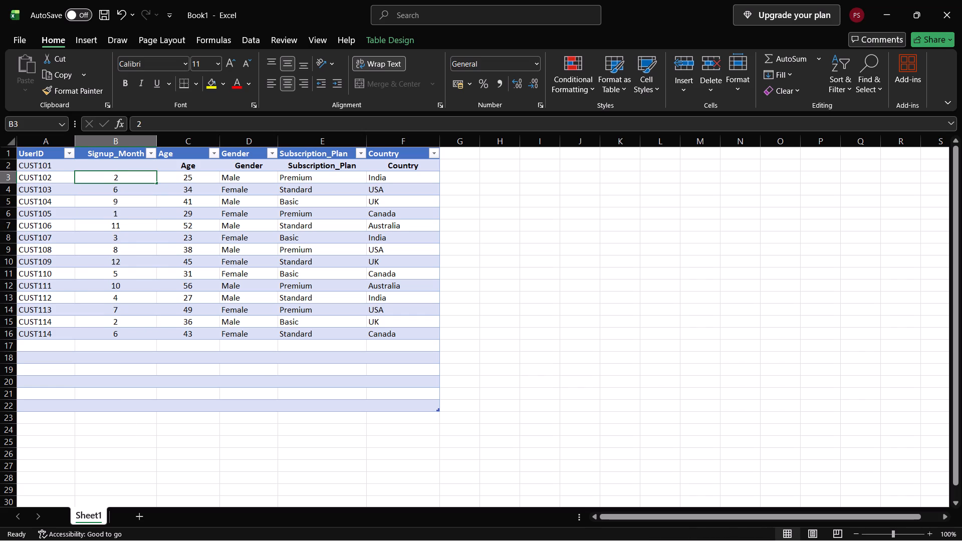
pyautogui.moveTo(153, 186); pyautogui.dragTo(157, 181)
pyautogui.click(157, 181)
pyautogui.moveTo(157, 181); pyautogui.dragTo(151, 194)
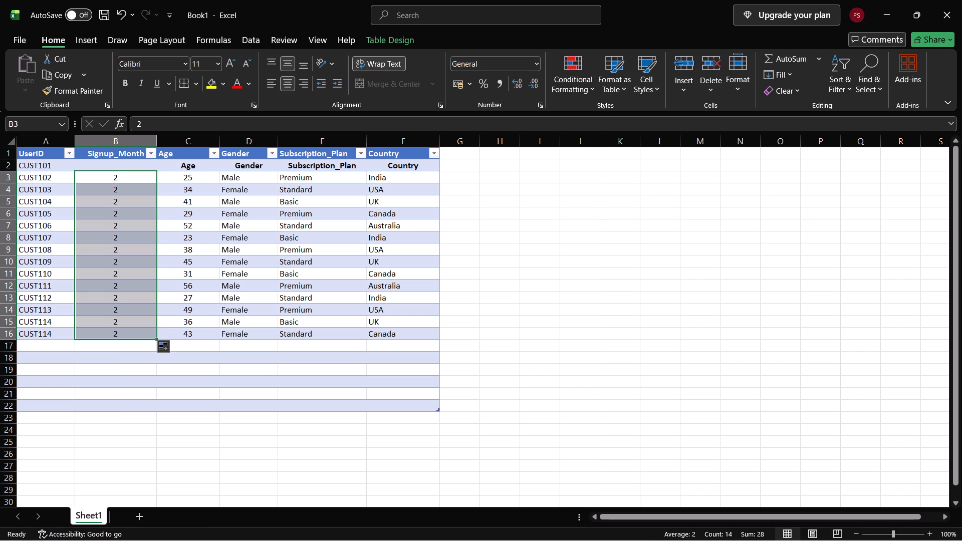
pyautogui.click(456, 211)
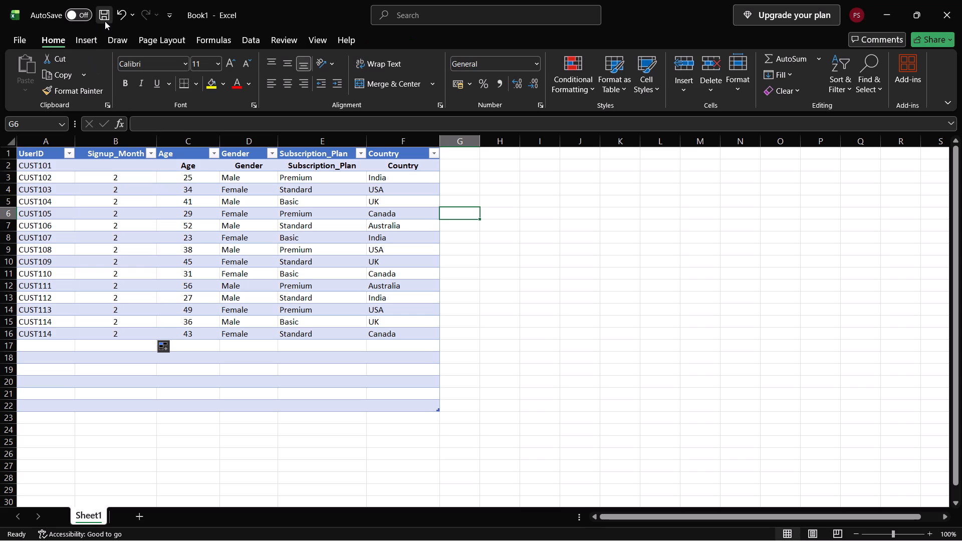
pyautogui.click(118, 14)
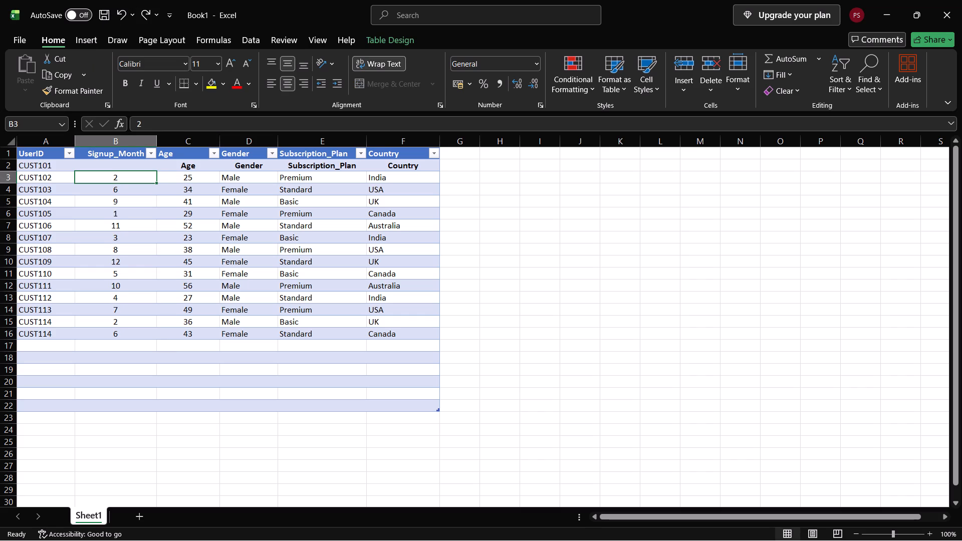
# Copy the signup months in B3:B16 and paste them starting at cell B2, directly under the Signup_Month header.
pyautogui.click(103, 193)
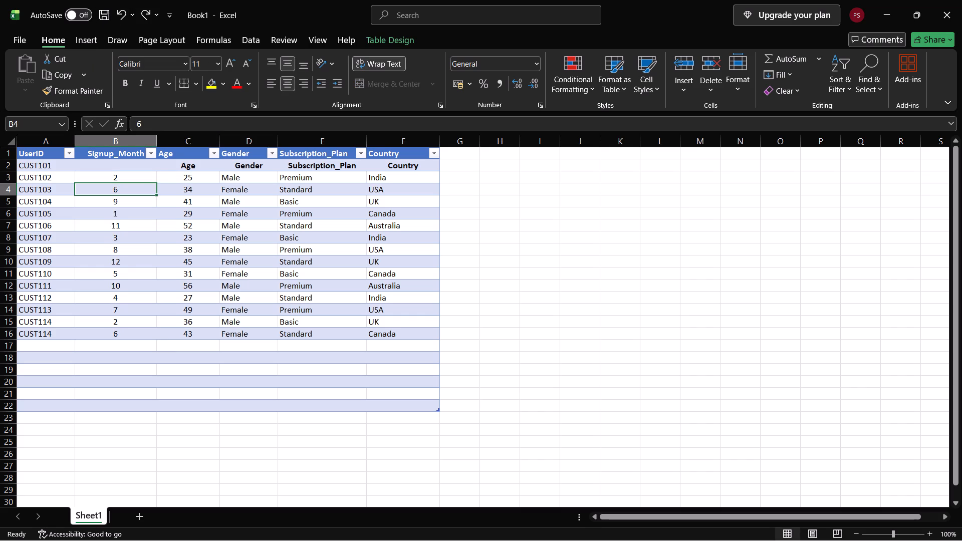
pyautogui.click(105, 175)
pyautogui.moveTo(105, 175); pyautogui.dragTo(89, 177)
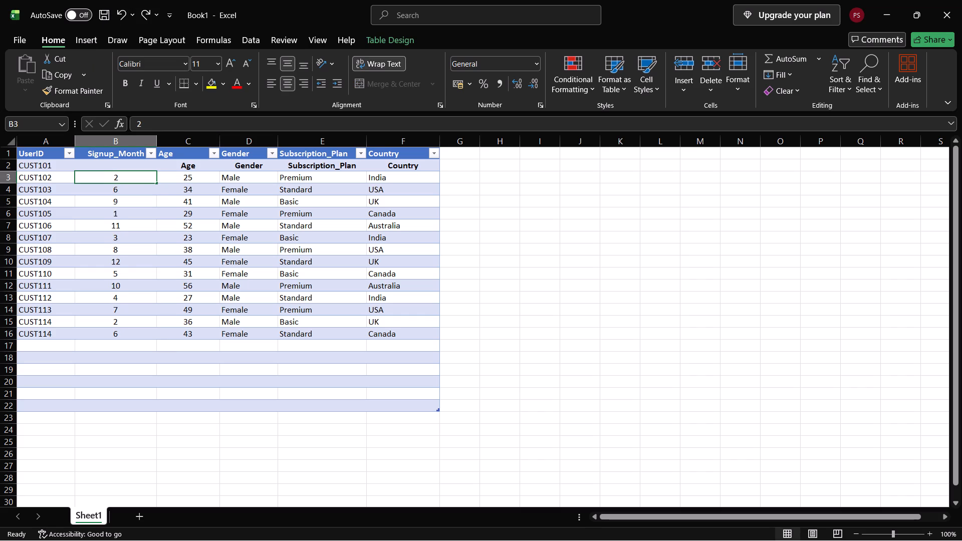
pyautogui.moveTo(89, 177); pyautogui.dragTo(90, 198)
pyautogui.click(90, 198)
pyautogui.moveTo(79, 179); pyautogui.dragTo(111, 334)
pyautogui.hotkey('ctrl', 'c')
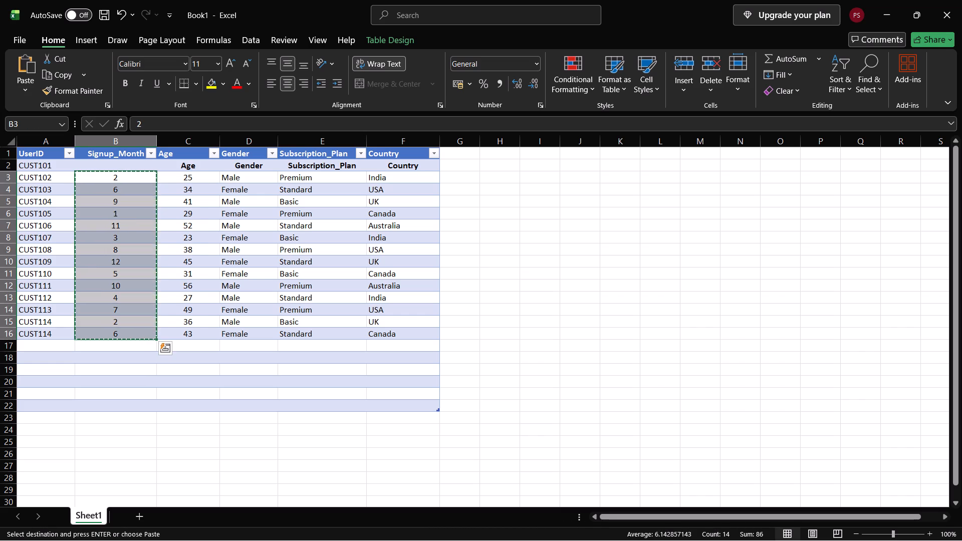
pyautogui.click(98, 165)
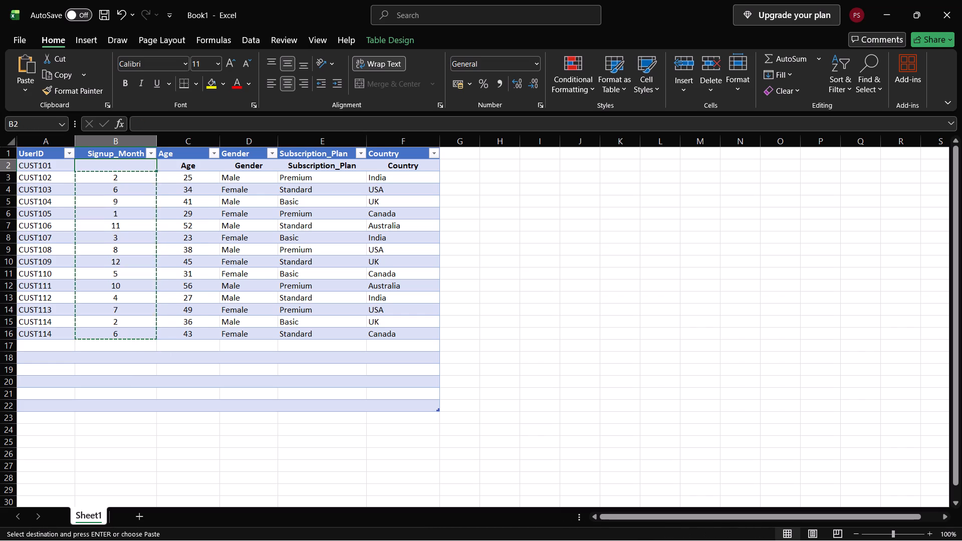
pyautogui.hotkey('ctrl', 'v')
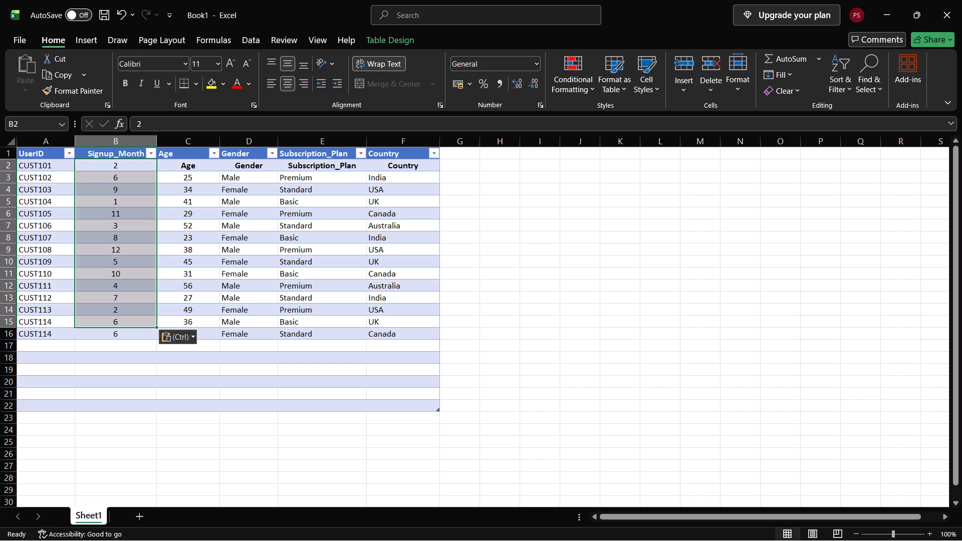
# Clear the leftover duplicate values from cells B16 and A16.
pyautogui.click(128, 339)
pyautogui.press('BackSpace')
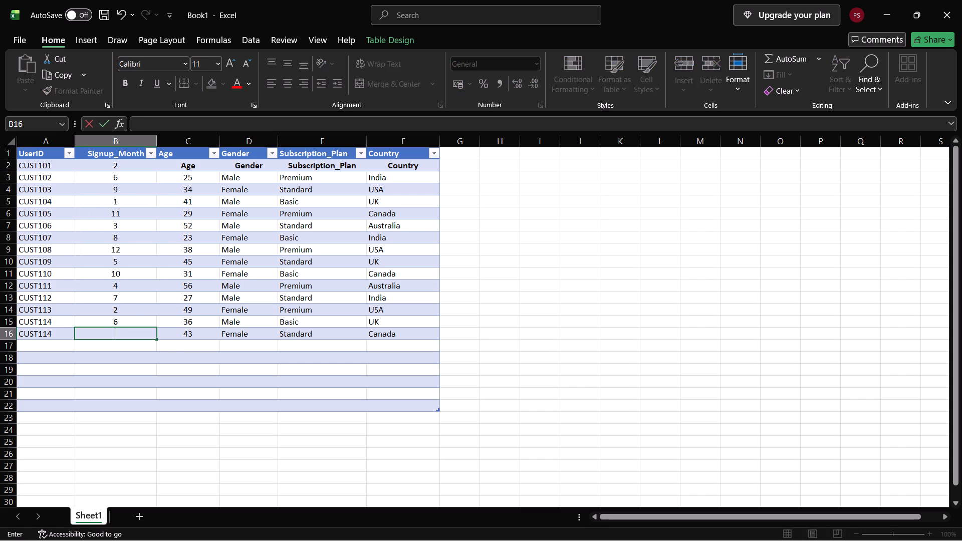
pyautogui.click(59, 336)
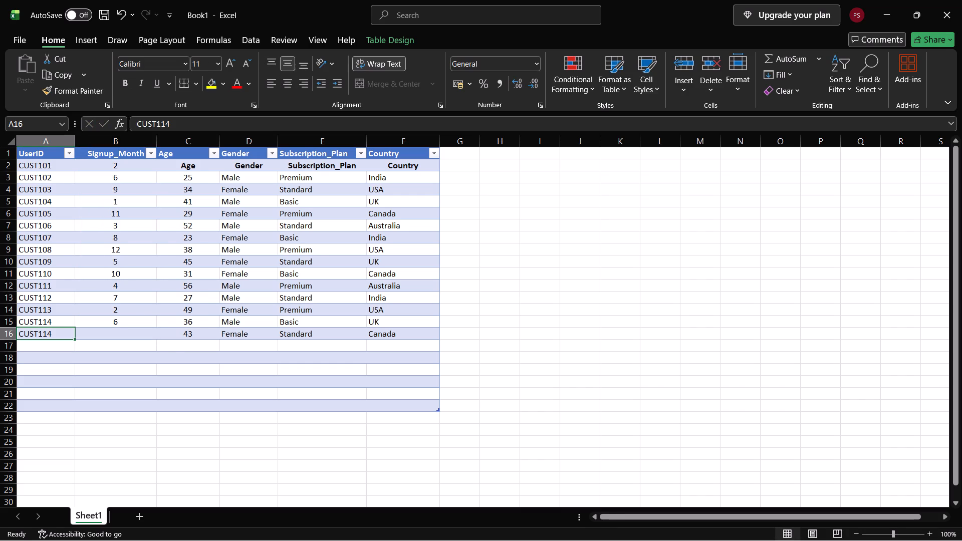
pyautogui.press('BackSpace')
pyautogui.press('BackSpace')
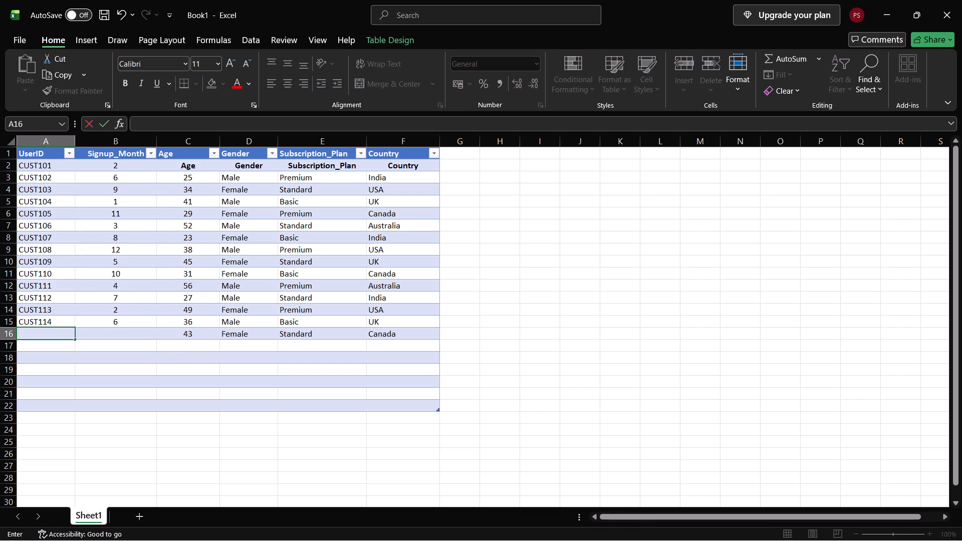
# Clear the duplicate Age label from cell C2.
pyautogui.click(201, 161)
pyautogui.click(201, 161)
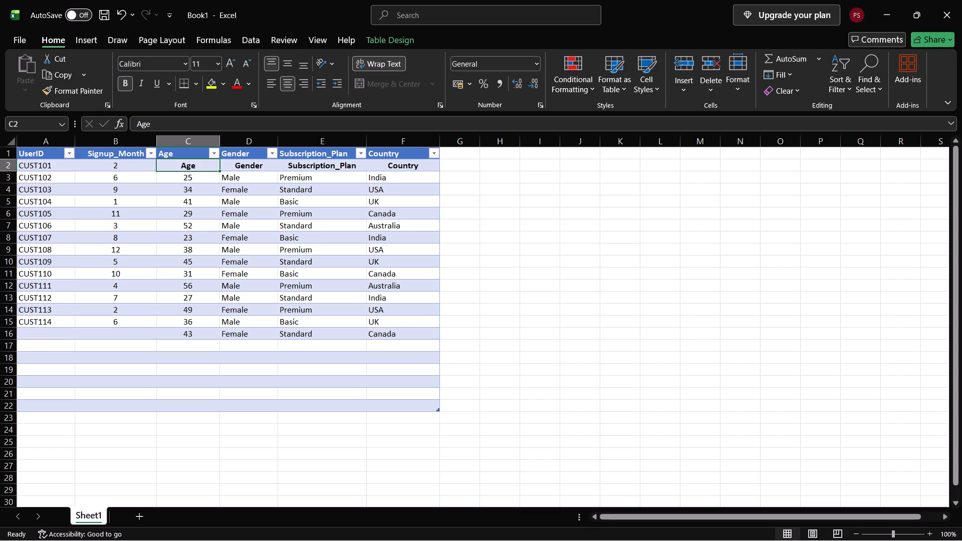
pyautogui.doubleClick(197, 165)
pyautogui.press('BackSpace')
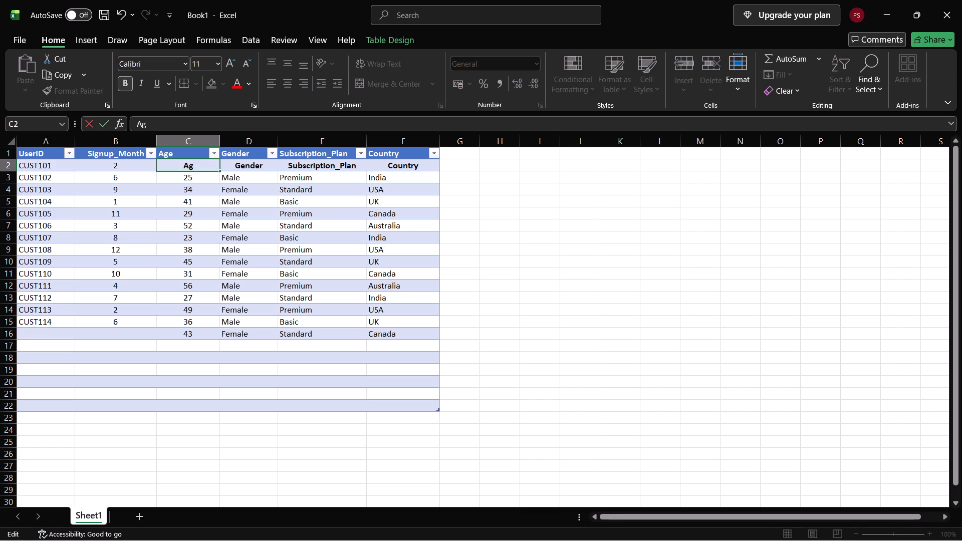
pyautogui.press('BackSpace')
pyautogui.press('BackSpace')
# Clear the duplicate Gender label from cell D2.
pyautogui.click(267, 167)
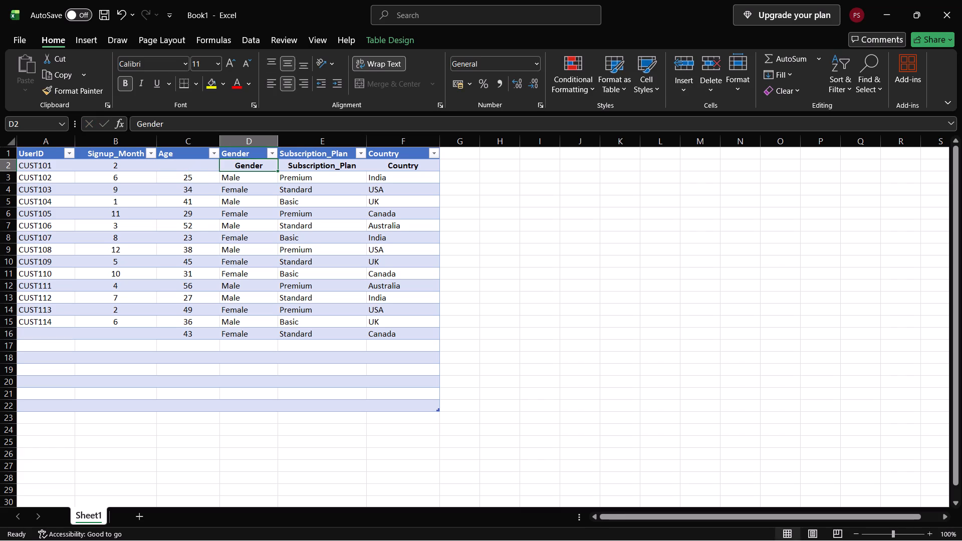
pyautogui.doubleClick(267, 167)
pyautogui.press('BackSpace')
pyautogui.press('BackSpace')
pyautogui.press('BackSpace')
pyautogui.press('BackSpace')
pyautogui.press('BackSpace')
pyautogui.press('BackSpace')
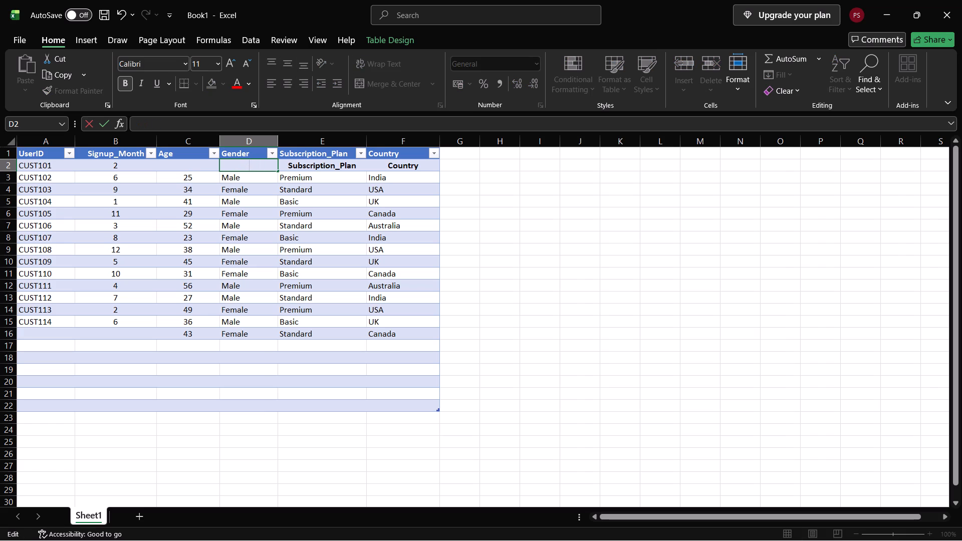
# Clear the duplicate Subscription_Plan label from cell E2.
pyautogui.click(356, 159)
pyautogui.doubleClick(359, 164)
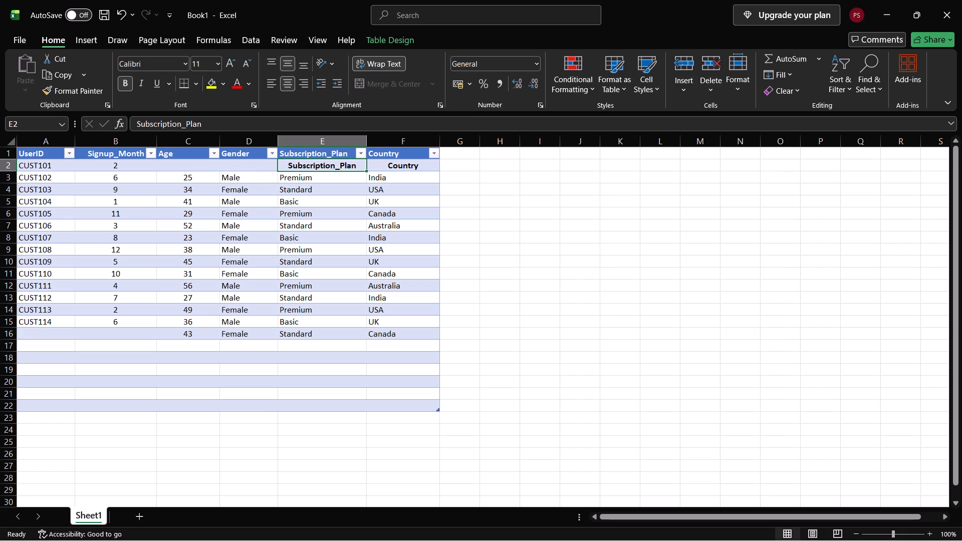
pyautogui.press('BackSpace')
pyautogui.press('BackSpace')
pyautogui.press('BackSpace')
pyautogui.press('BackSpace')
pyautogui.press('BackSpace')
pyautogui.press('BackSpace')
pyautogui.press('BackSpace')
pyautogui.press('BackSpace')
pyautogui.press('BackSpace')
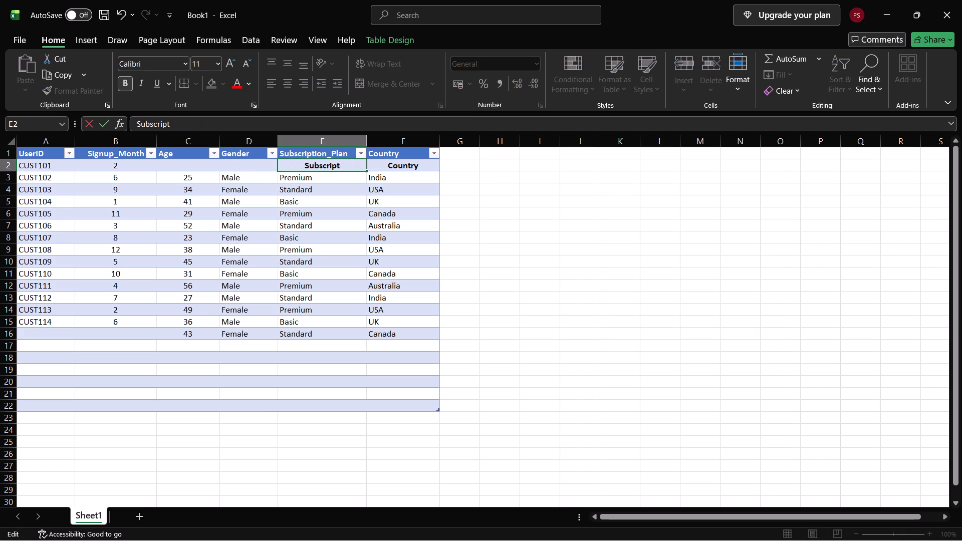
pyautogui.press('BackSpace')
pyautogui.press('BackSpace')
pyautogui.press('BackSpace')
pyautogui.press('BackSpace')
pyautogui.press('BackSpace')
pyautogui.press('BackSpace')
pyautogui.press('BackSpace')
pyautogui.press('BackSpace')
pyautogui.press('BackSpace')
# Center the contents of the Subscription_Plan and Country columns (E and F) horizontally.
pyautogui.click(305, 138)
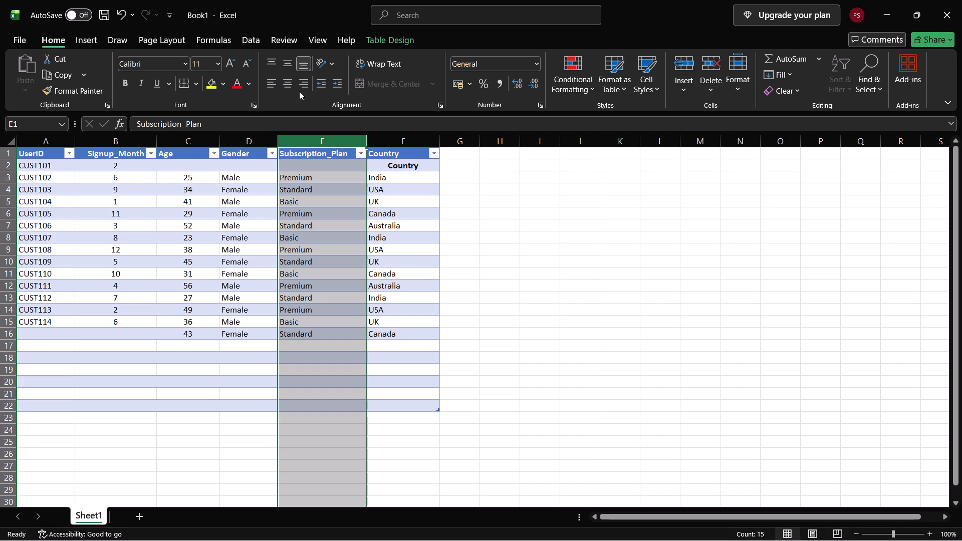
pyautogui.click(287, 88)
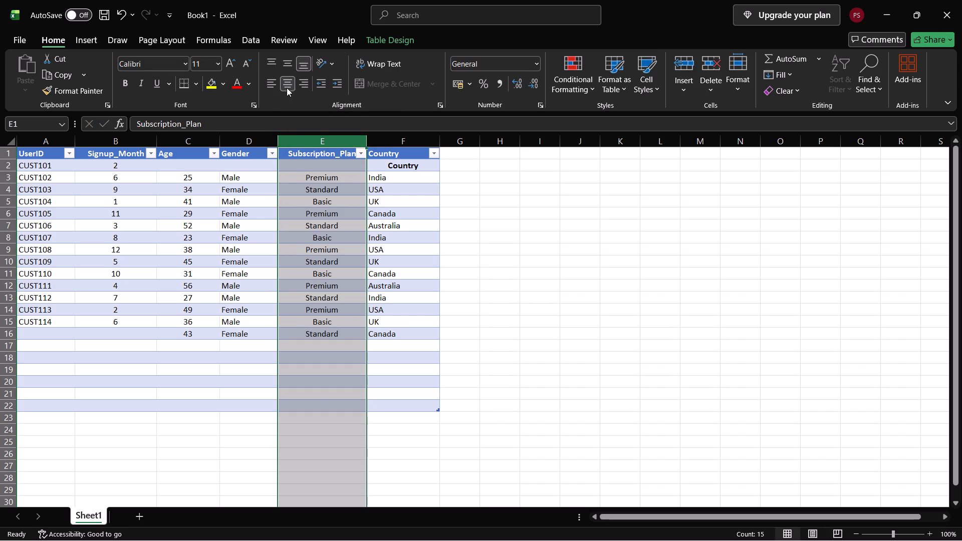
pyautogui.moveTo(569, 233); pyautogui.dragTo(482, 216)
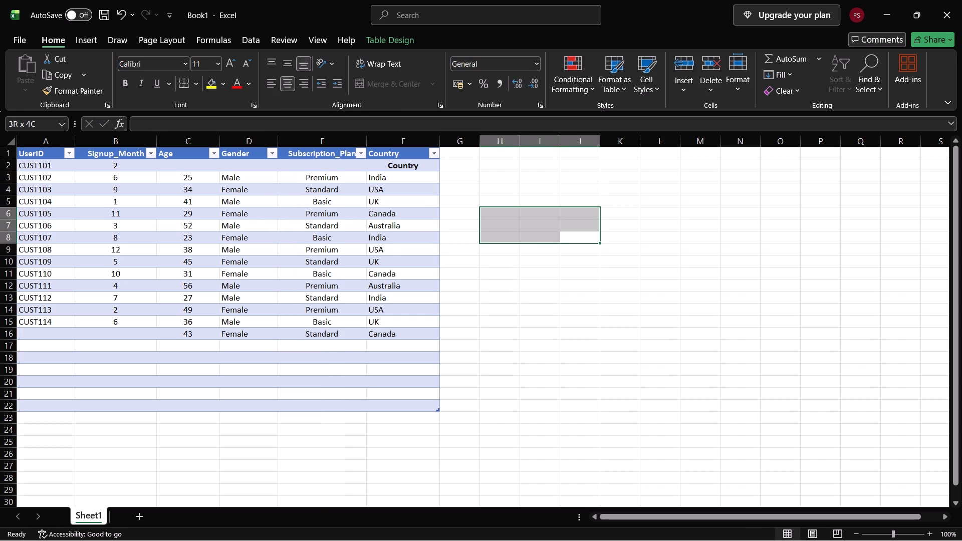
pyautogui.click(482, 216)
pyautogui.click(387, 137)
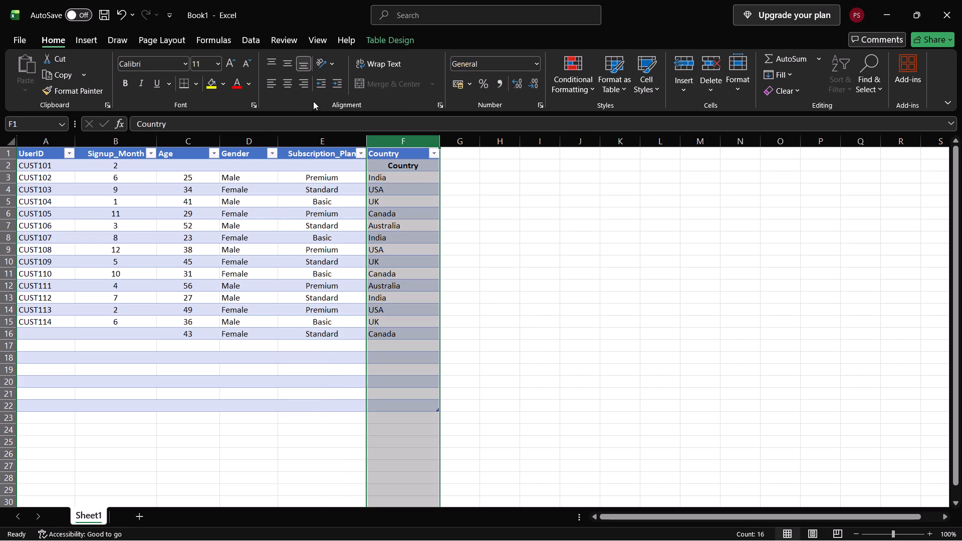
pyautogui.click(292, 87)
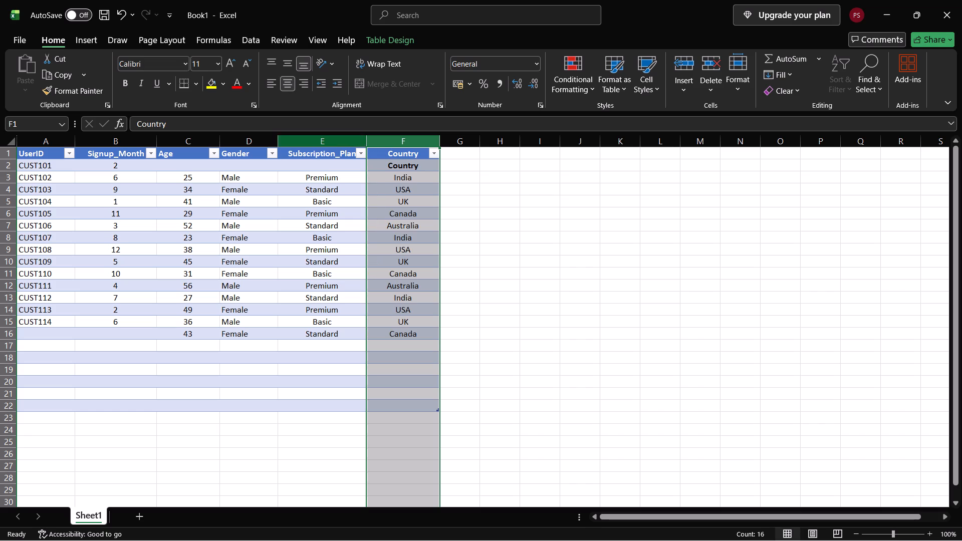
pyautogui.click(589, 283)
# Clear the duplicate Country label from cell F2.
pyautogui.click(383, 165)
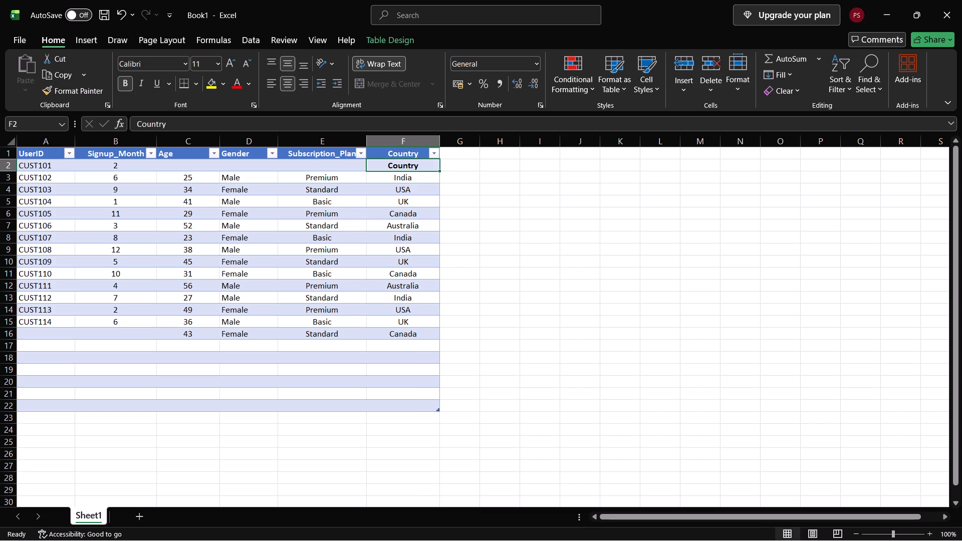
pyautogui.click(419, 167)
pyautogui.moveTo(419, 167); pyautogui.dragTo(401, 164)
pyautogui.moveTo(401, 164); pyautogui.dragTo(386, 166)
pyautogui.press('BackSpace')
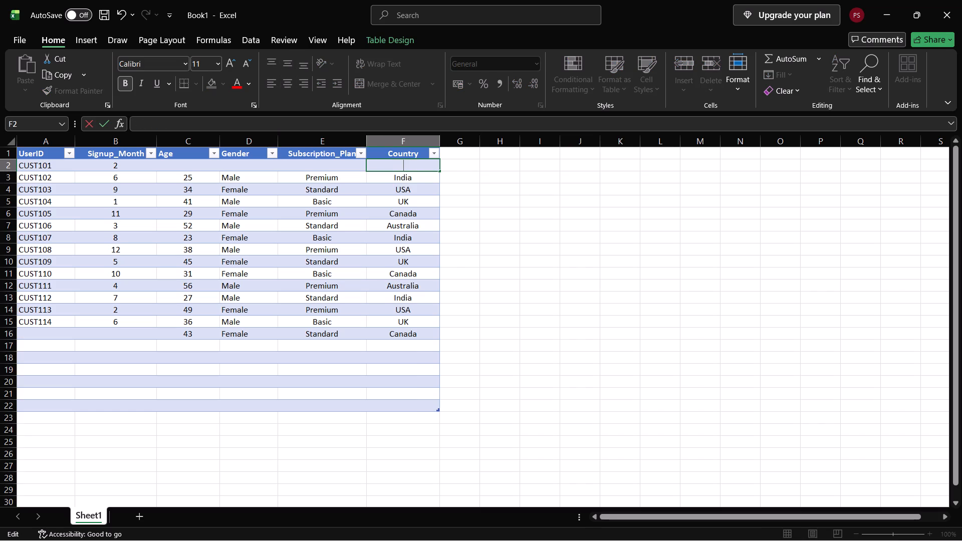
# Move the Age values up one row by copying C3:C16 onto C2 and clearing the leftover value in C16.
pyautogui.moveTo(178, 178); pyautogui.dragTo(177, 260)
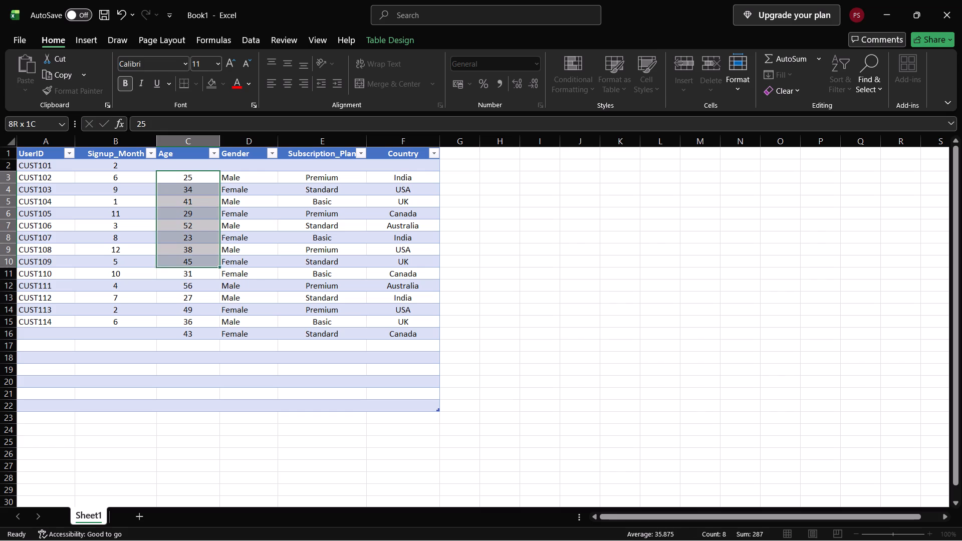
pyautogui.moveTo(177, 260); pyautogui.dragTo(184, 336)
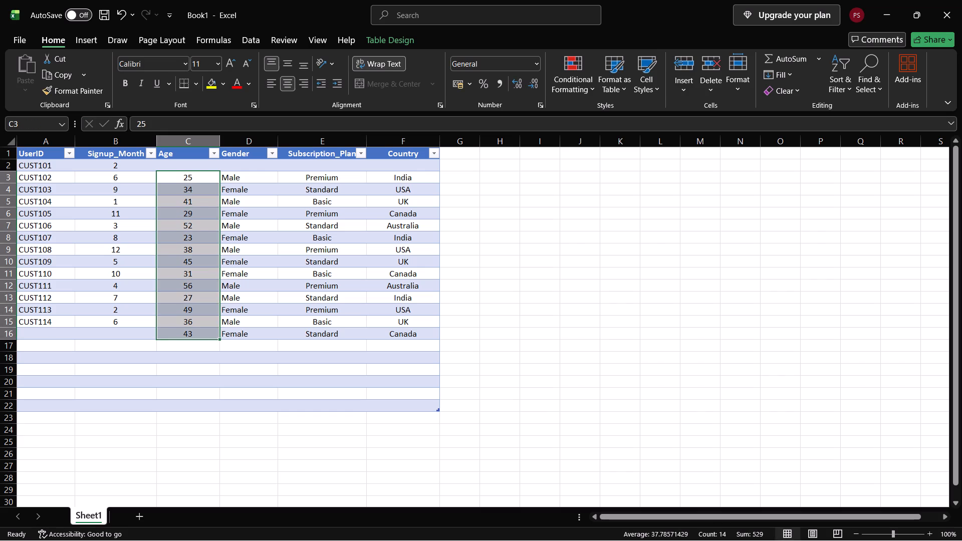
pyautogui.hotkey('ctrl', 'c')
pyautogui.click(185, 171)
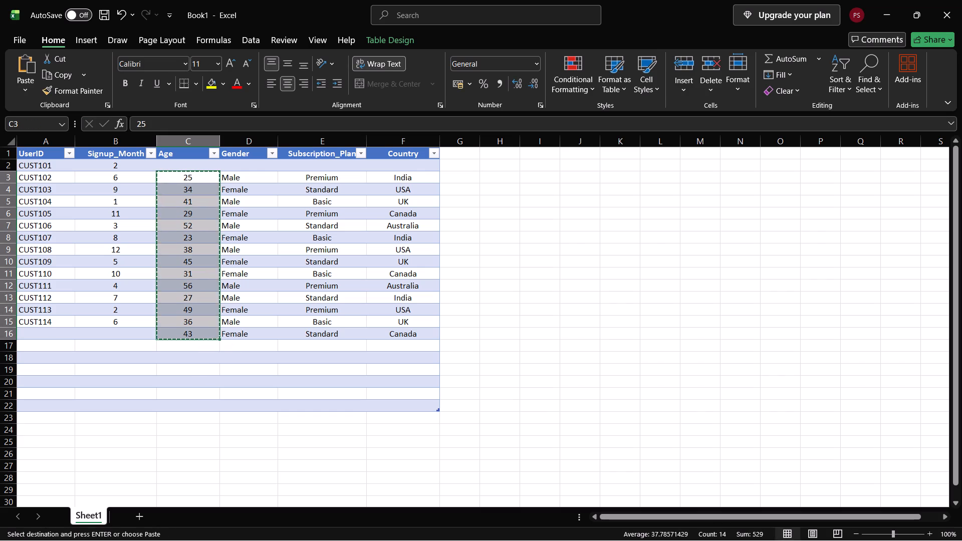
pyautogui.click(185, 166)
pyautogui.hotkey('ctrl', 'v')
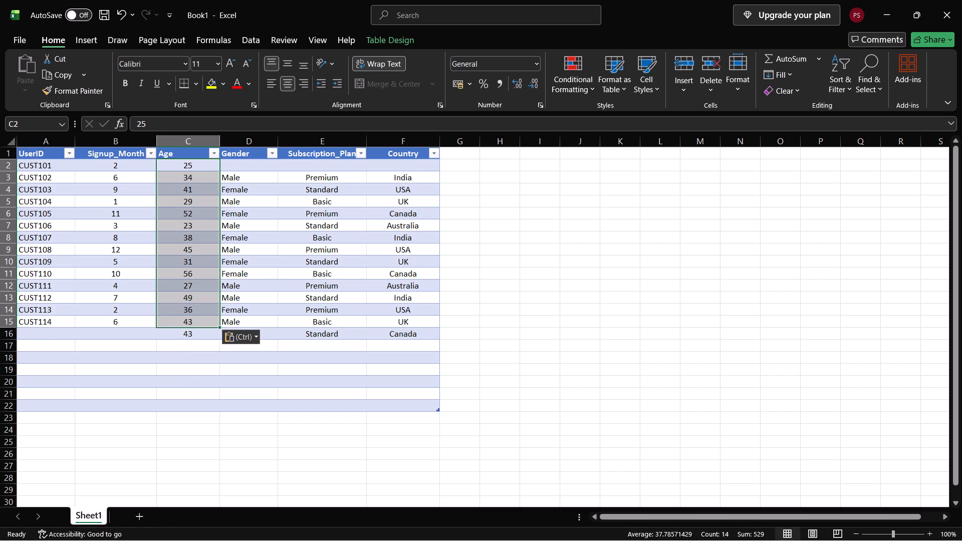
pyautogui.click(198, 336)
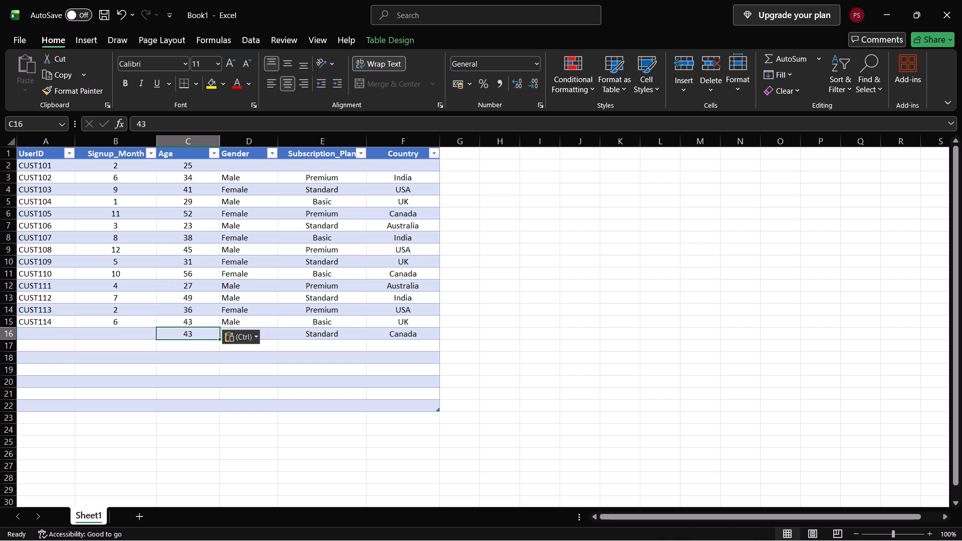
pyautogui.press('BackSpace')
pyautogui.press('BackSpace')
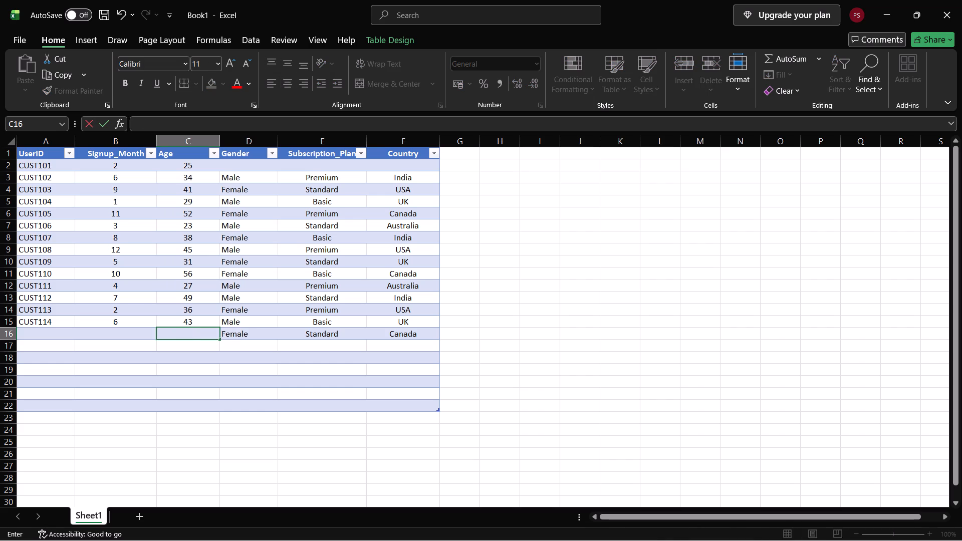
# Center the contents of the Gender column (D) horizontally.
pyautogui.click(243, 155)
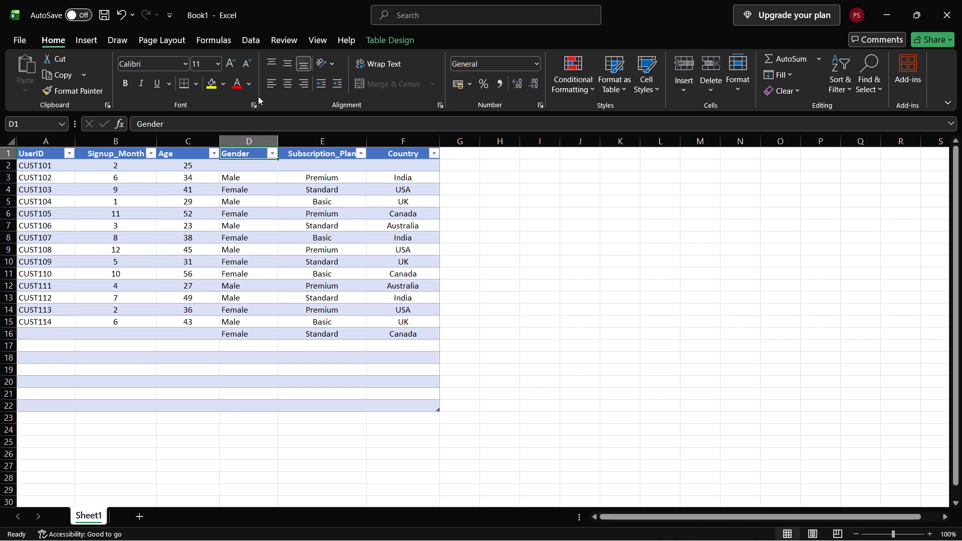
pyautogui.click(242, 133)
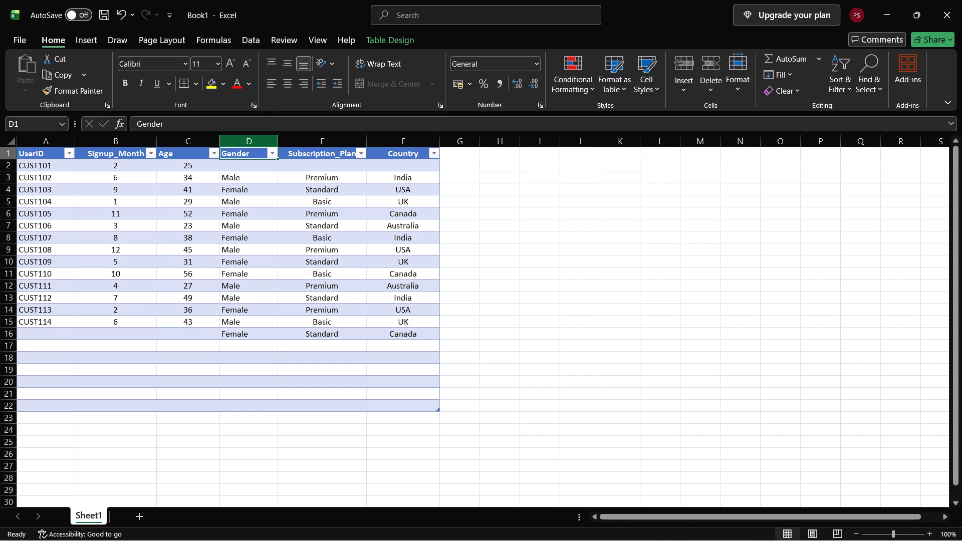
pyautogui.click(242, 138)
pyautogui.click(288, 86)
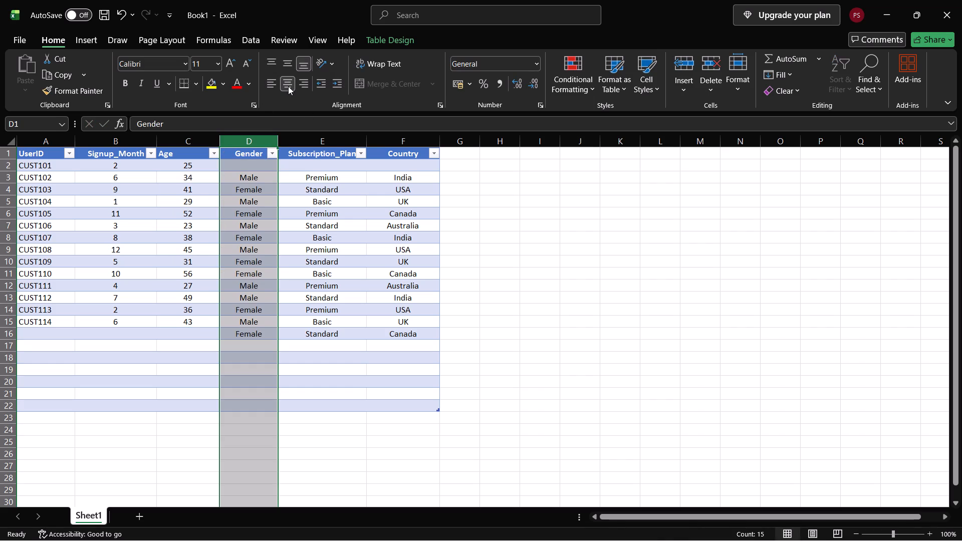
pyautogui.click(427, 190)
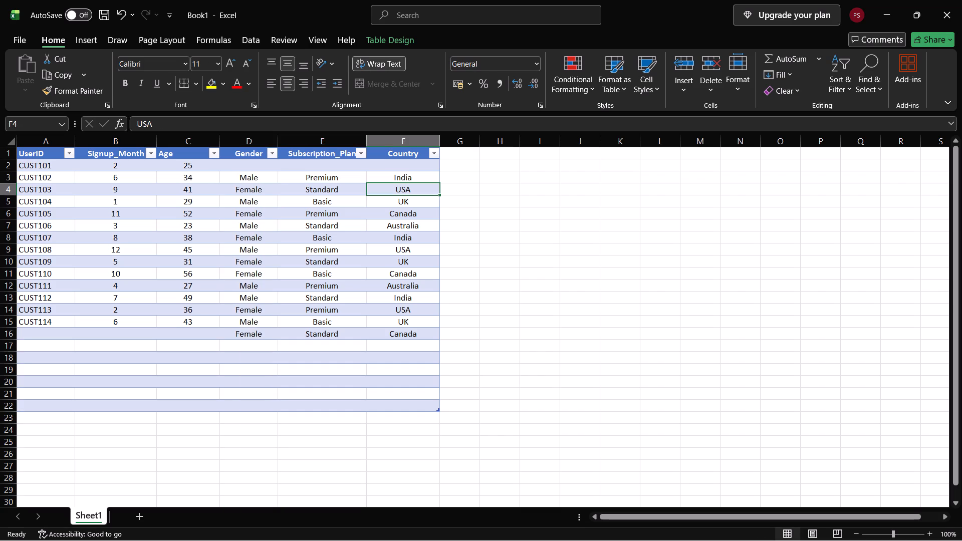
# Move the Gender values up one row by copying D3:D16 onto D2 and clearing the leftover entry in D16.
pyautogui.moveTo(228, 176); pyautogui.dragTo(243, 334)
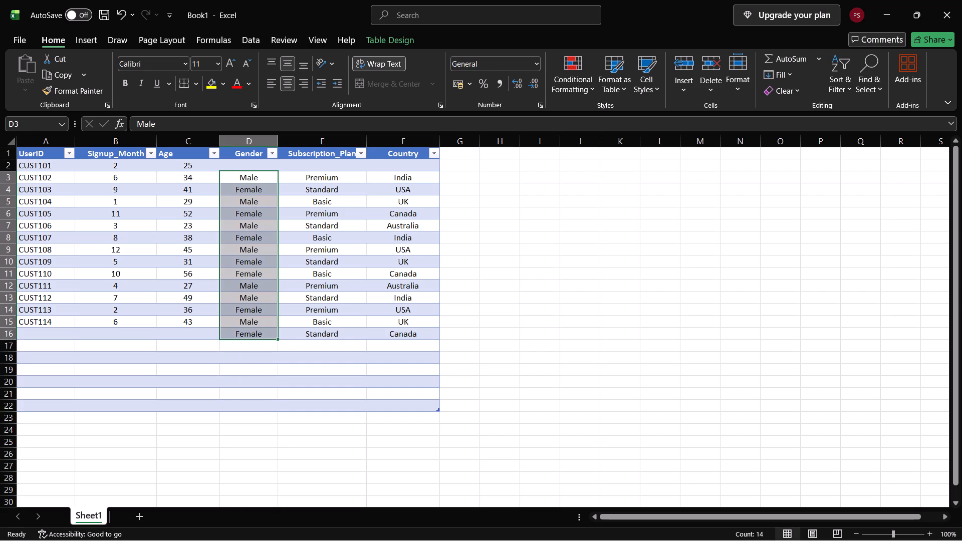
pyautogui.hotkey('ctrl', 'c')
pyautogui.click(252, 163)
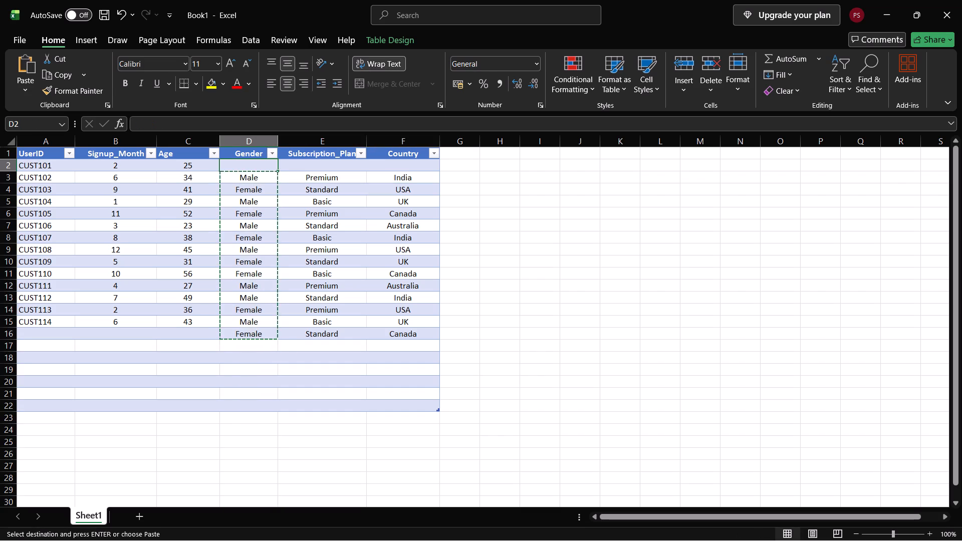
pyautogui.hotkey('ctrl', 'v')
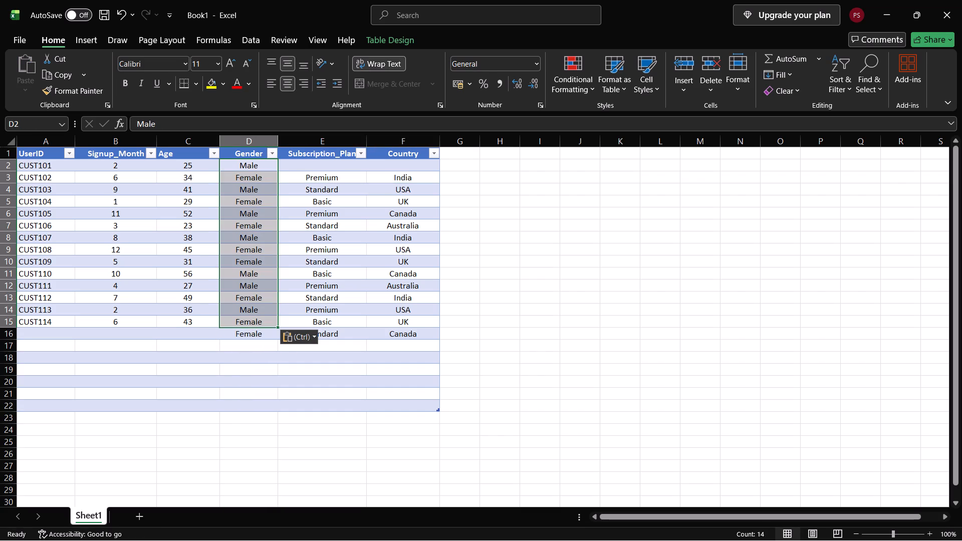
pyautogui.click(263, 329)
pyautogui.press('BackSpace')
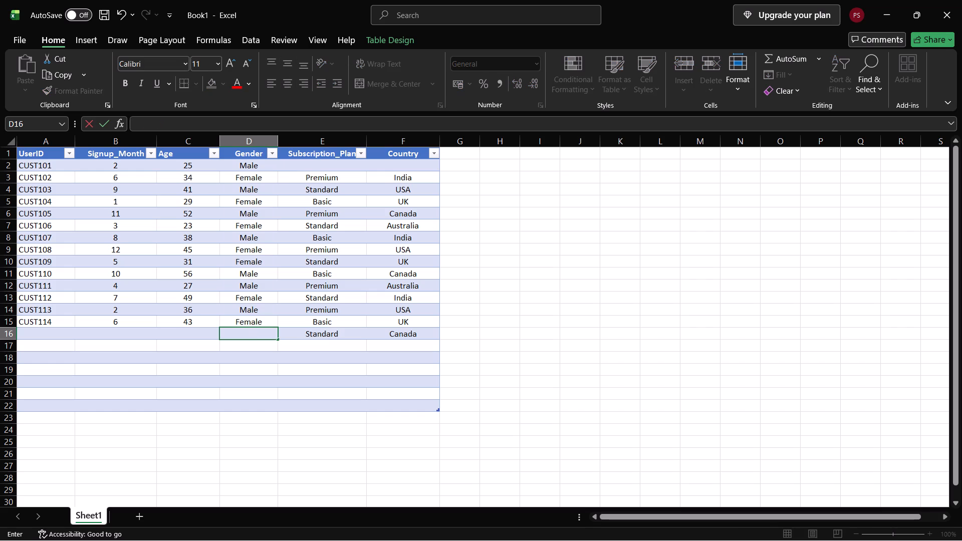
# Move the Subscription_Plan values up one row by copying E3:E16 onto E2 and clearing the leftover entry in E16.
pyautogui.moveTo(305, 171); pyautogui.dragTo(320, 335)
pyautogui.hotkey('ctrl', 'c')
pyautogui.click(308, 165)
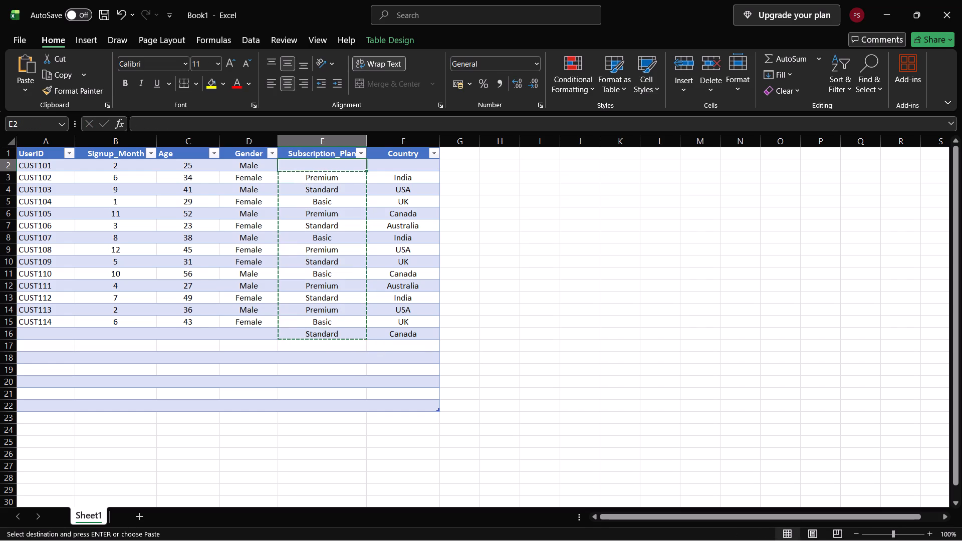
pyautogui.hotkey('ctrl', 'v')
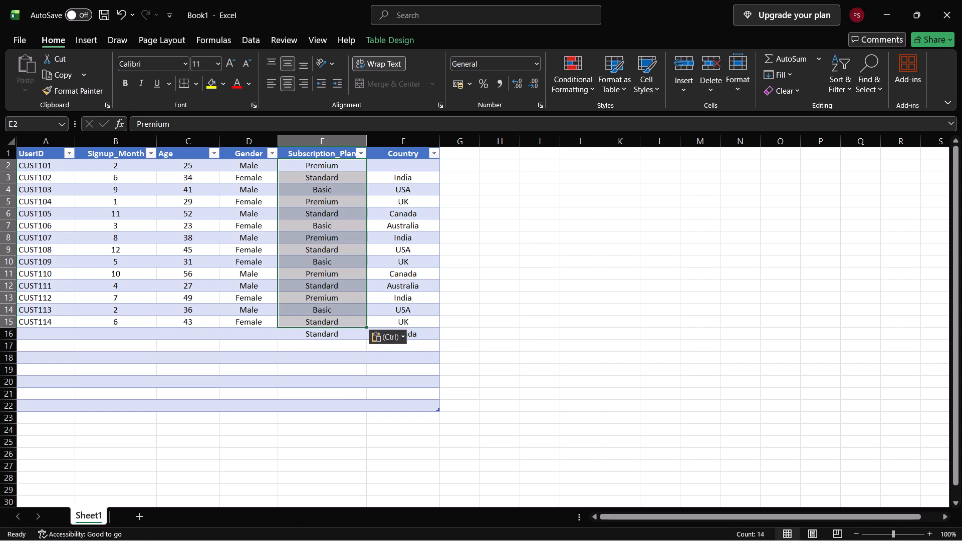
pyautogui.click(342, 334)
pyautogui.press('BackSpace')
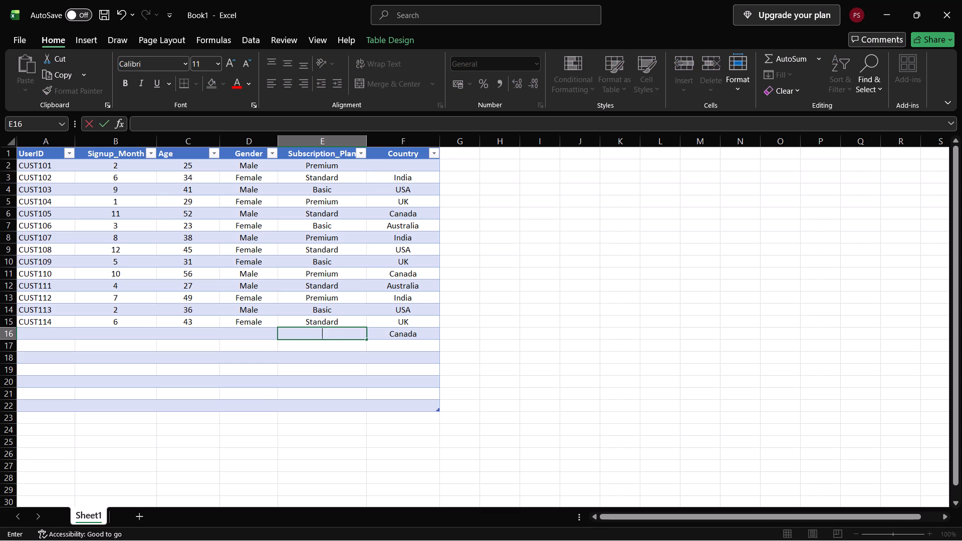
# Move the Country values up one row by copying F3:F16 onto F2 and clearing the leftover entry in F16.
pyautogui.moveTo(393, 172); pyautogui.dragTo(412, 336)
pyautogui.hotkey('ctrl', 'c')
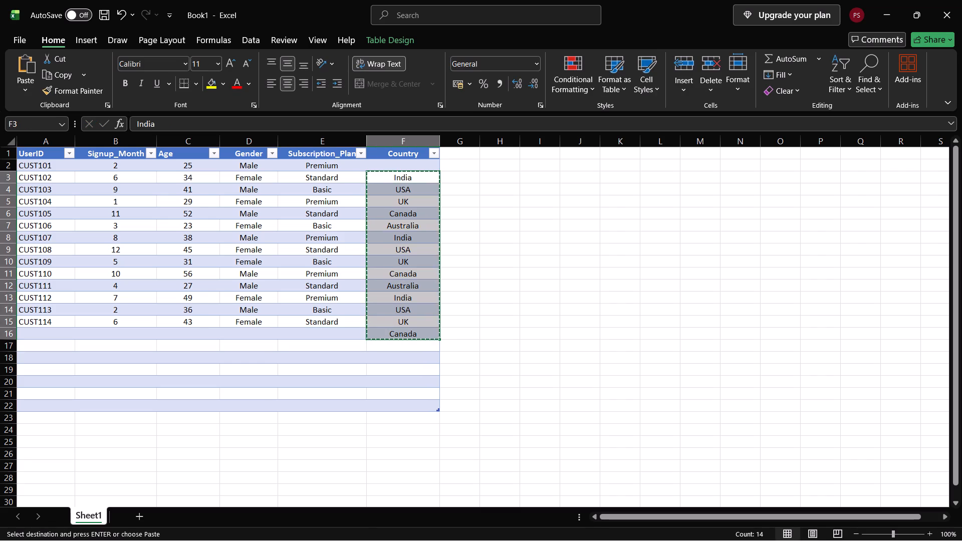
pyautogui.click(407, 169)
pyautogui.hotkey('ctrl', 'v')
pyautogui.keyDown('ctrl'); pyautogui.click(407, 169); pyautogui.keyUp('ctrl')
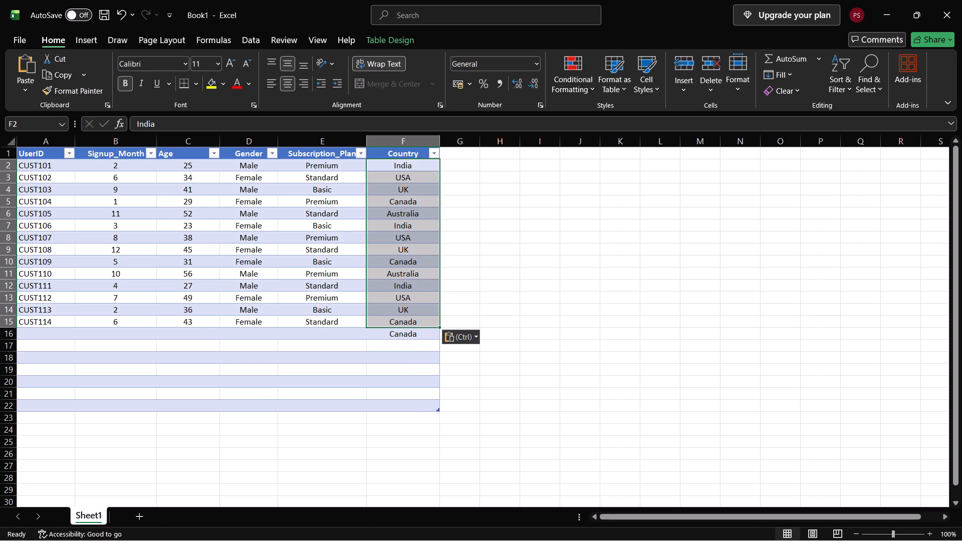
pyautogui.click(419, 337)
pyautogui.press('BackSpace')
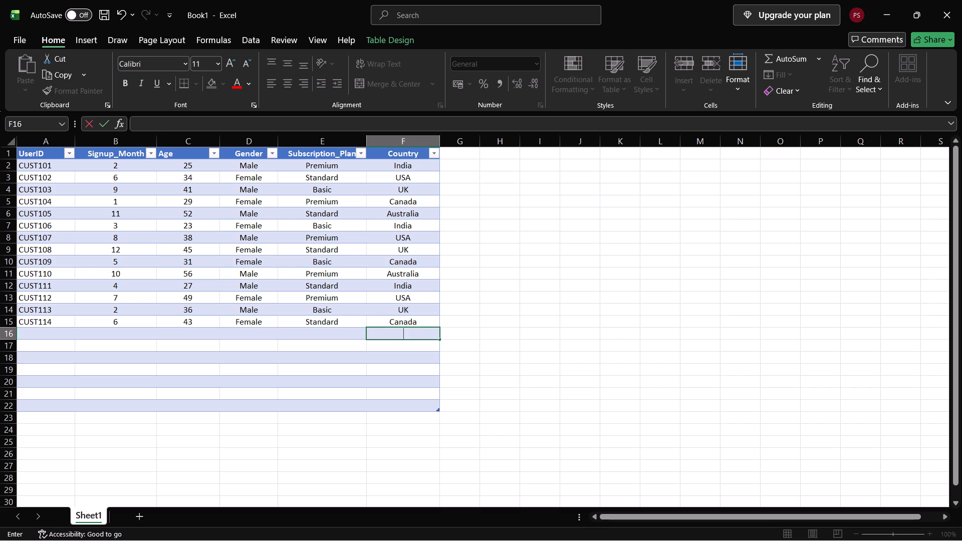
pyautogui.click(471, 405)
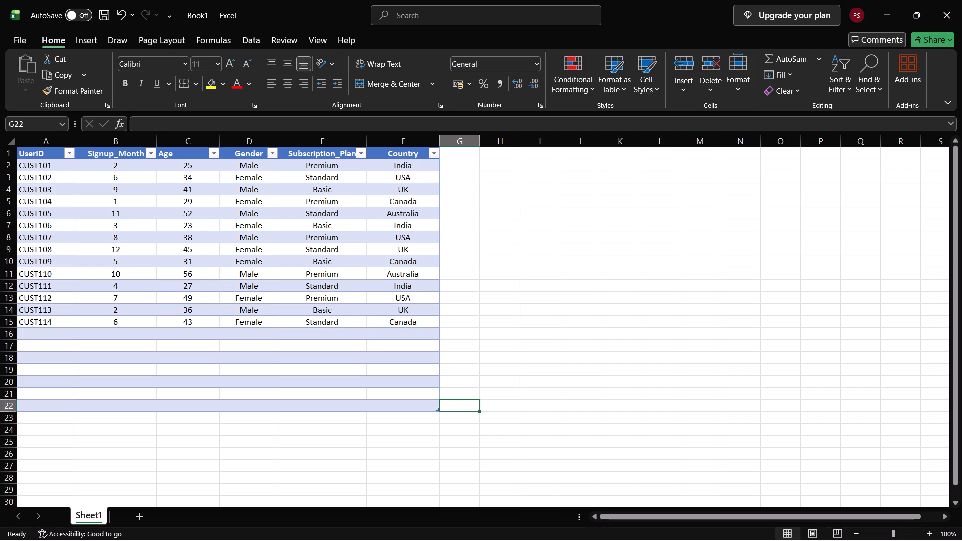
# Shrink the table range to end at row 15, excluding the empty rows below CUST114.
pyautogui.moveTo(438, 409); pyautogui.dragTo(423, 358)
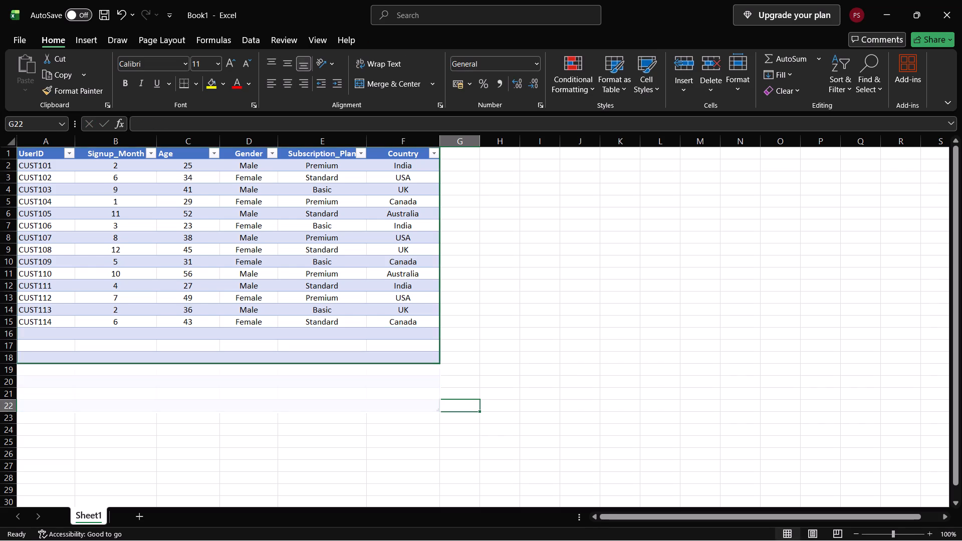
pyautogui.moveTo(423, 358); pyautogui.dragTo(420, 329)
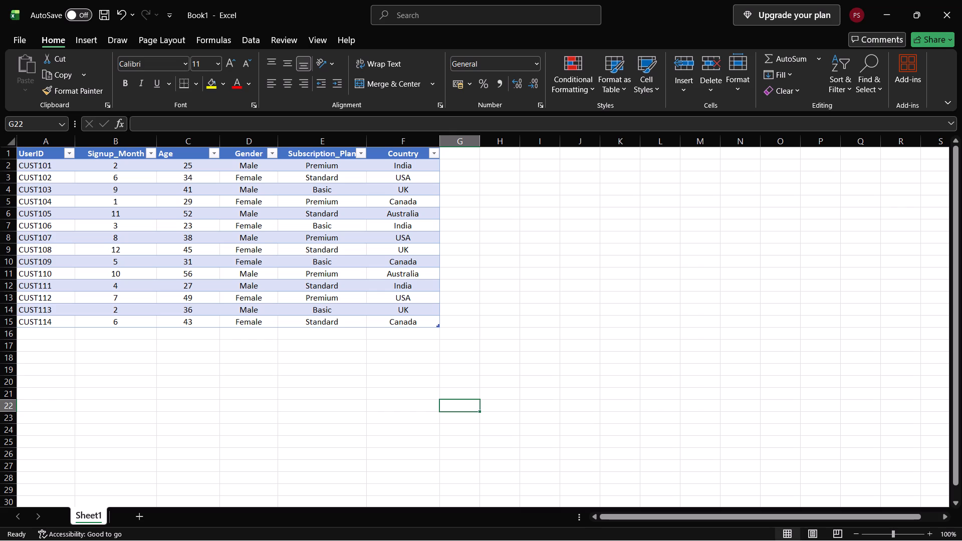
pyautogui.click(476, 305)
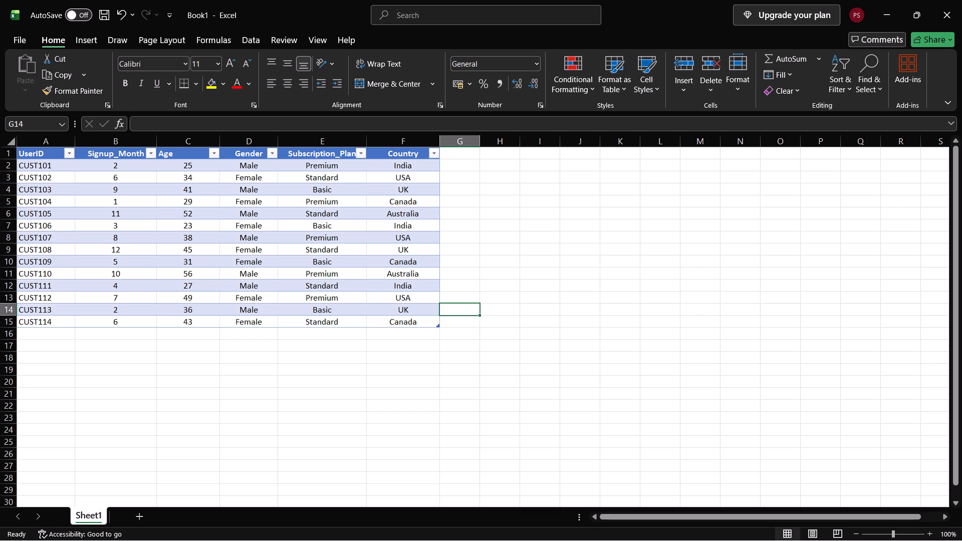
# Copy the whole table including its header row, A1:F15.
pyautogui.click(19, 147)
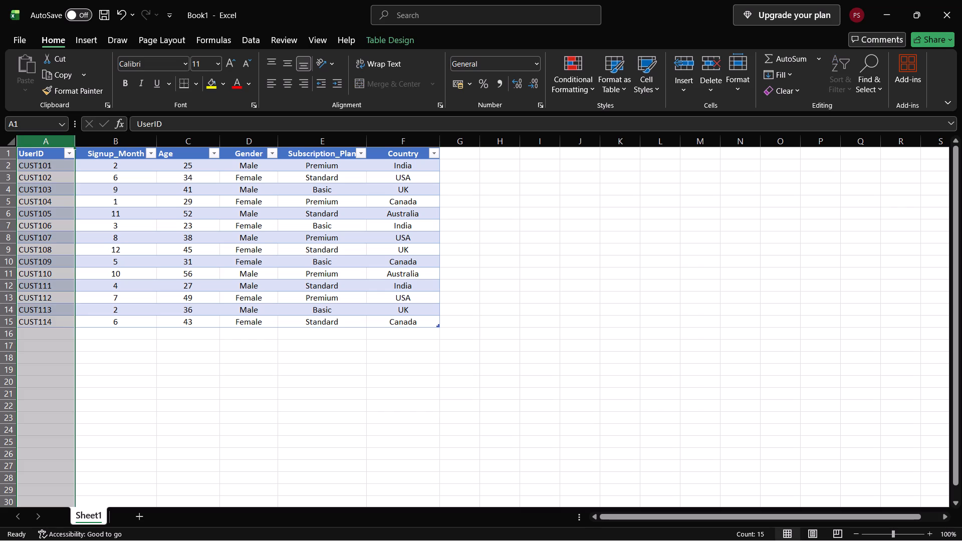
pyautogui.click(101, 165)
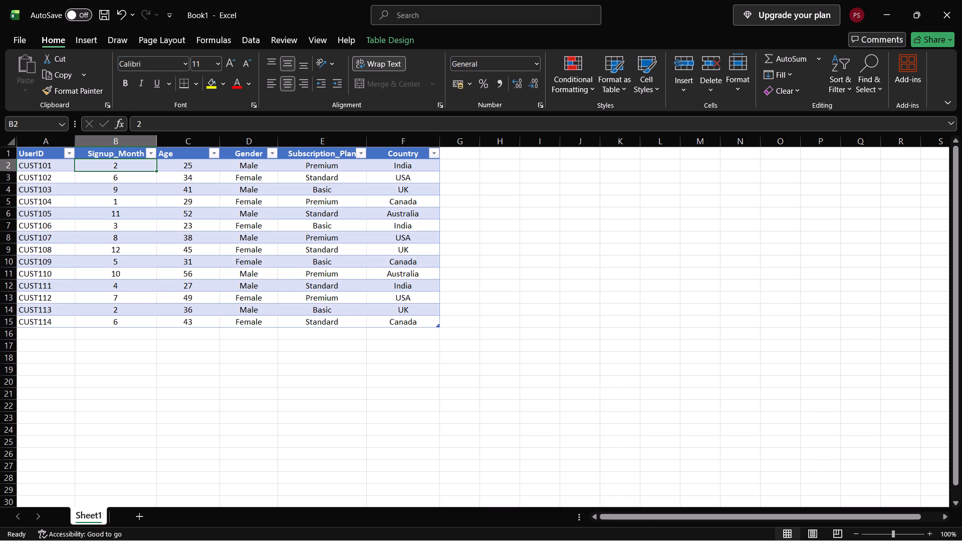
pyautogui.click(20, 150)
pyautogui.click(20, 150)
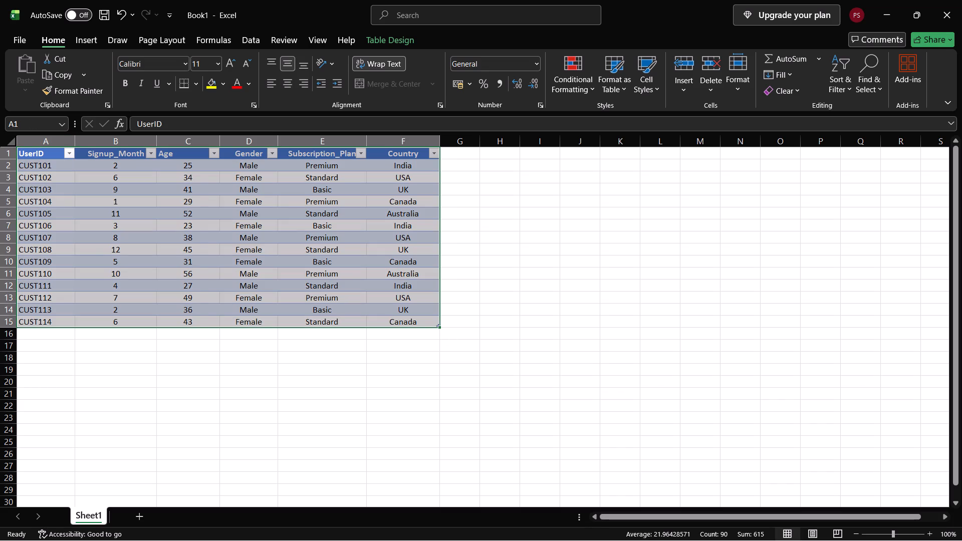
pyautogui.hotkey('ctrl', 'c')
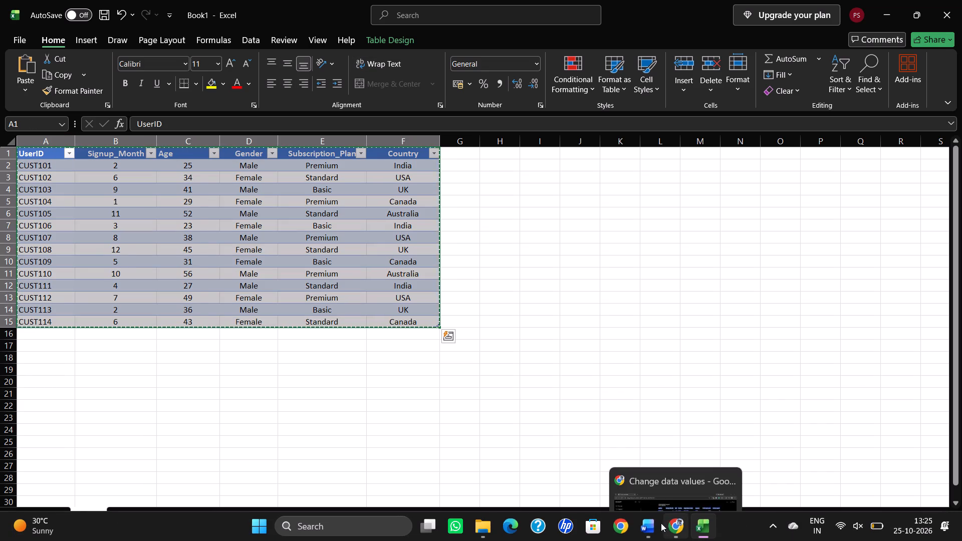
# Switch to the lab record in Word and delete the first sample data table, UserID to Devices_Used, under Case Study Analysis.
pyautogui.click(648, 525)
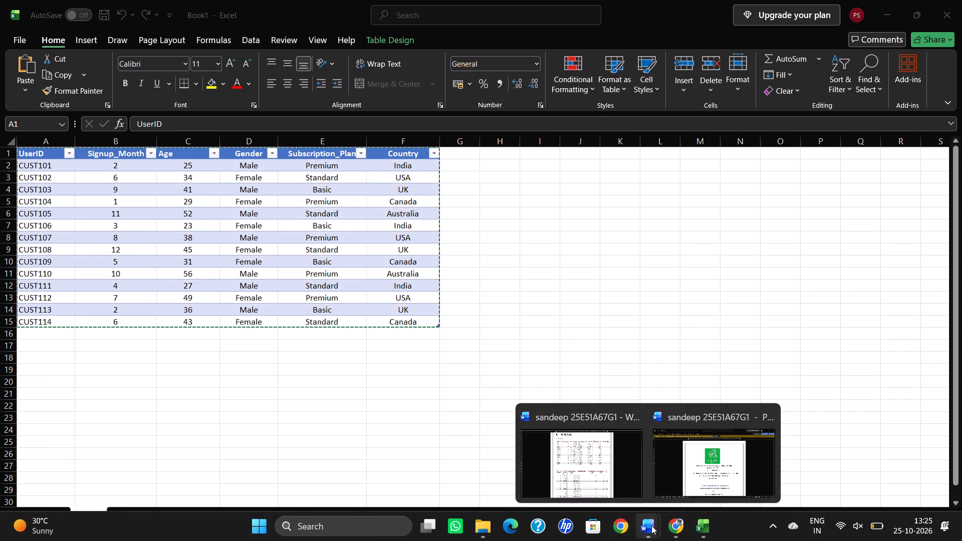
pyautogui.click(605, 479)
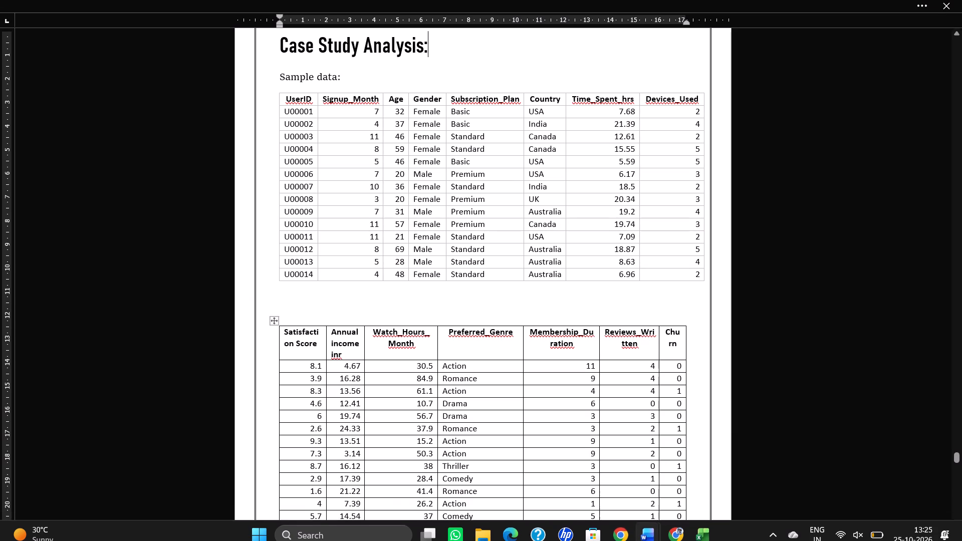
pyautogui.click(405, 150)
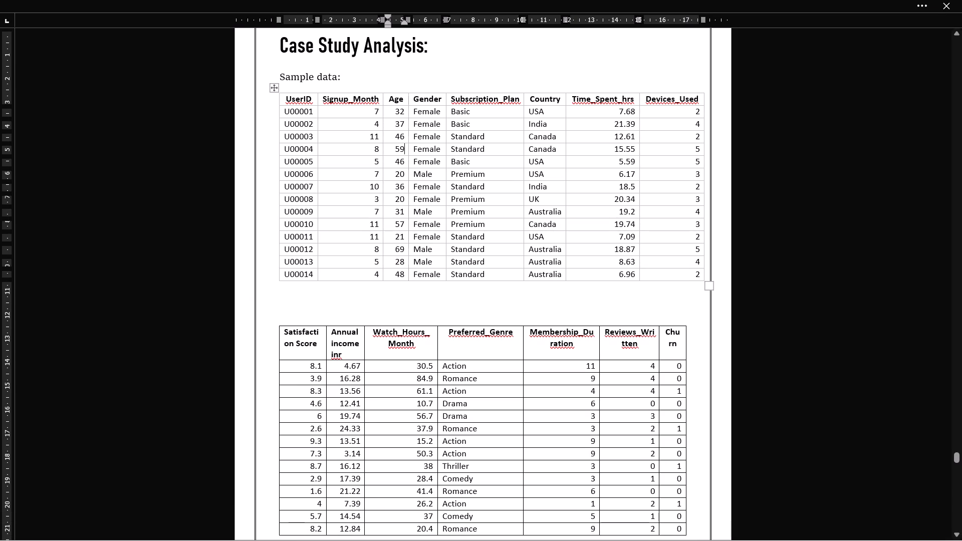
pyautogui.click(397, 76)
pyautogui.doubleClick(387, 100)
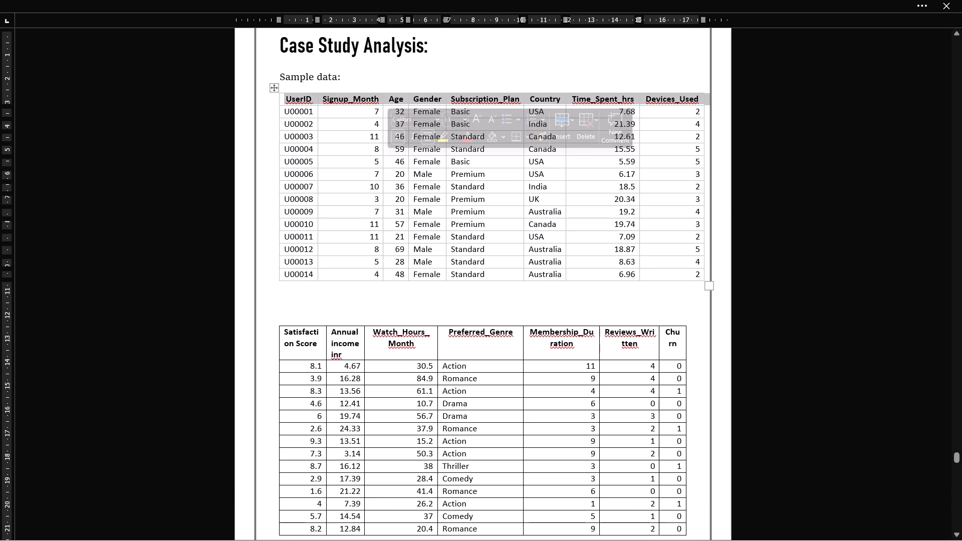
pyautogui.click(277, 178)
pyautogui.click(322, 237)
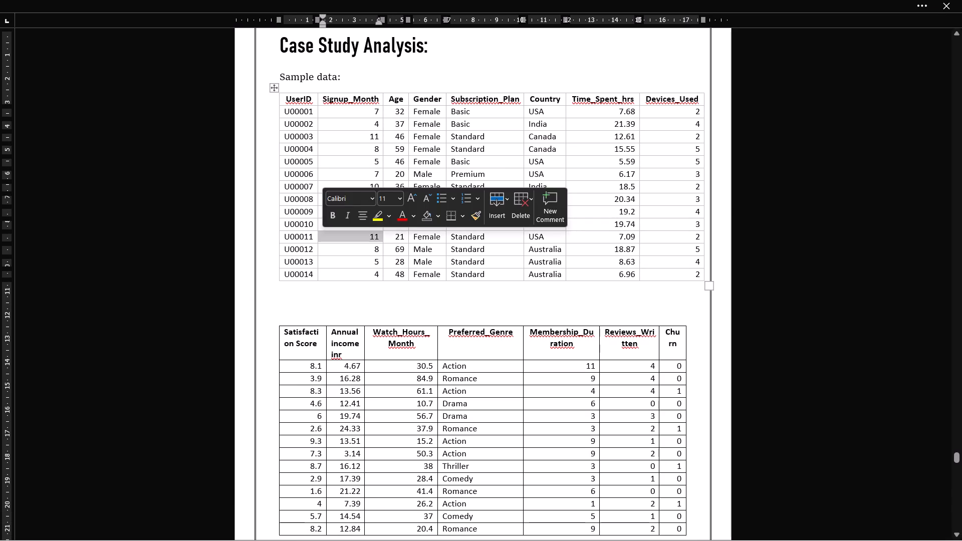
pyautogui.click(518, 206)
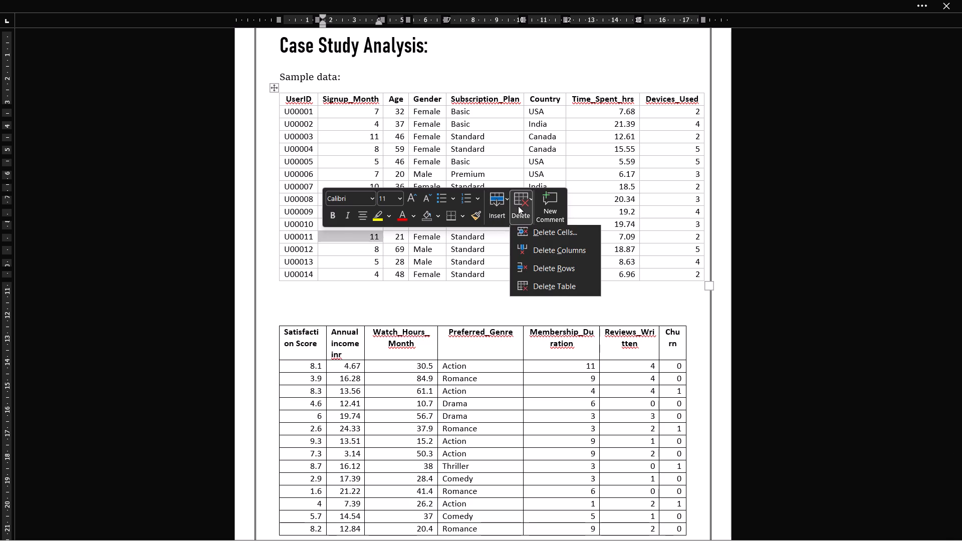
pyautogui.click(556, 282)
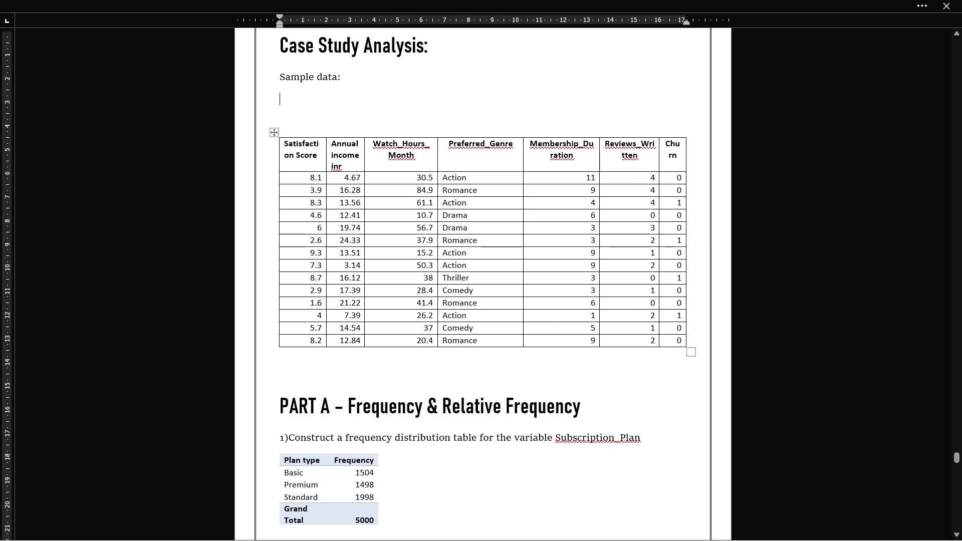
# Paste the copied UserID to Country table under Sample data in the case study.
pyautogui.hotkey('ctrl', 'v')
pyautogui.scroll(-2, 443, 237)
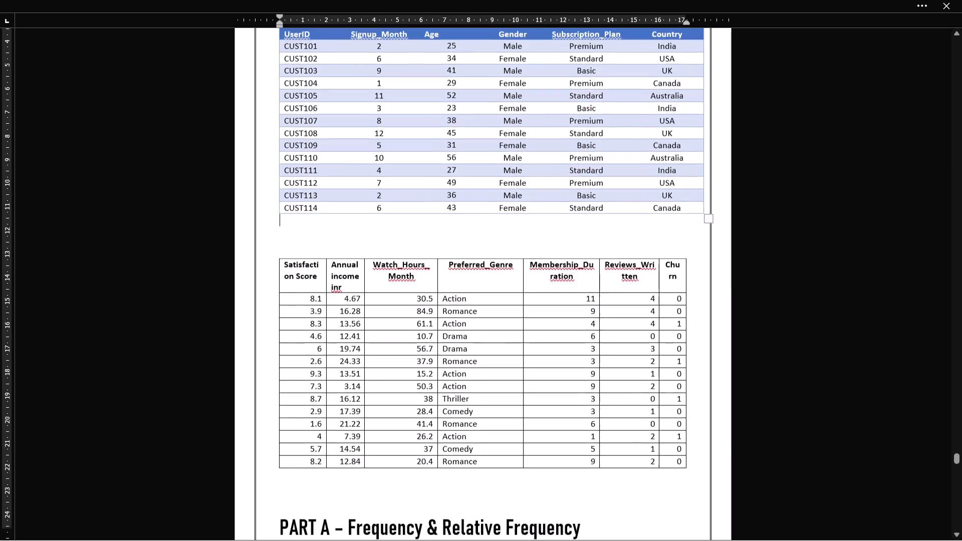
pyautogui.scroll(-2, 443, 237)
pyautogui.scroll(1, 443, 237)
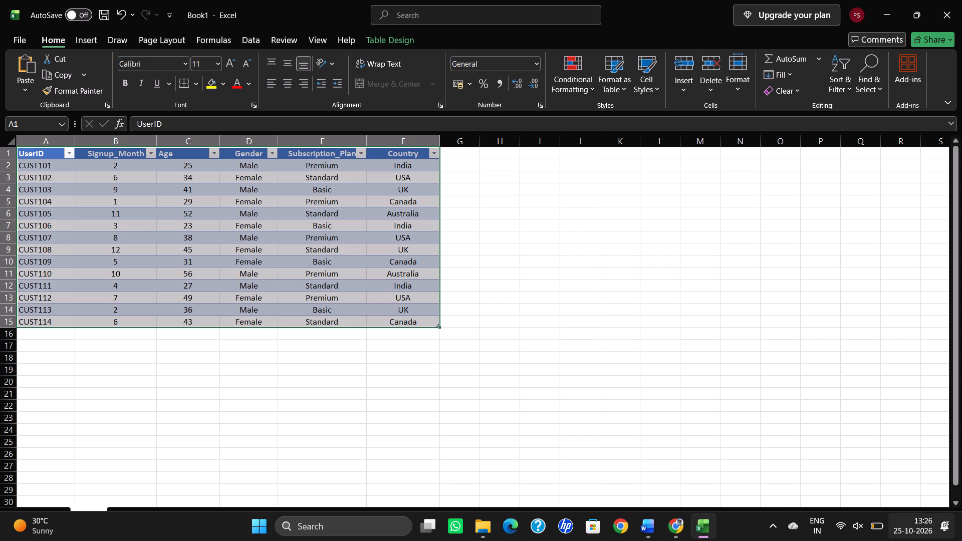
pyautogui.press('Delete')
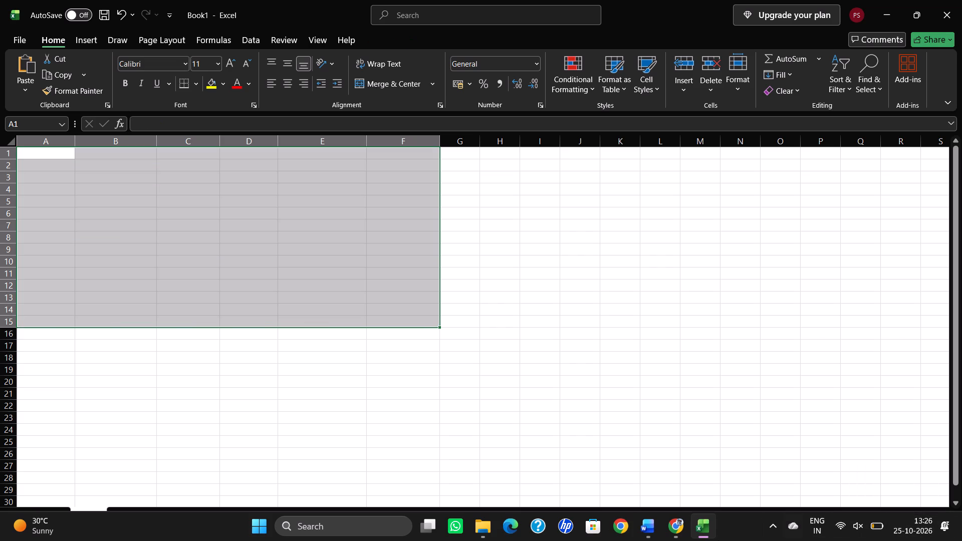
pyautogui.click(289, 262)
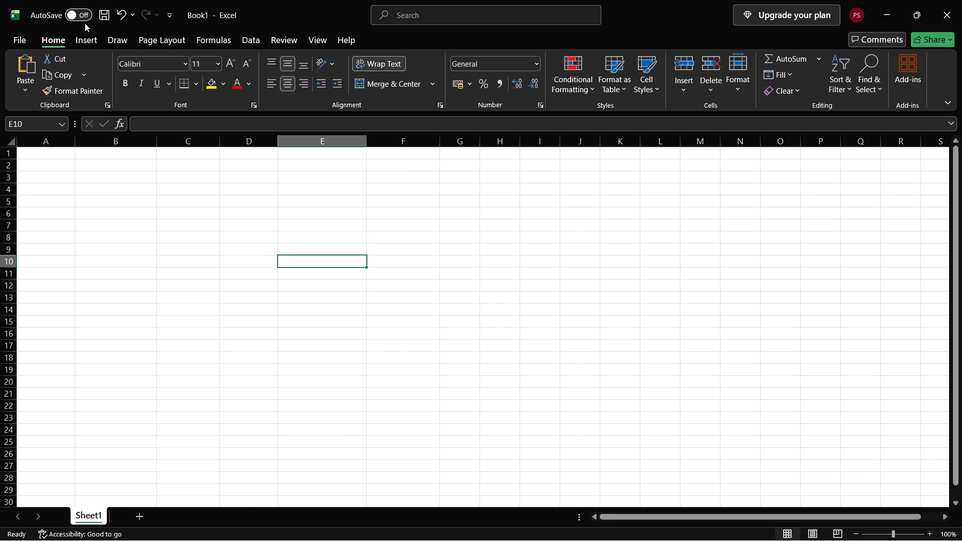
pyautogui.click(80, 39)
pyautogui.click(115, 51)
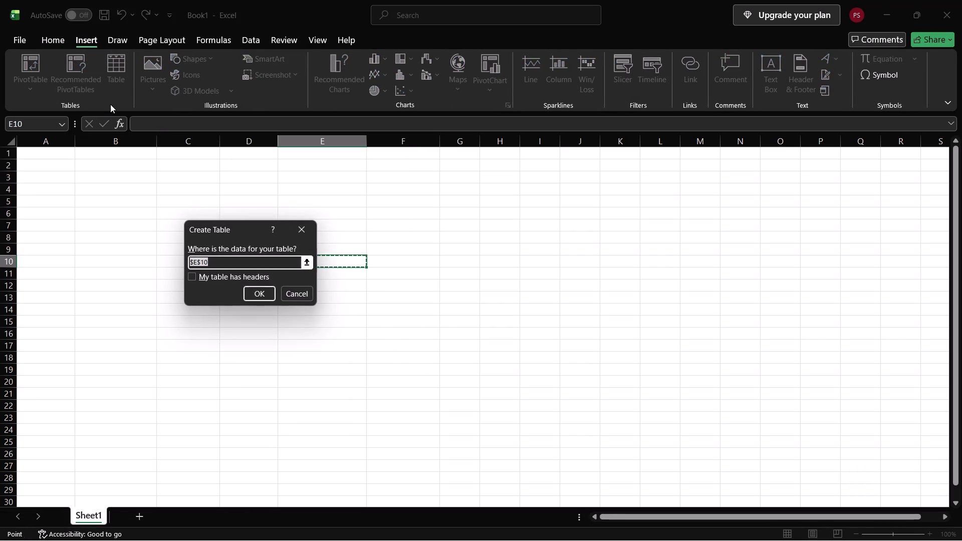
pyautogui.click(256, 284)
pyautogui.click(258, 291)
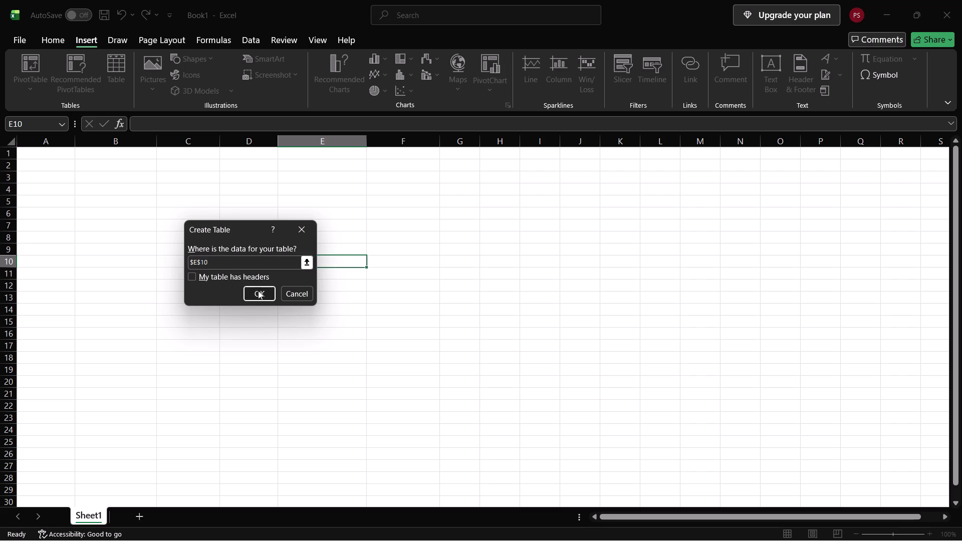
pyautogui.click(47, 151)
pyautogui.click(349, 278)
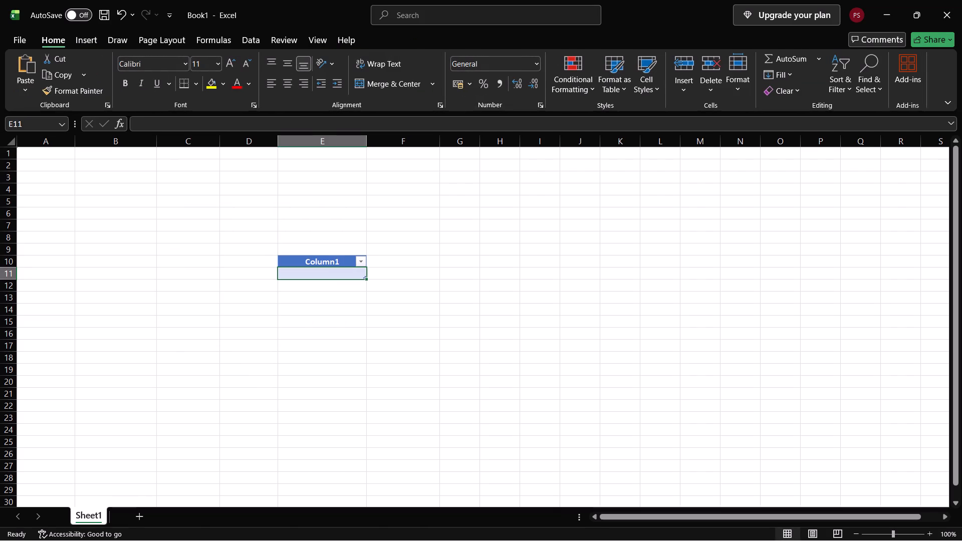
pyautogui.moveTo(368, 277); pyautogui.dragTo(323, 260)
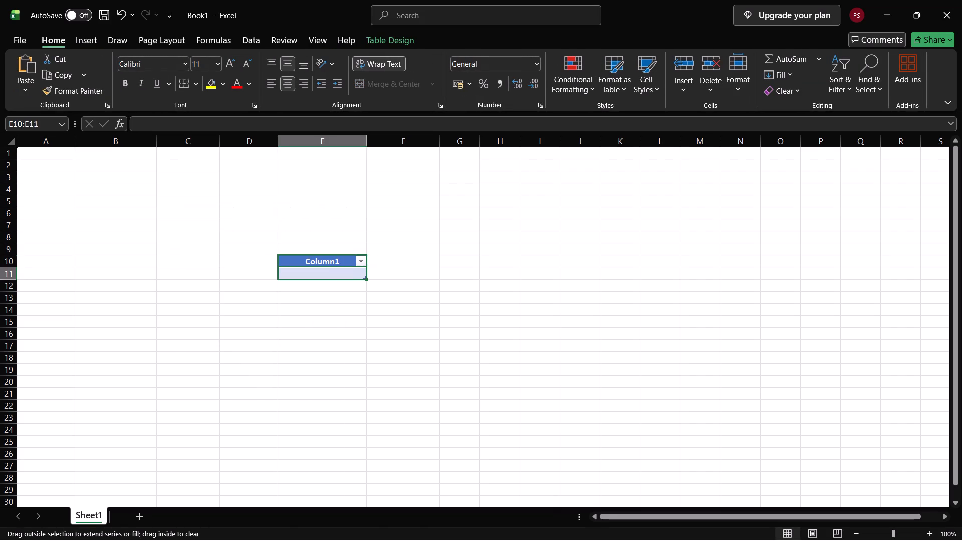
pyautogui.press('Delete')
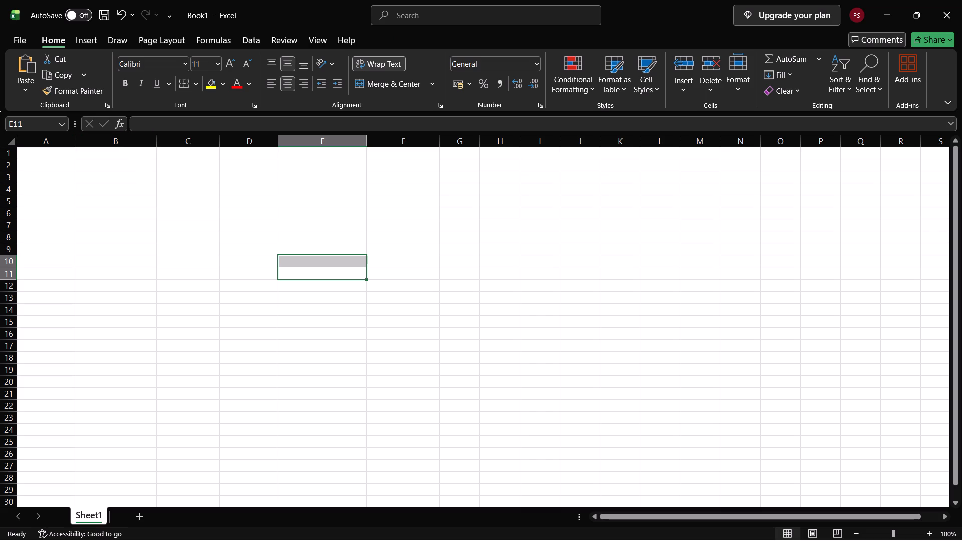
# Insert a new blank table starting at cell B2, leaving the headers option off.
pyautogui.click(100, 168)
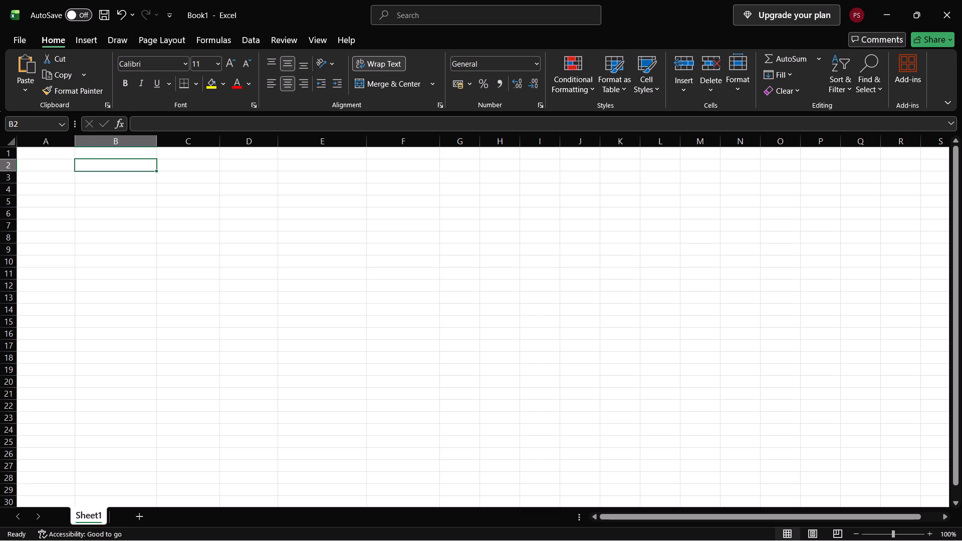
pyautogui.click(87, 35)
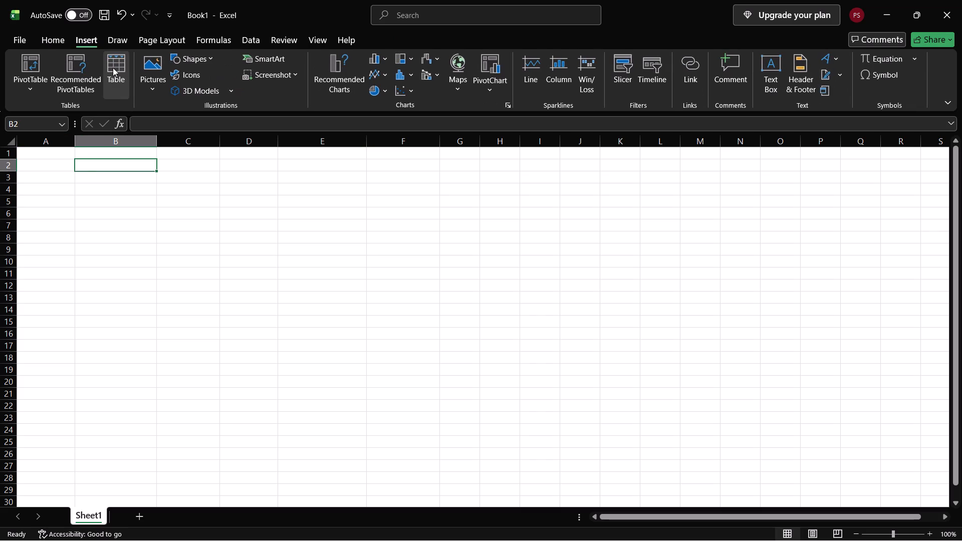
pyautogui.click(113, 68)
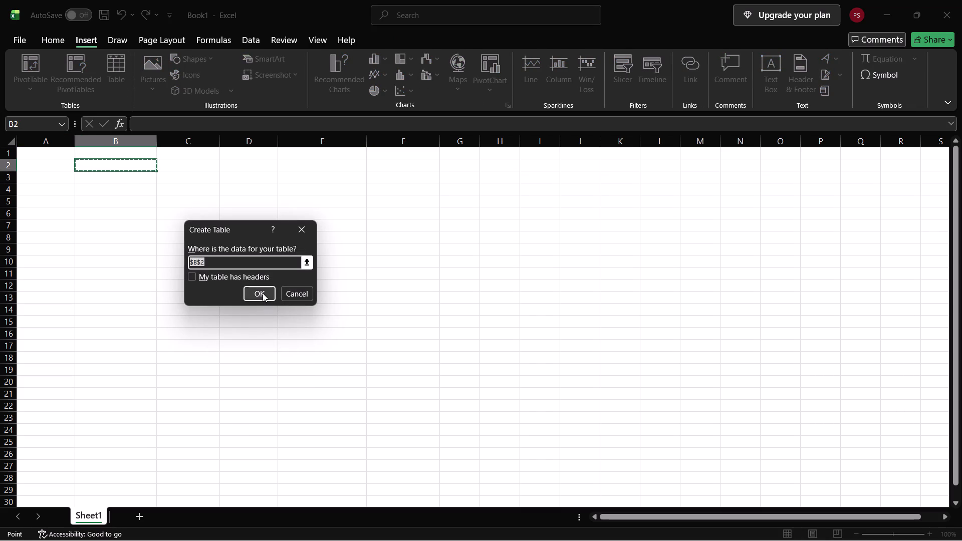
pyautogui.click(263, 293)
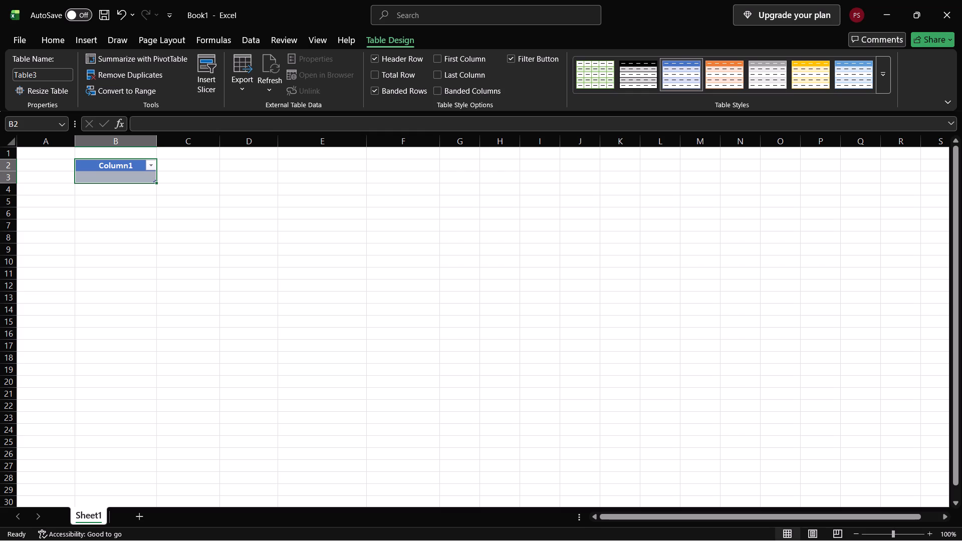
# Extend the new table to seven columns, B to H, and down to row 19.
pyautogui.click(156, 180)
pyautogui.moveTo(156, 180); pyautogui.dragTo(310, 177)
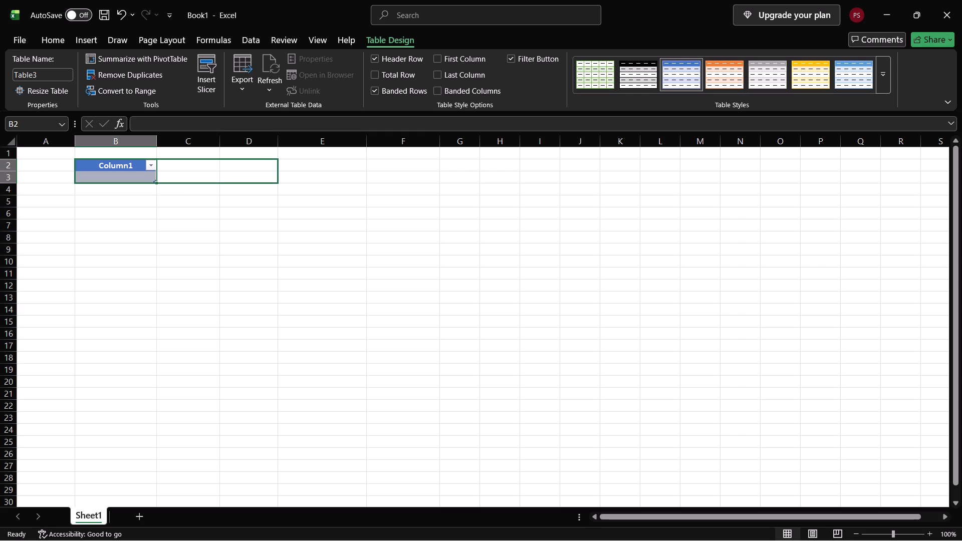
pyautogui.moveTo(310, 177); pyautogui.dragTo(417, 179)
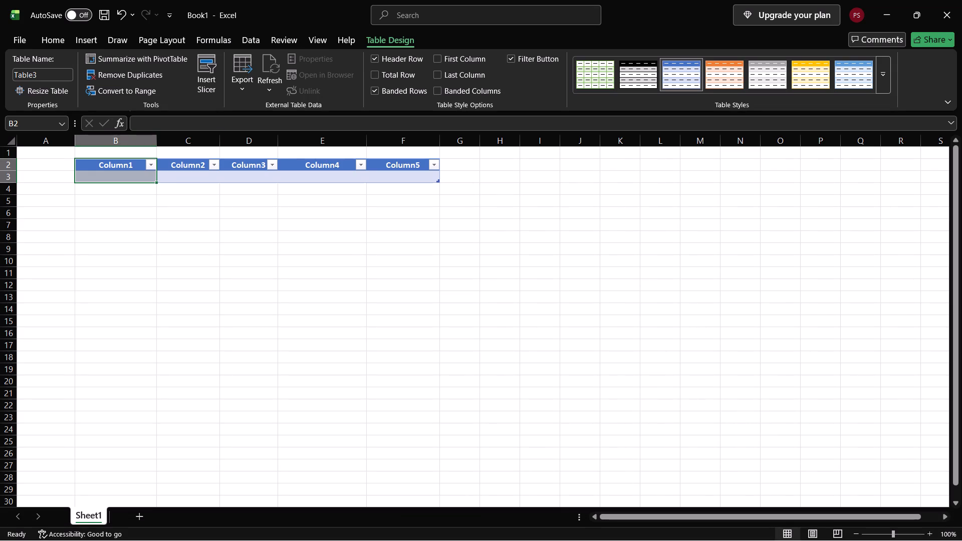
pyautogui.moveTo(437, 179); pyautogui.dragTo(505, 182)
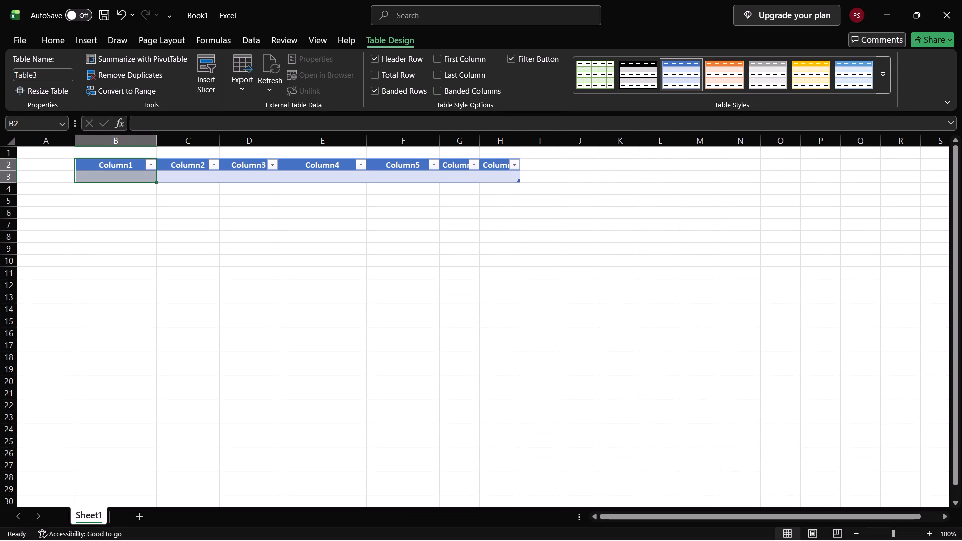
pyautogui.click(475, 126)
pyautogui.click(472, 235)
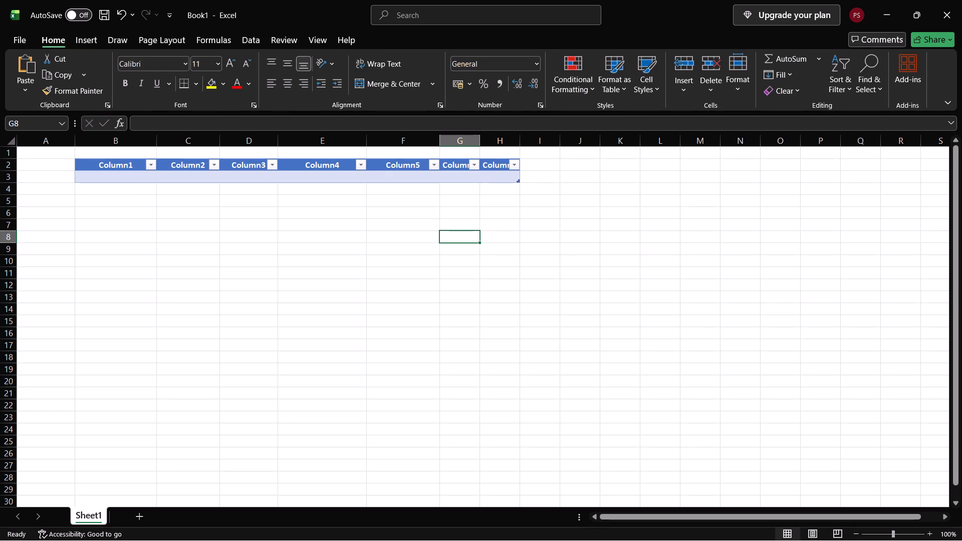
pyautogui.moveTo(516, 181); pyautogui.dragTo(523, 301)
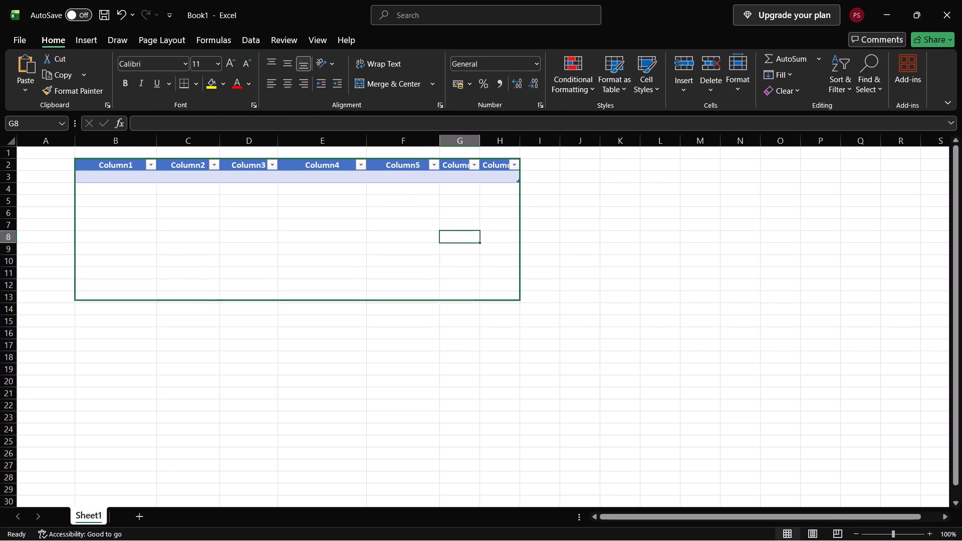
pyautogui.moveTo(523, 301); pyautogui.dragTo(528, 369)
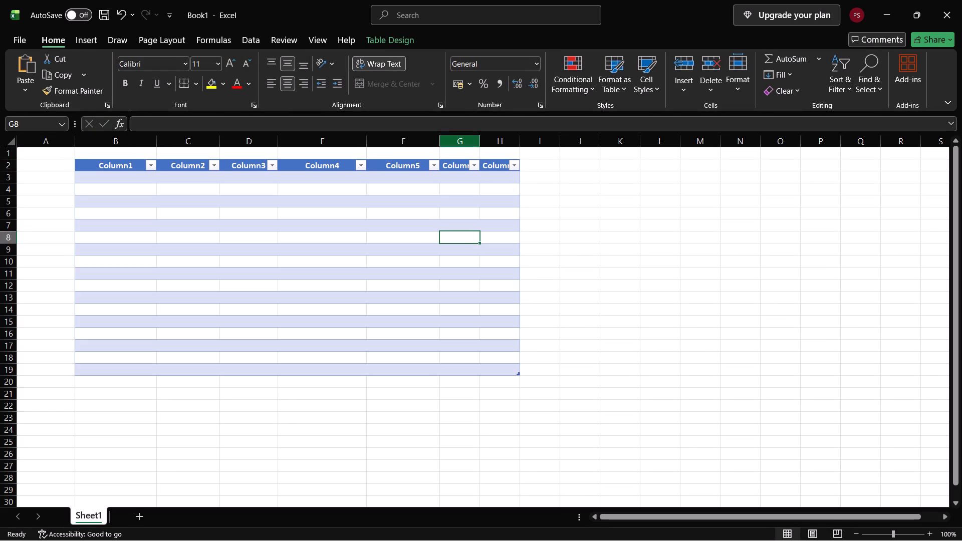
# Widen columns G and H enough to show the Column6 and Column7 headers in full.
pyautogui.moveTo(479, 142); pyautogui.dragTo(509, 144)
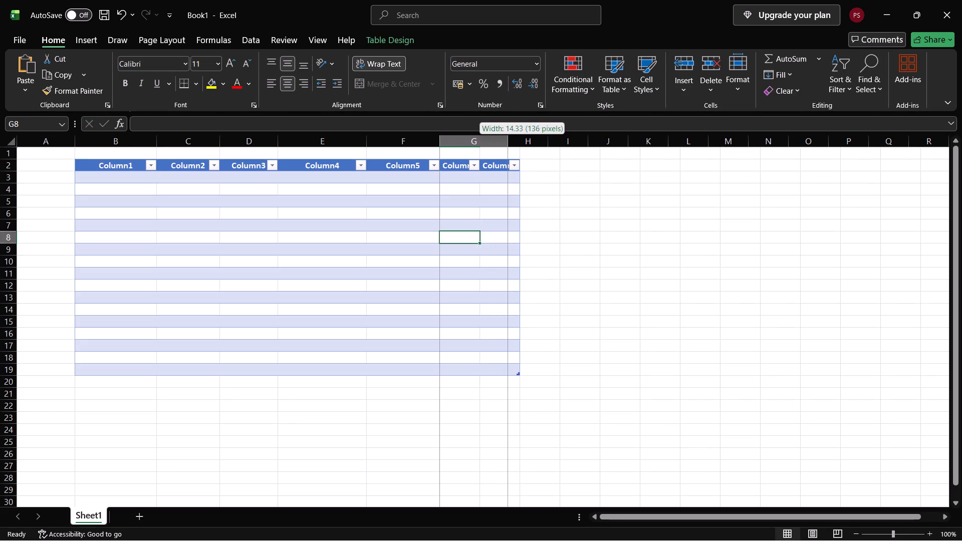
pyautogui.moveTo(509, 144); pyautogui.dragTo(509, 144)
pyautogui.moveTo(549, 143); pyautogui.dragTo(556, 143)
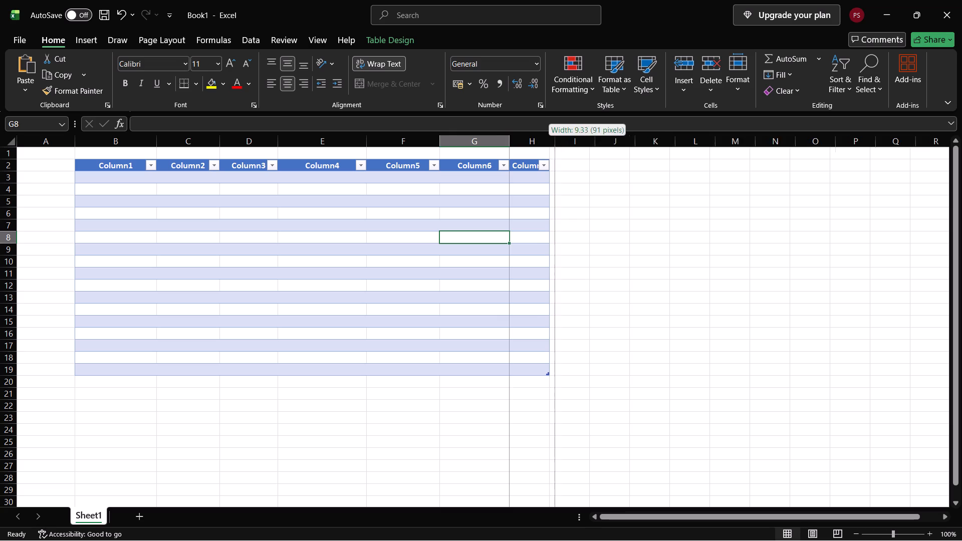
pyautogui.moveTo(556, 143); pyautogui.dragTo(578, 145)
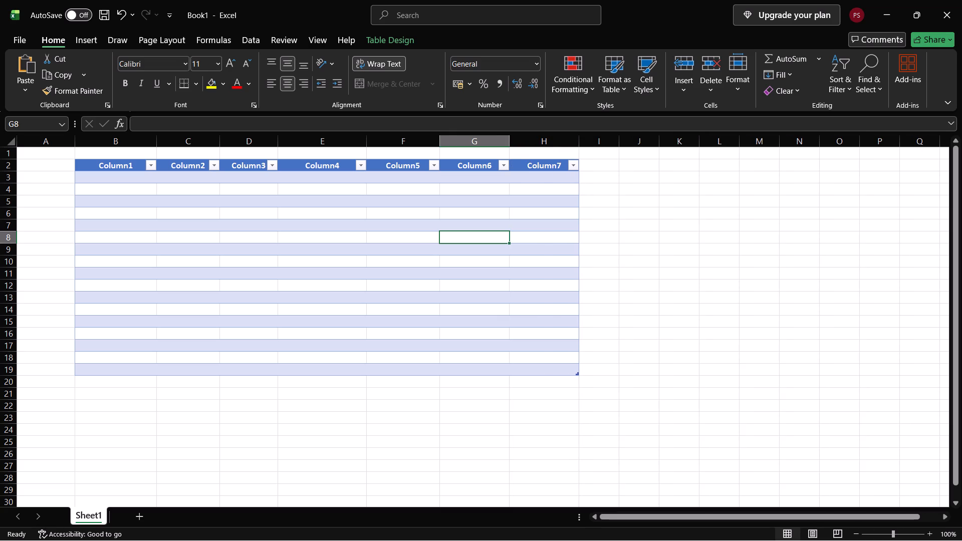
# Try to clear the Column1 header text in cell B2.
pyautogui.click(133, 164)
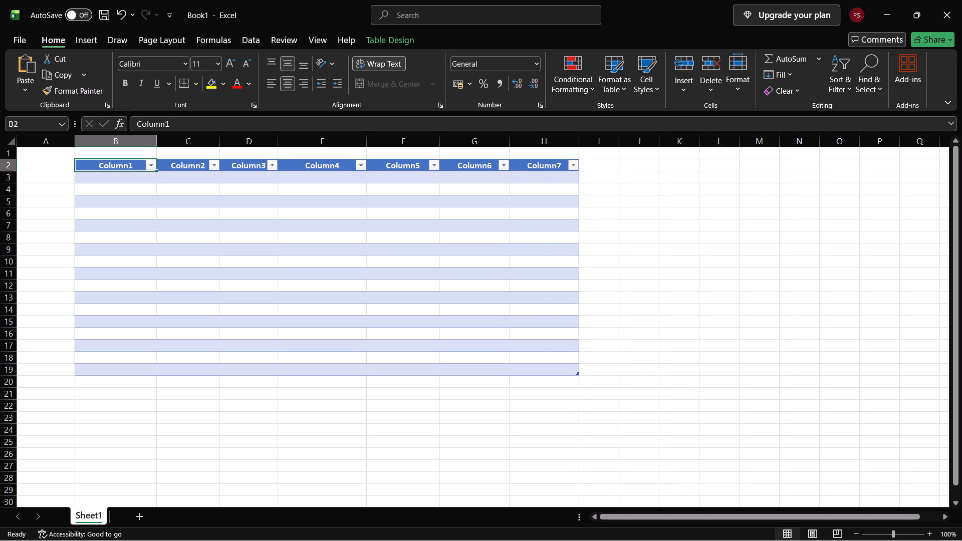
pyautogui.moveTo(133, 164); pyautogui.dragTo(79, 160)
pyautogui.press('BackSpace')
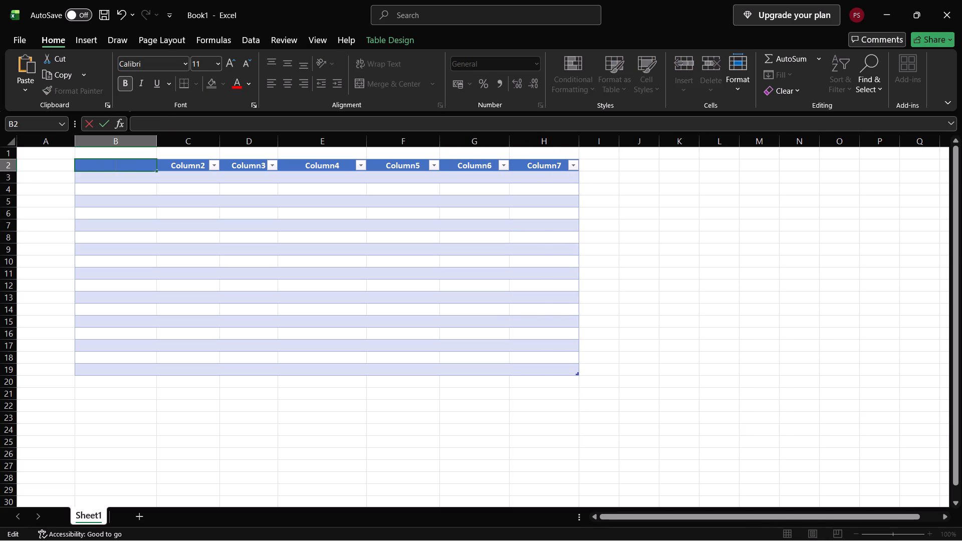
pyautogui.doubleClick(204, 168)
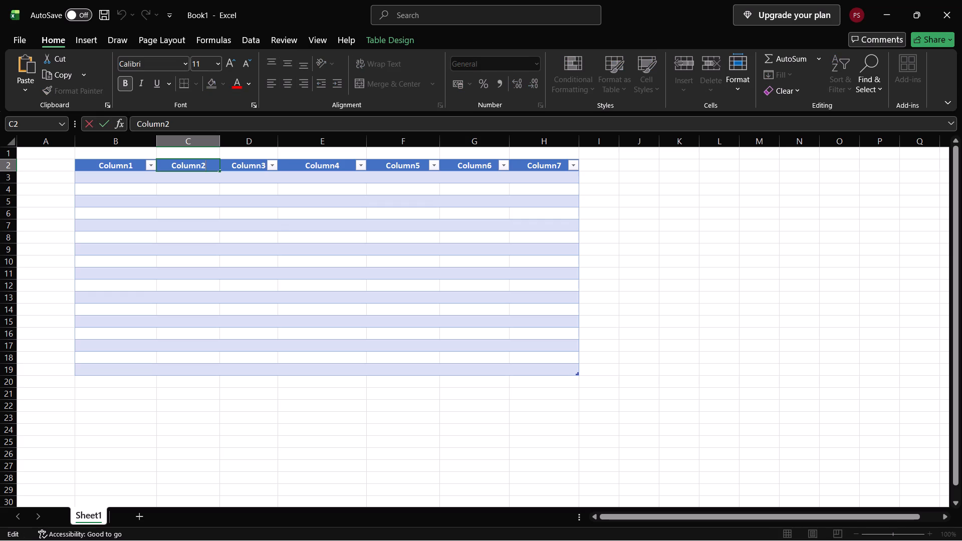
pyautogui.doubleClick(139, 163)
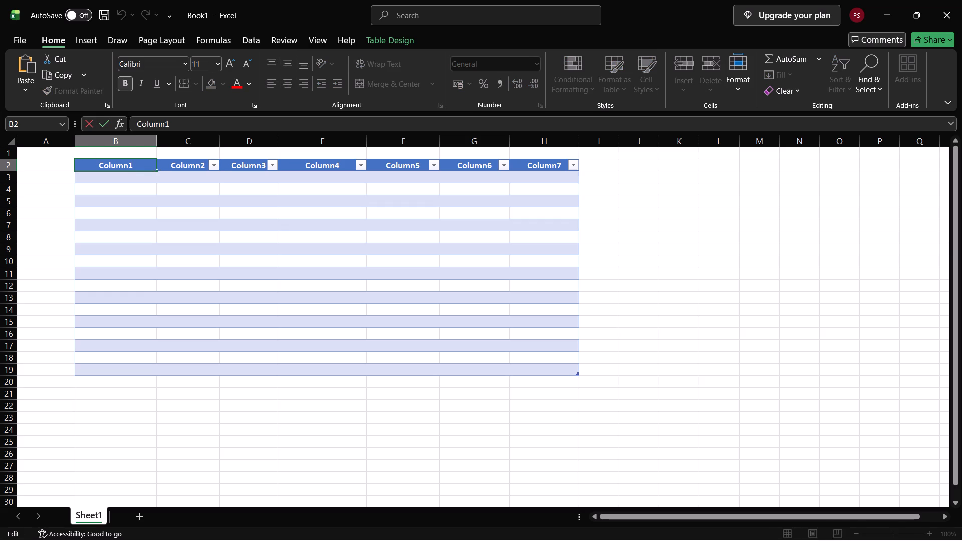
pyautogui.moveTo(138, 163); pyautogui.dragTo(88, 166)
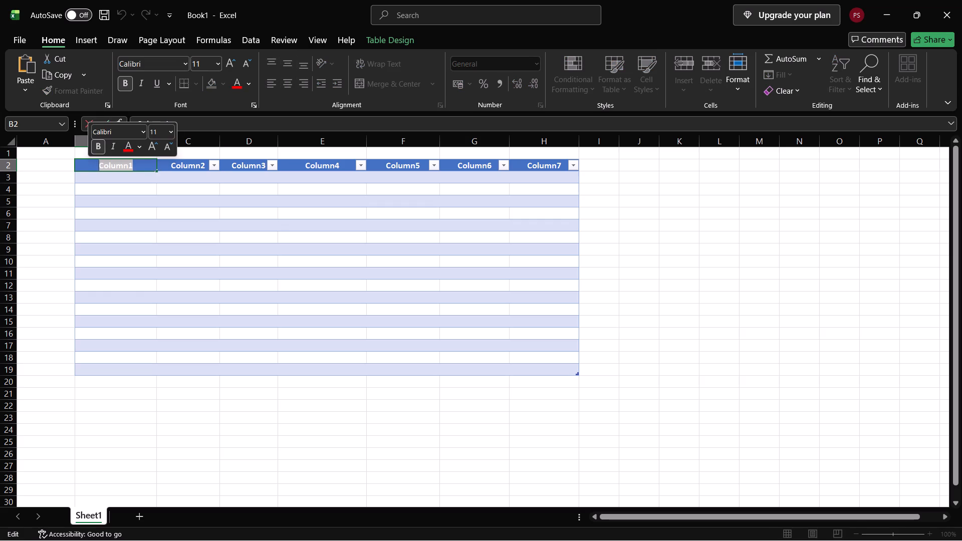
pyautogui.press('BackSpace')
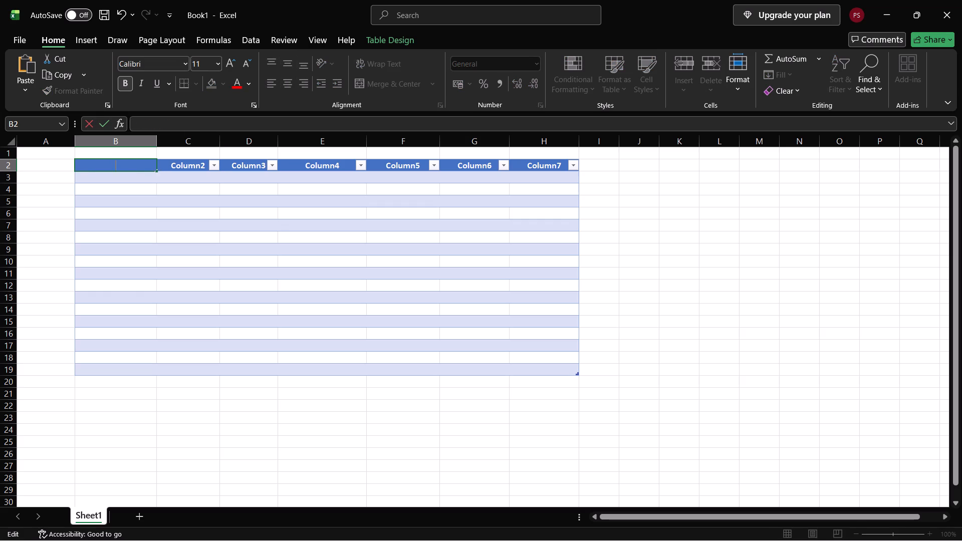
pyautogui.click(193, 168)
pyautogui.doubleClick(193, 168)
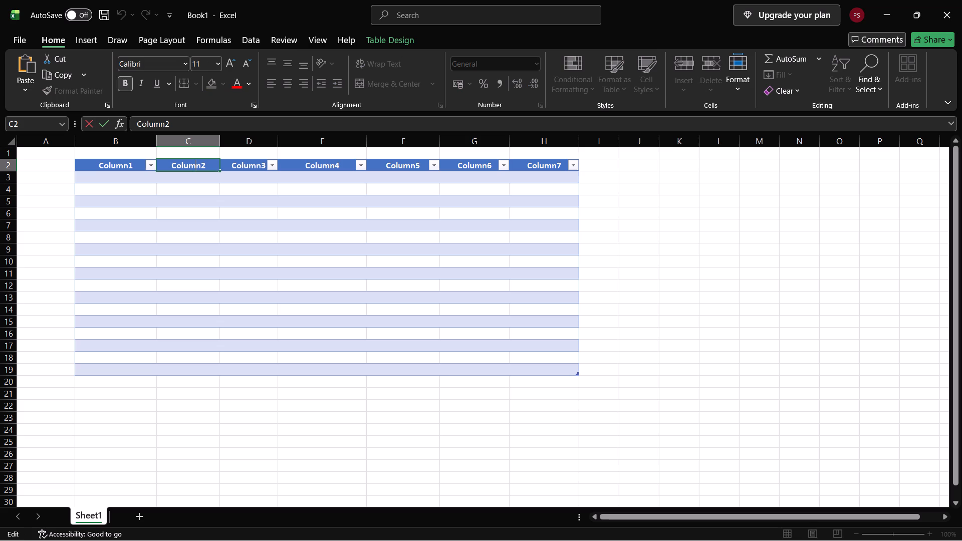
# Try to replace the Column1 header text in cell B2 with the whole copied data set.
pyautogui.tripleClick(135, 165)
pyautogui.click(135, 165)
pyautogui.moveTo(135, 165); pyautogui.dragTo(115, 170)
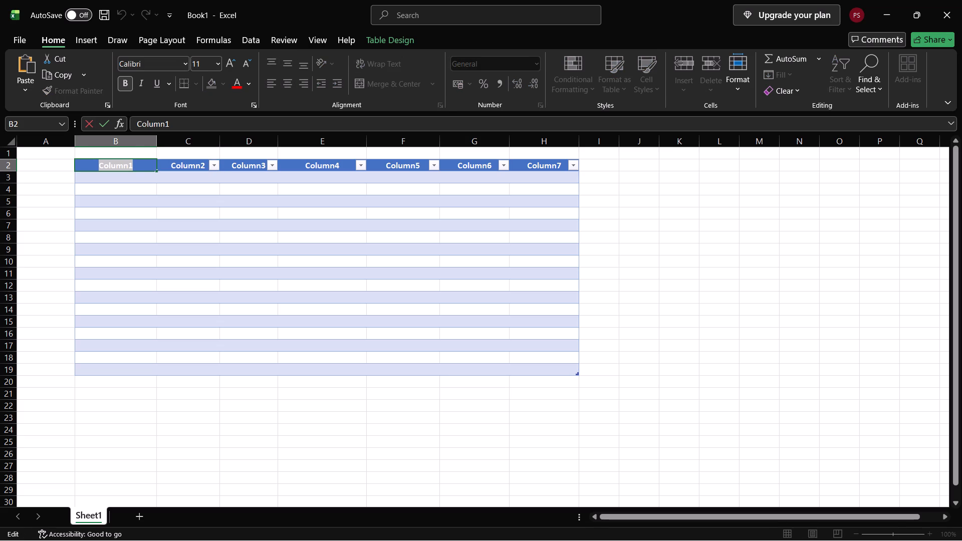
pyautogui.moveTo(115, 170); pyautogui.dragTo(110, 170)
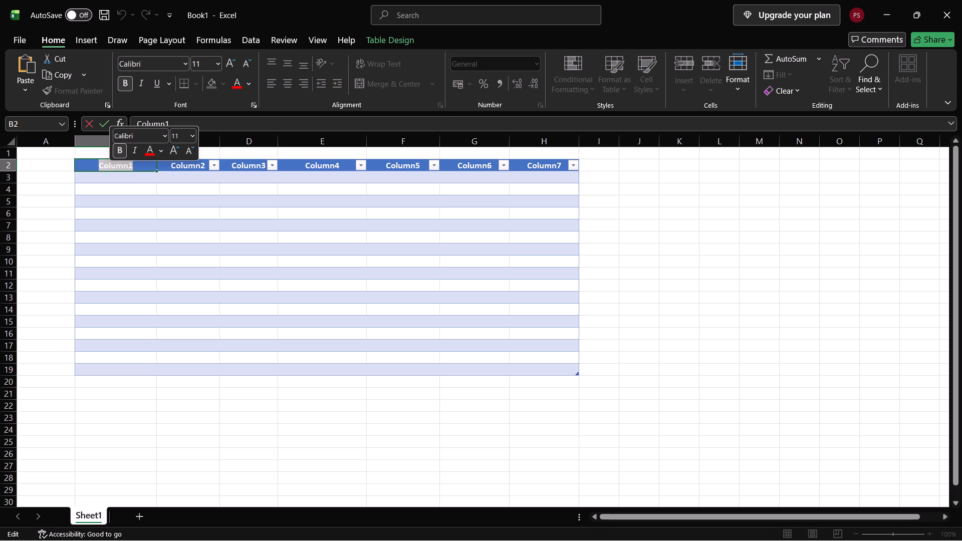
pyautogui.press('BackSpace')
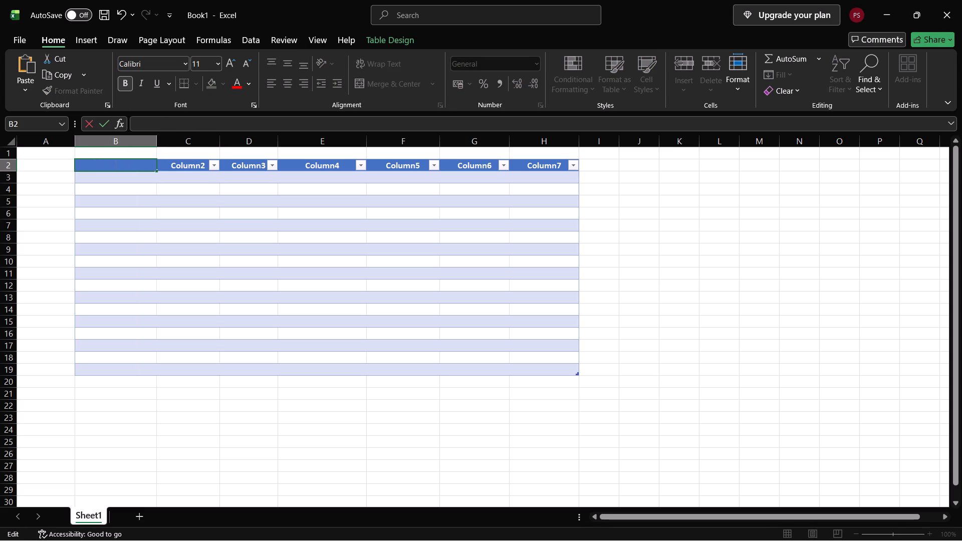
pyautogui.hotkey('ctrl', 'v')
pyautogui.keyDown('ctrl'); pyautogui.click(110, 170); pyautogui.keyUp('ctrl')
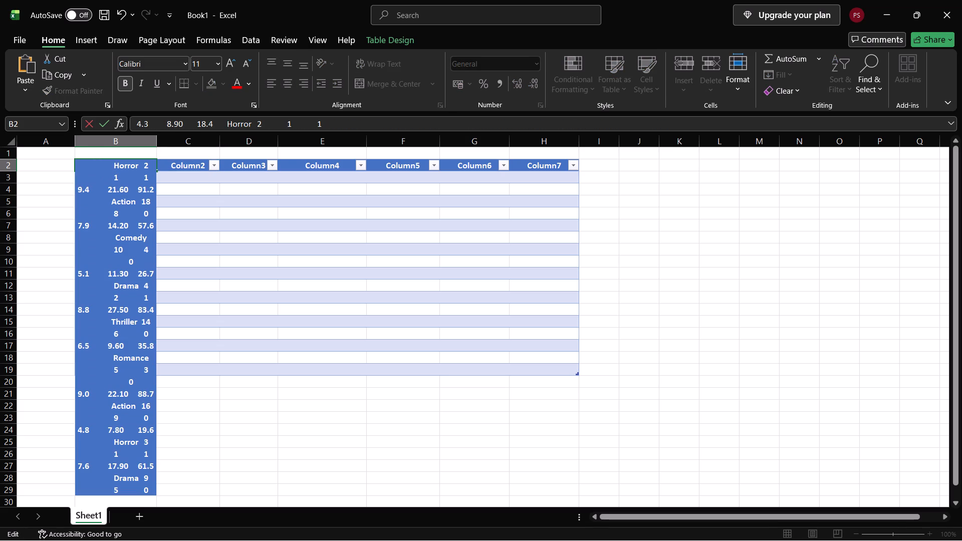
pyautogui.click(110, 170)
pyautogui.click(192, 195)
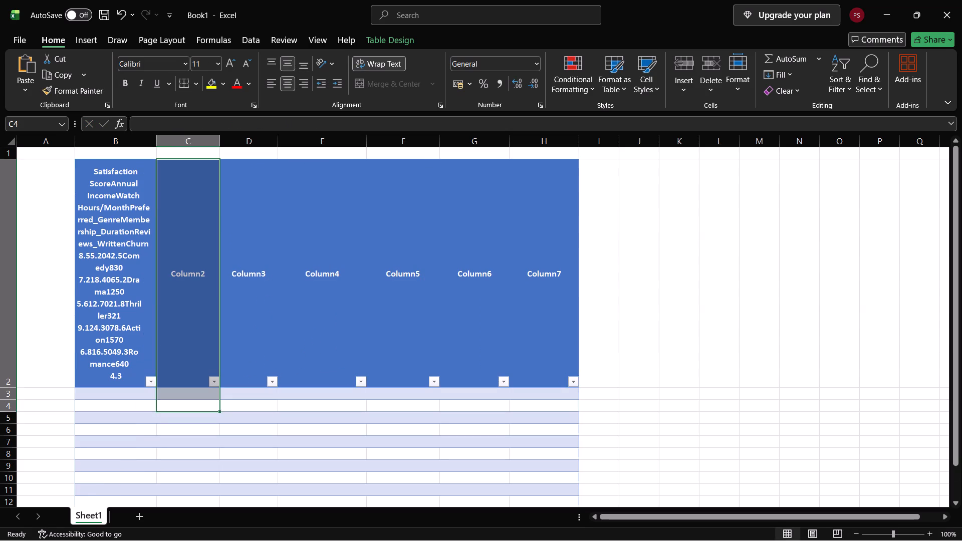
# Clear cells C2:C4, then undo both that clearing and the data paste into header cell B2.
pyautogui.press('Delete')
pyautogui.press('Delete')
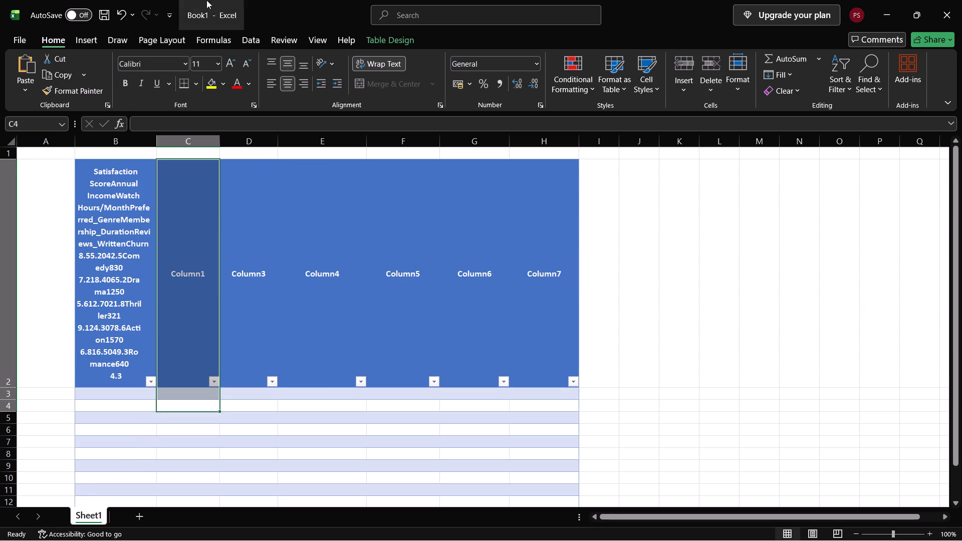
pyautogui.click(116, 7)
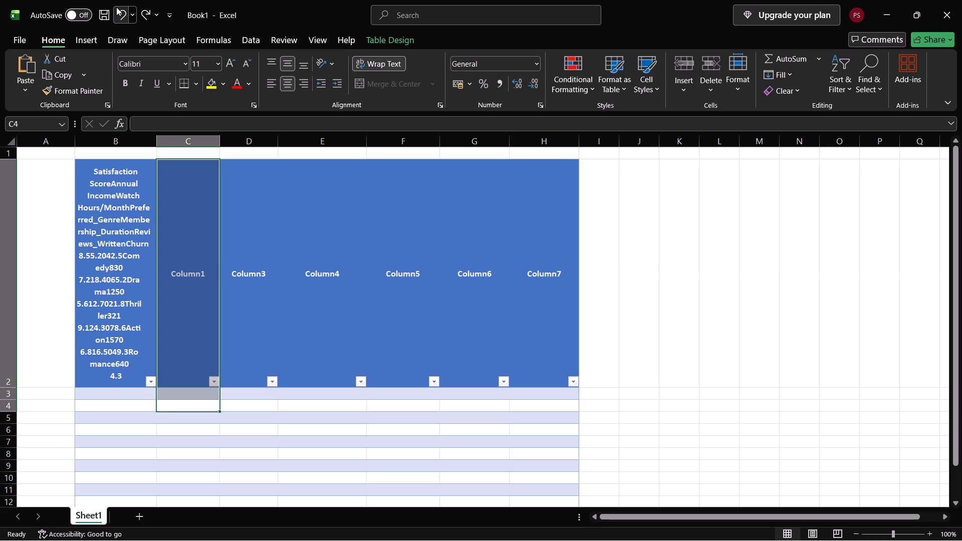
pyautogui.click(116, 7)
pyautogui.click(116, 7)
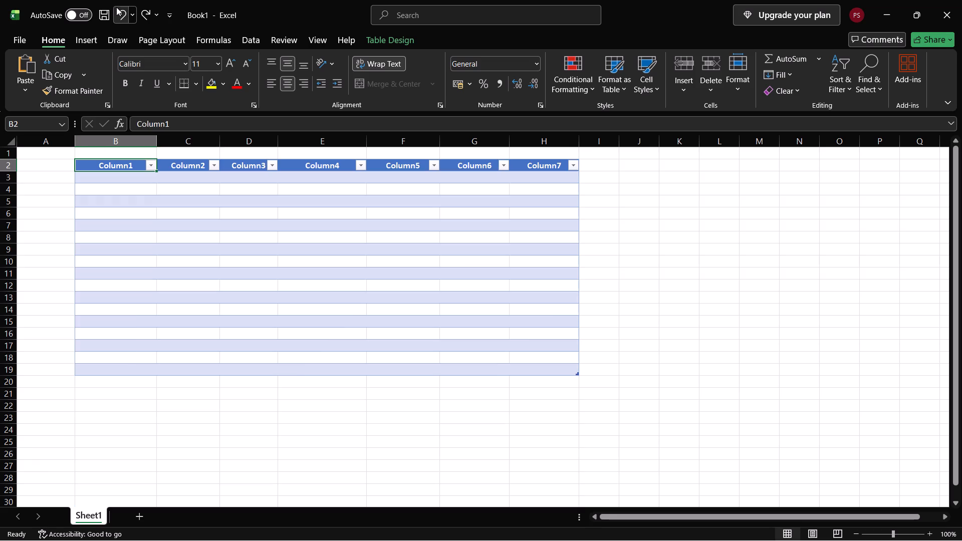
# Paste the copied data set, Satisfaction Score through Churn, into the table starting at cell B3.
pyautogui.click(99, 178)
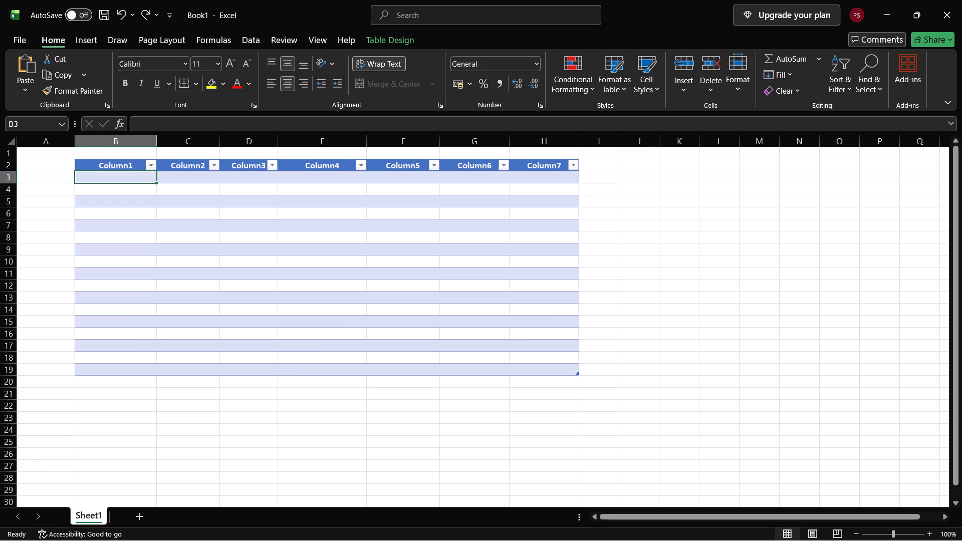
pyautogui.hotkey('ctrl', 'v')
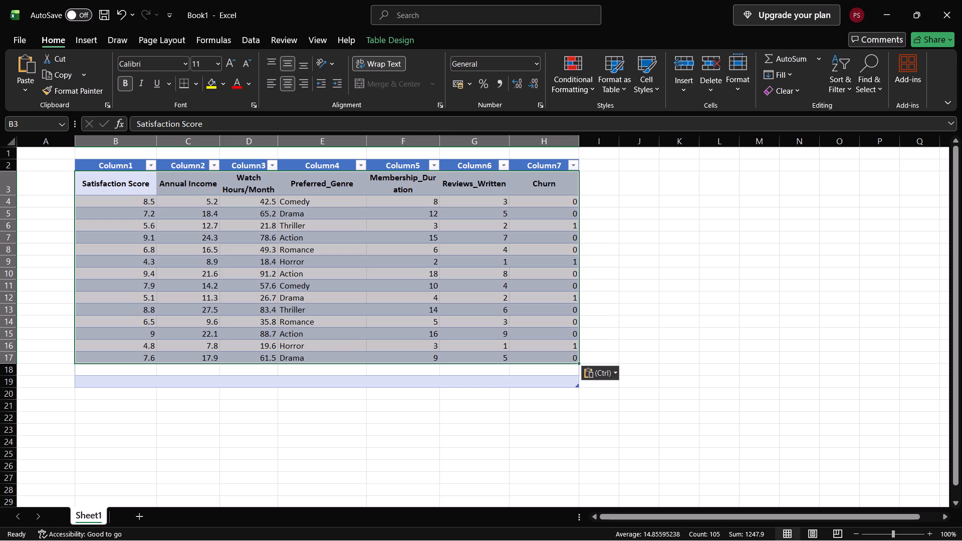
# Copy the Satisfaction Score text from B3 and use it to replace the Column1 header in B2.
pyautogui.click(146, 184)
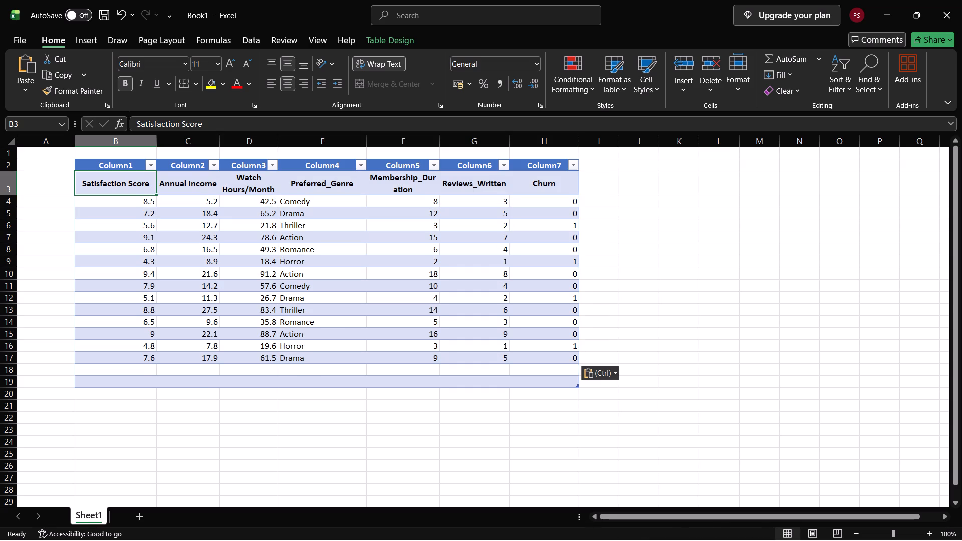
pyautogui.click(149, 184)
pyautogui.click(150, 186)
pyautogui.doubleClick(150, 186)
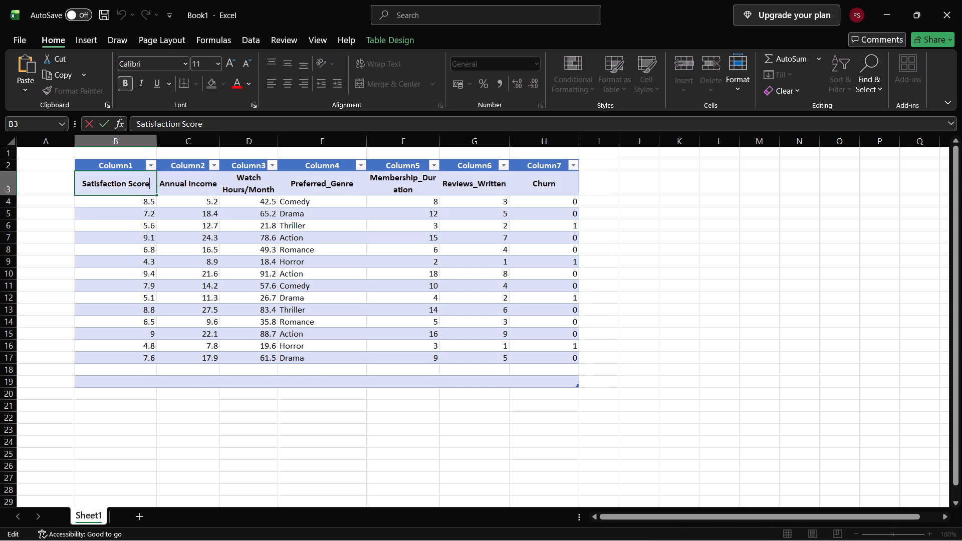
pyautogui.moveTo(150, 186); pyautogui.dragTo(95, 181)
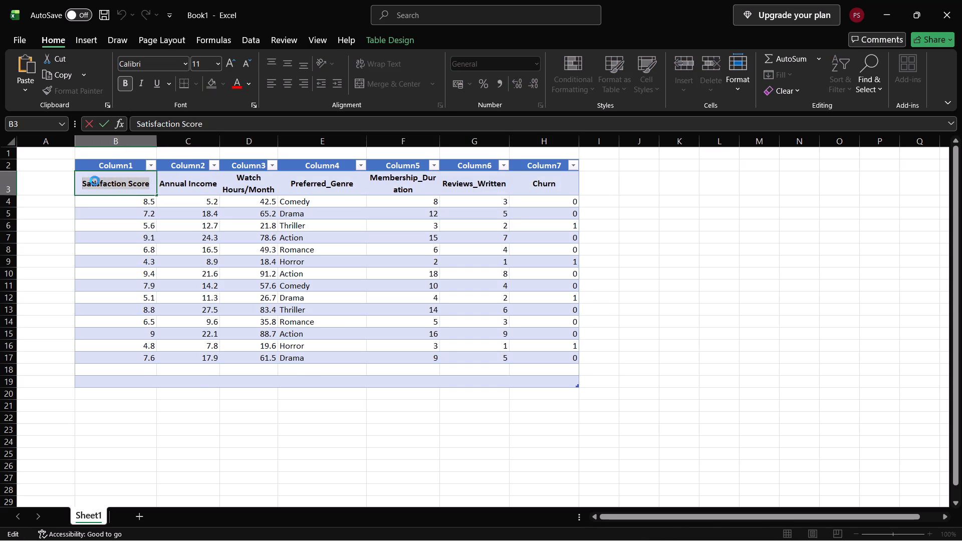
pyautogui.hotkey('ctrl', 'c')
pyautogui.click(139, 166)
pyautogui.moveTo(139, 166); pyautogui.dragTo(134, 166)
pyautogui.click(134, 166)
pyautogui.moveTo(134, 166); pyautogui.dragTo(95, 169)
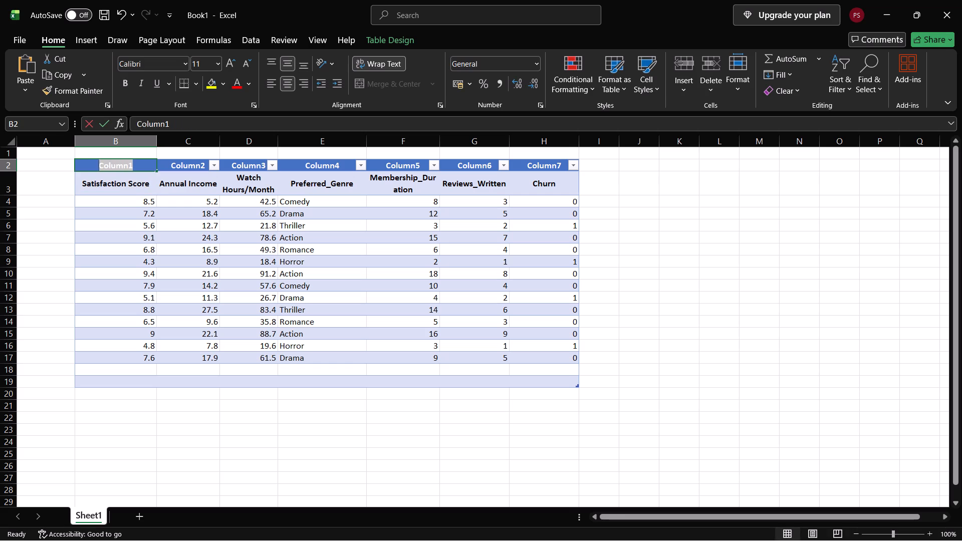
pyautogui.moveTo(95, 169); pyautogui.dragTo(93, 169)
pyautogui.hotkey('ctrl', 'v')
pyautogui.keyDown('ctrl'); pyautogui.click(93, 169); pyautogui.keyUp('ctrl')
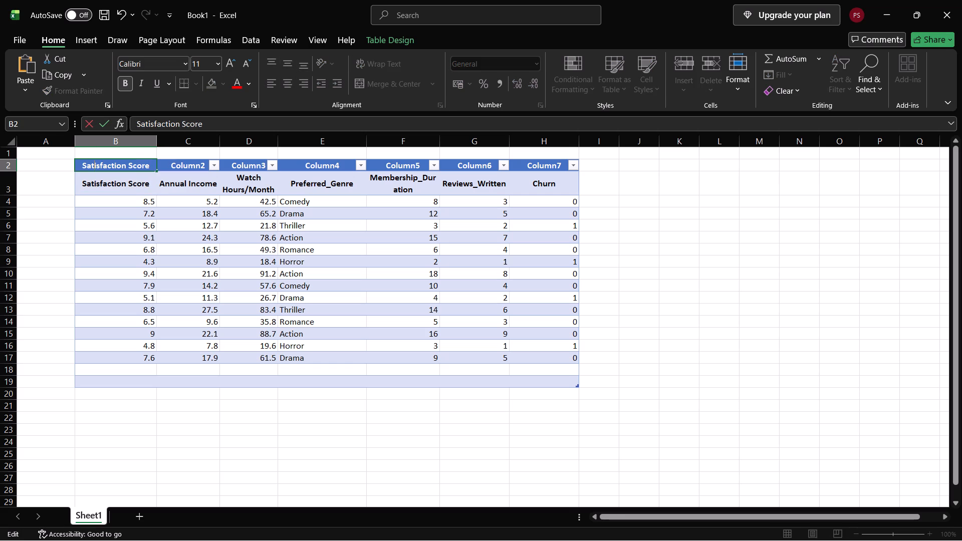
# Copy the Annual Income text from C3 and use it to replace the Column2 header in C2.
pyautogui.click(213, 189)
pyautogui.moveTo(218, 186); pyautogui.dragTo(190, 187)
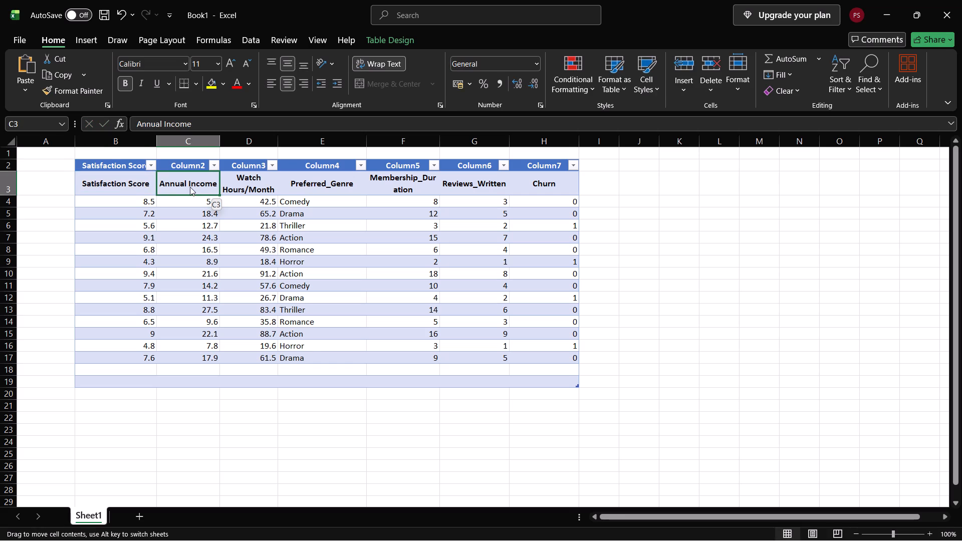
pyautogui.moveTo(190, 187); pyautogui.dragTo(219, 178)
pyautogui.click(216, 181)
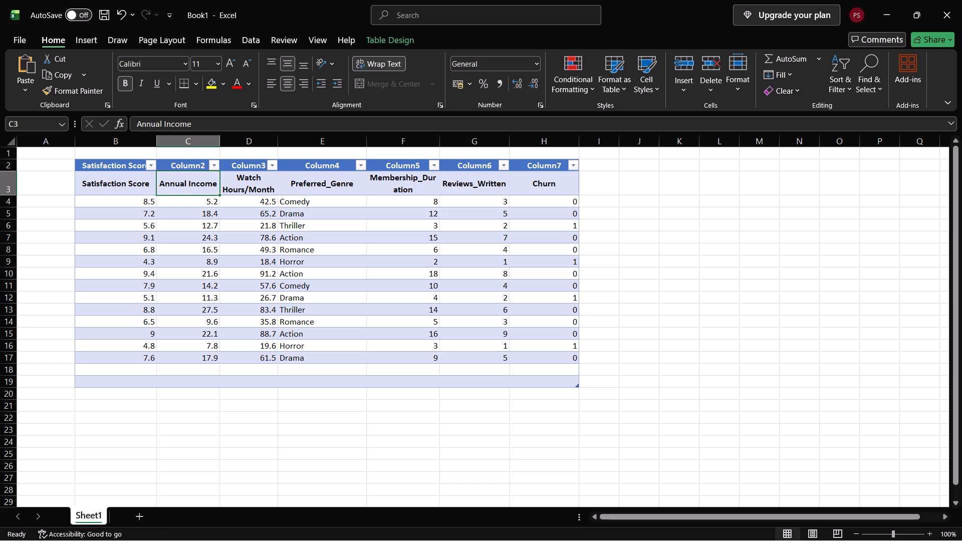
pyautogui.doubleClick(212, 182)
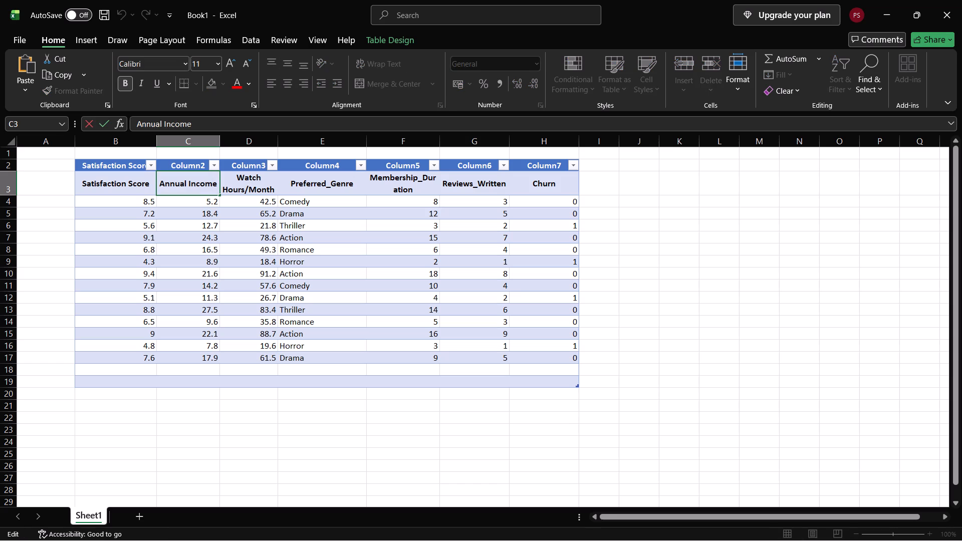
pyautogui.moveTo(215, 182); pyautogui.dragTo(160, 189)
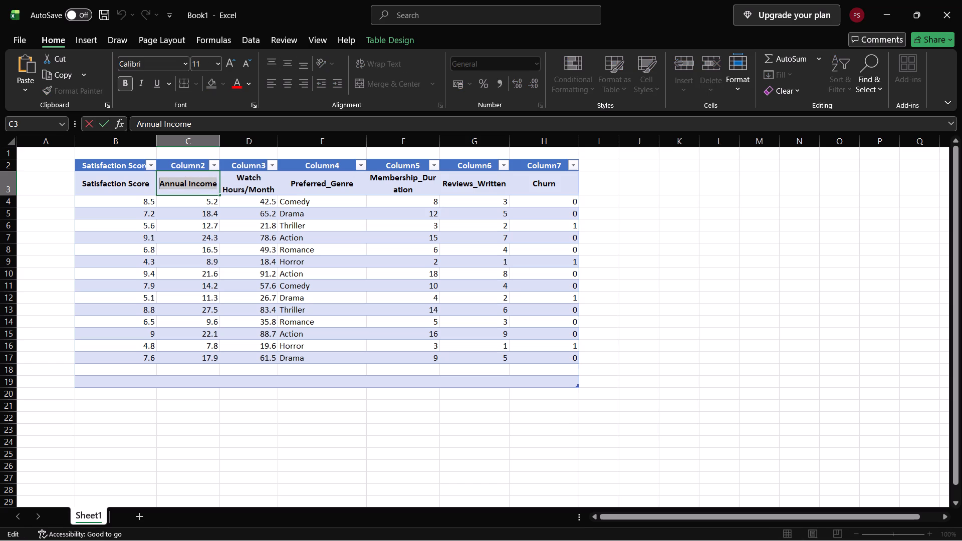
pyautogui.hotkey('ctrl', 'c')
pyautogui.moveTo(195, 165); pyautogui.dragTo(209, 165)
pyautogui.doubleClick(204, 165)
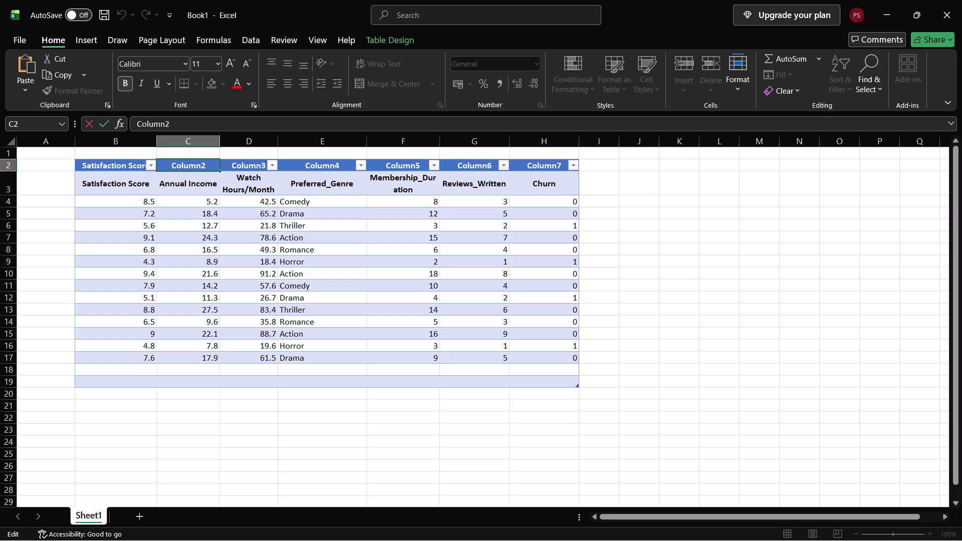
pyautogui.click(206, 165)
pyautogui.moveTo(206, 165); pyautogui.dragTo(178, 167)
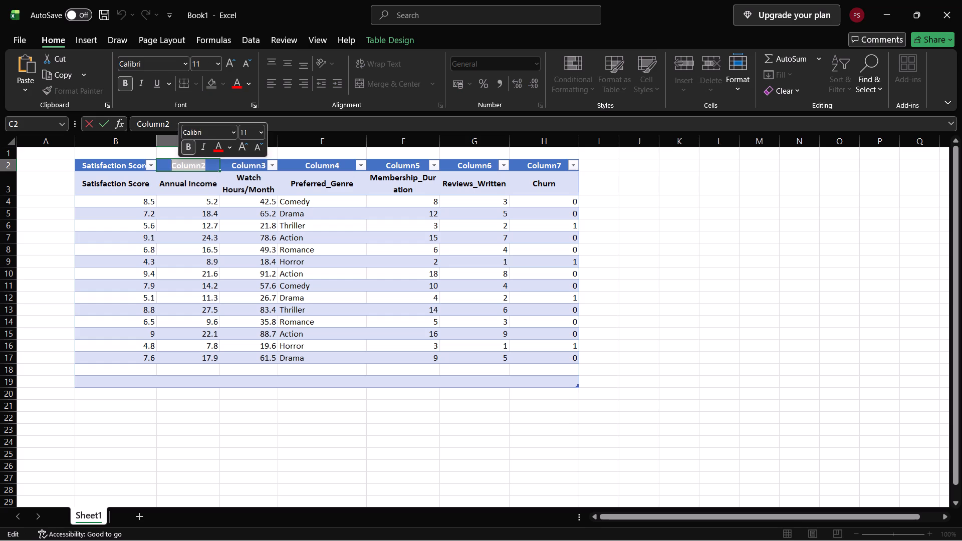
pyautogui.hotkey('ctrl', 'v')
# Copy the Watch Hours/Month text from D3 and use it to replace the Column3 header in D2.
pyautogui.doubleClick(272, 189)
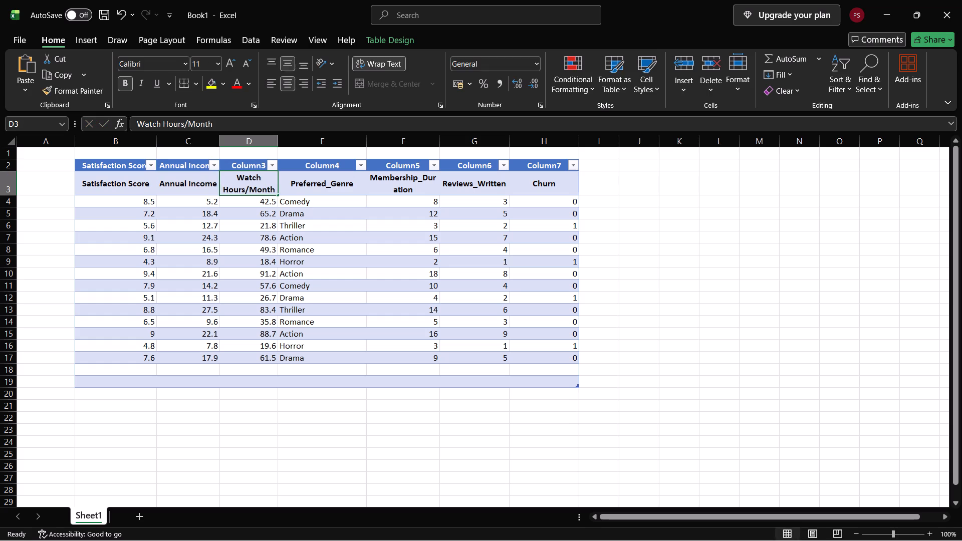
pyautogui.click(276, 189)
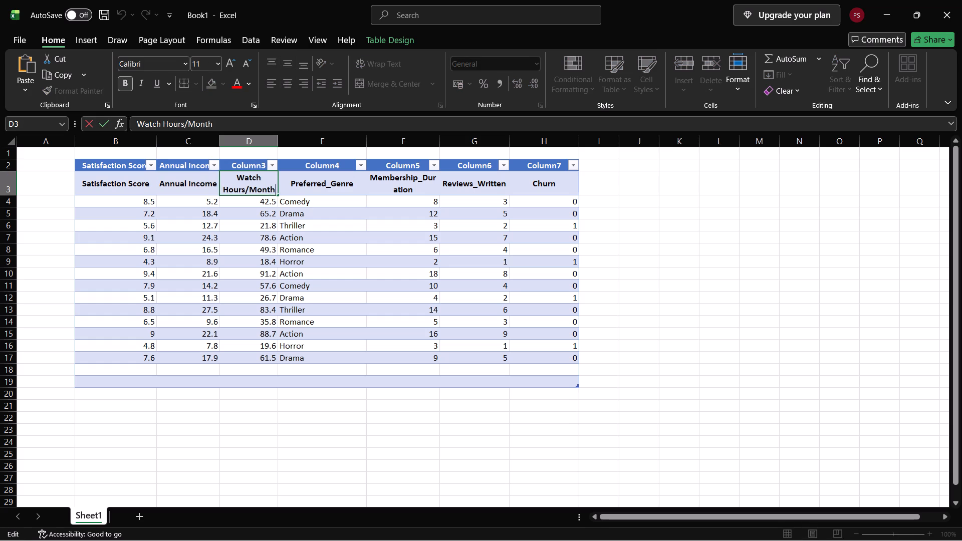
pyautogui.moveTo(276, 189); pyautogui.dragTo(235, 177)
pyautogui.hotkey('ctrl', 'c')
pyautogui.click(263, 165)
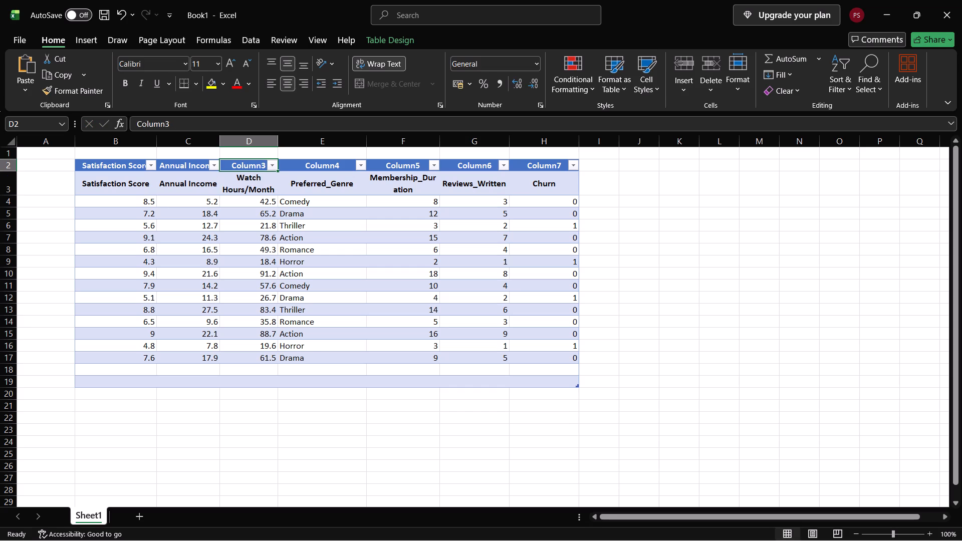
pyautogui.click(267, 165)
pyautogui.click(263, 164)
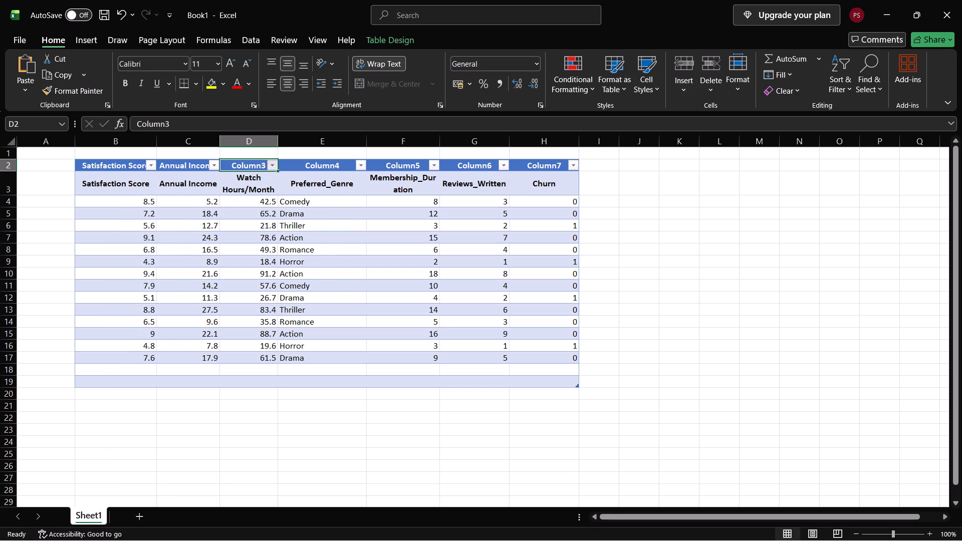
pyautogui.click(264, 164)
pyautogui.doubleClick(264, 164)
pyautogui.moveTo(264, 164); pyautogui.dragTo(231, 170)
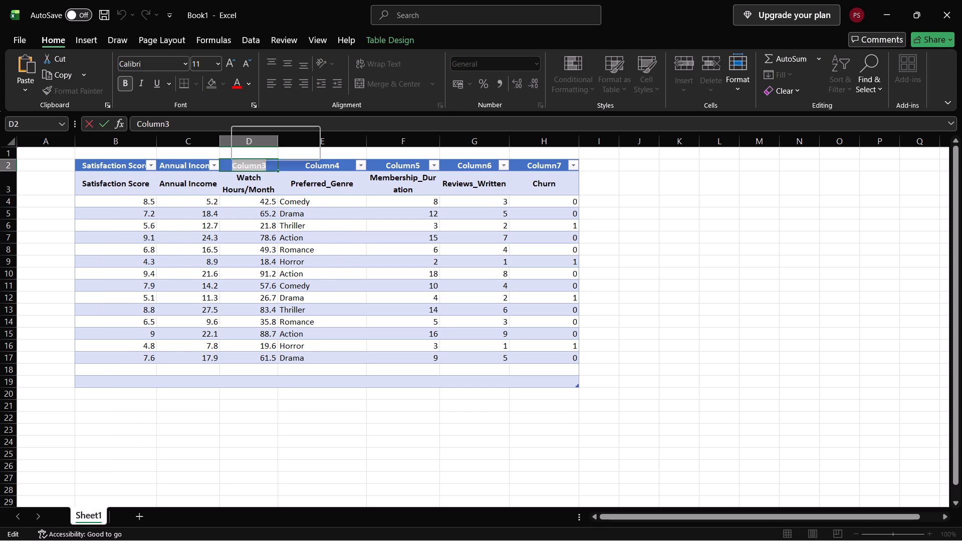
pyautogui.hotkey('ctrl', 'v')
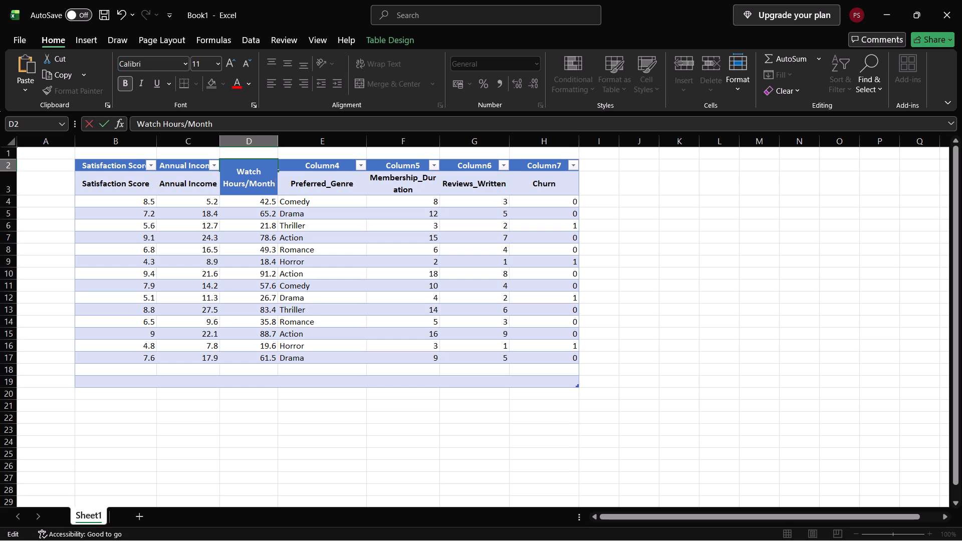
# Copy the Preferred_Genre text from E3 and use it to replace the Column4 header in E2.
pyautogui.click(309, 184)
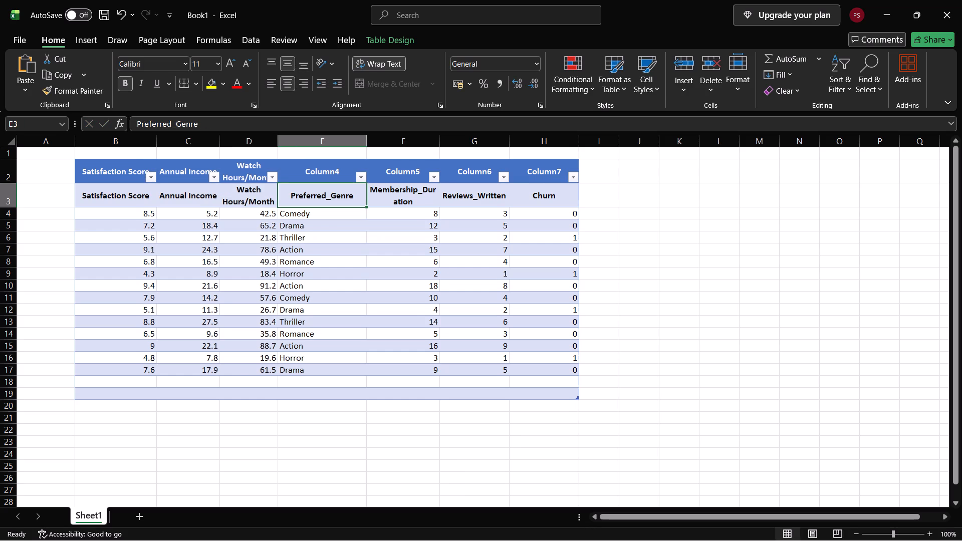
pyautogui.doubleClick(356, 194)
pyautogui.moveTo(356, 194); pyautogui.dragTo(289, 197)
pyautogui.hotkey('ctrl', 'c')
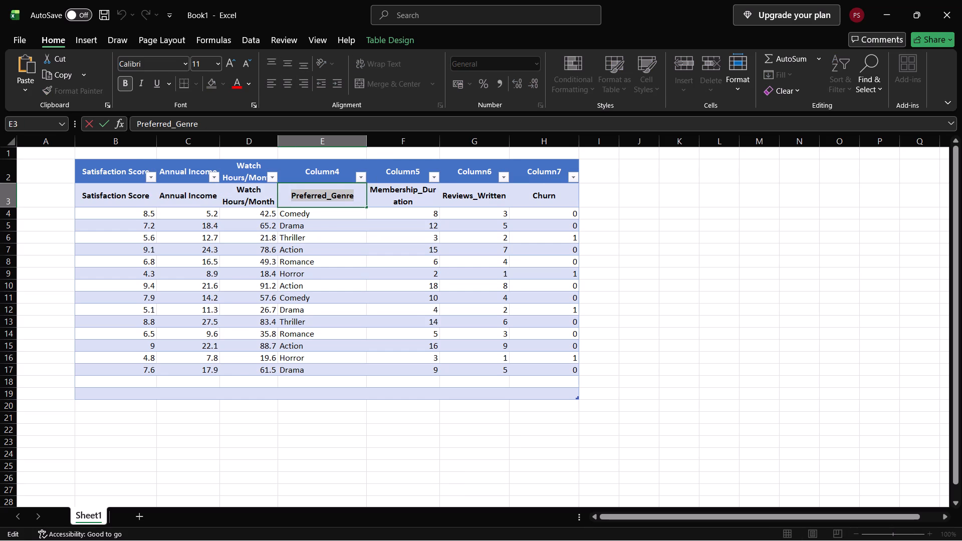
pyautogui.doubleClick(342, 168)
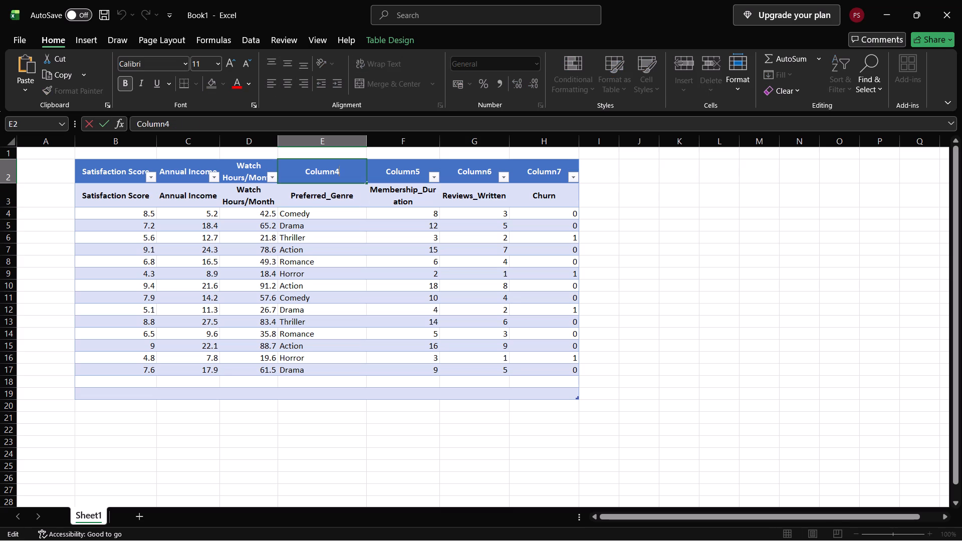
pyautogui.moveTo(342, 168); pyautogui.dragTo(271, 177)
pyautogui.hotkey('ctrl', 'v')
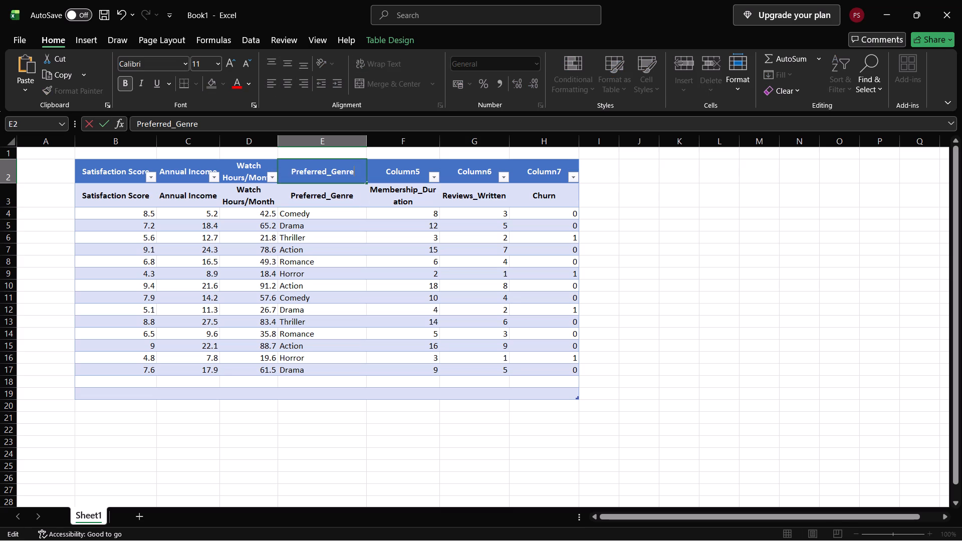
# Copy the Membership_Duration text from F3 and use it to replace the Column5 header in F2.
pyautogui.click(414, 200)
pyautogui.moveTo(414, 200); pyautogui.dragTo(377, 191)
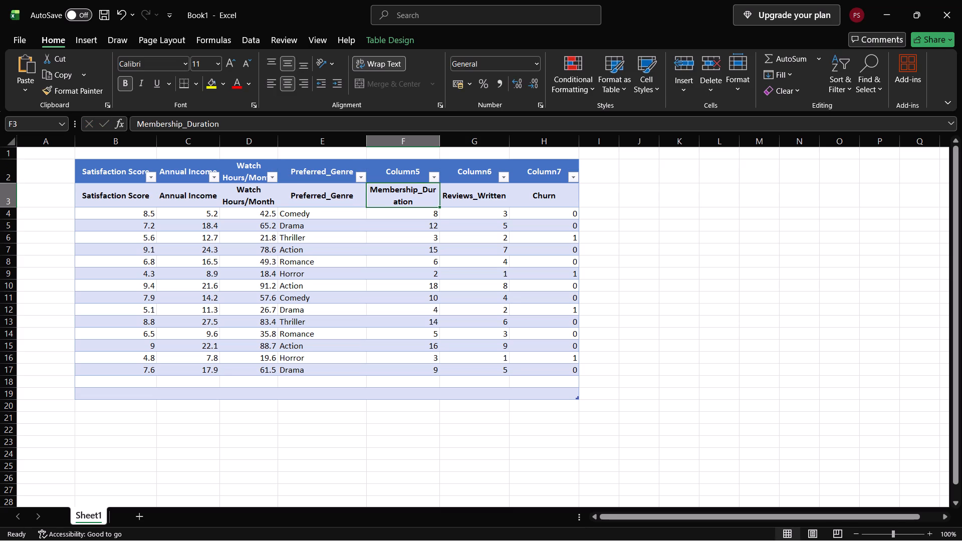
pyautogui.moveTo(377, 191); pyautogui.dragTo(419, 199)
pyautogui.click(419, 199)
pyautogui.moveTo(419, 199); pyautogui.dragTo(367, 189)
pyautogui.hotkey('ctrl', 'c')
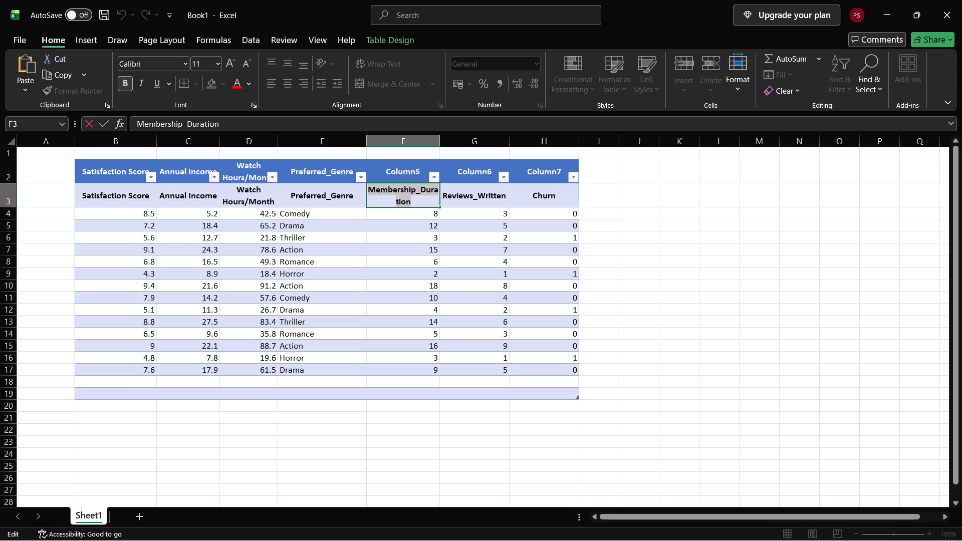
pyautogui.click(426, 171)
pyautogui.moveTo(426, 171); pyautogui.dragTo(417, 170)
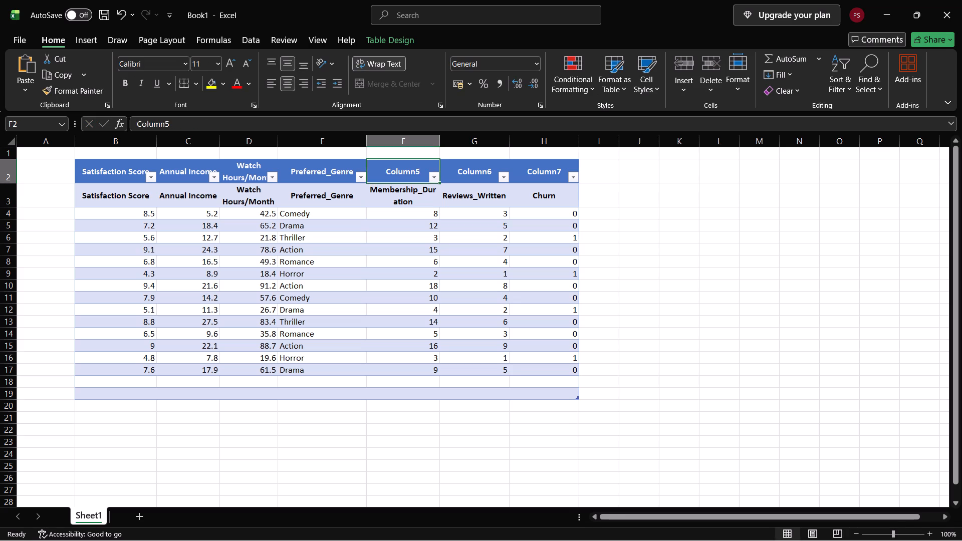
pyautogui.moveTo(417, 170); pyautogui.dragTo(420, 171)
pyautogui.click(420, 171)
pyautogui.moveTo(420, 171); pyautogui.dragTo(383, 177)
pyautogui.hotkey('ctrl', 'v')
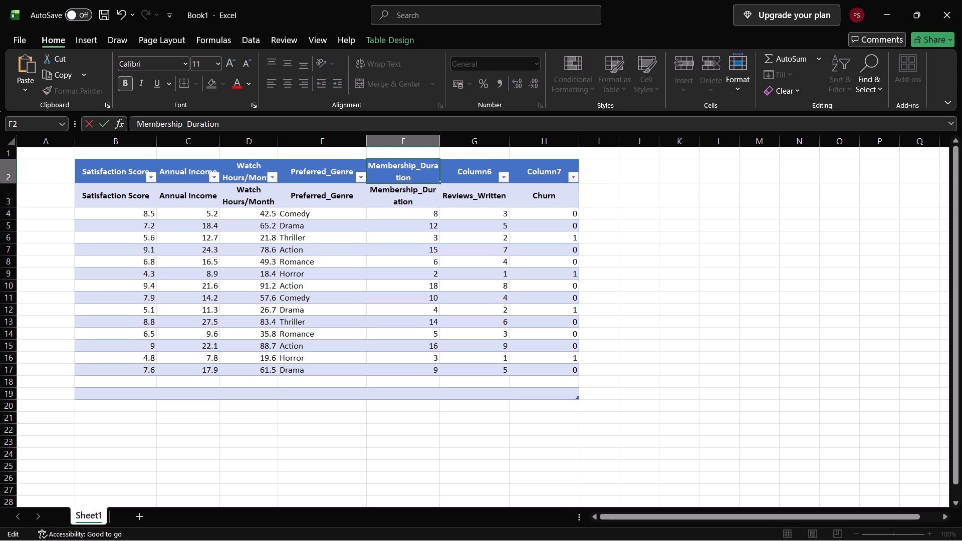
# Copy the Reviews_Written text from G3 and use it to replace the Column6 header in G2.
pyautogui.click(504, 196)
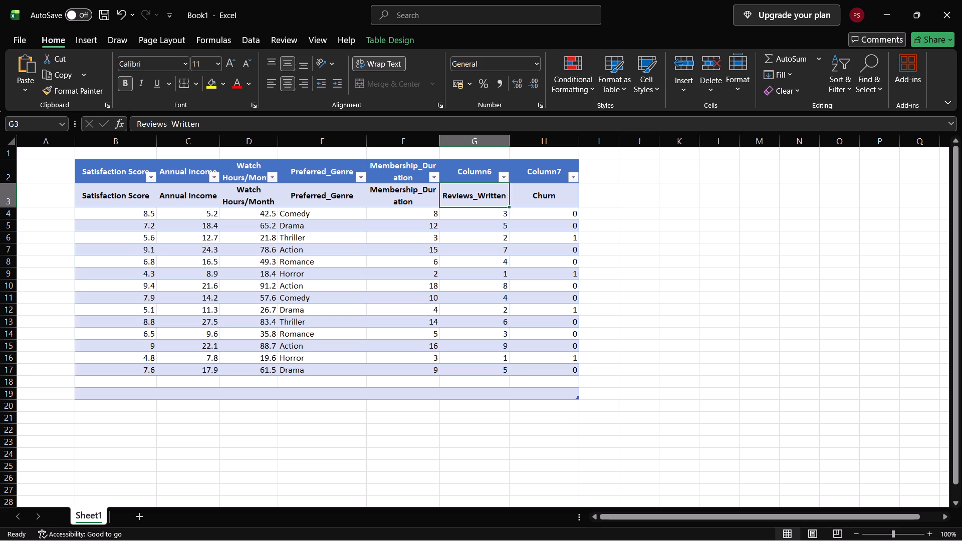
pyautogui.click(506, 196)
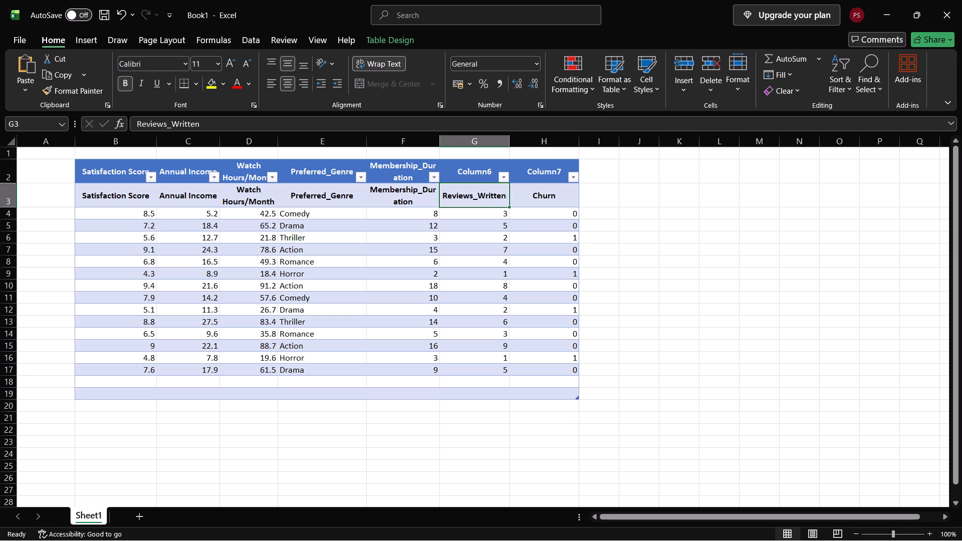
pyautogui.click(504, 199)
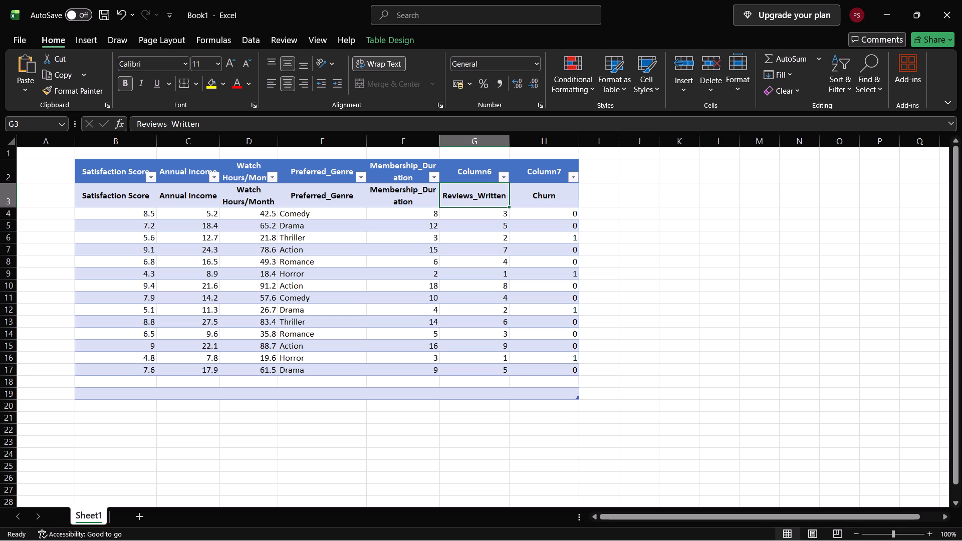
pyautogui.click(504, 199)
pyautogui.moveTo(504, 199); pyautogui.dragTo(443, 204)
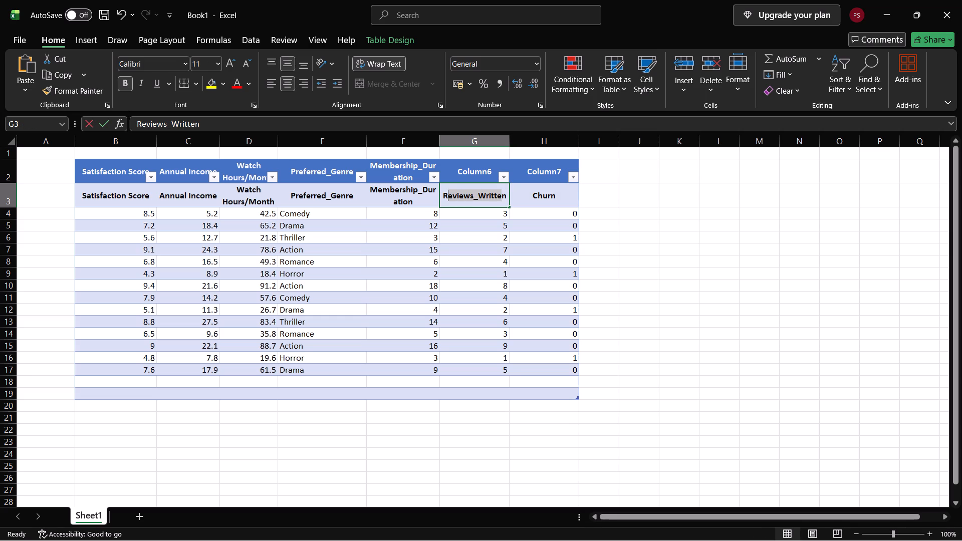
pyautogui.moveTo(443, 204); pyautogui.dragTo(510, 205)
pyautogui.click(507, 198)
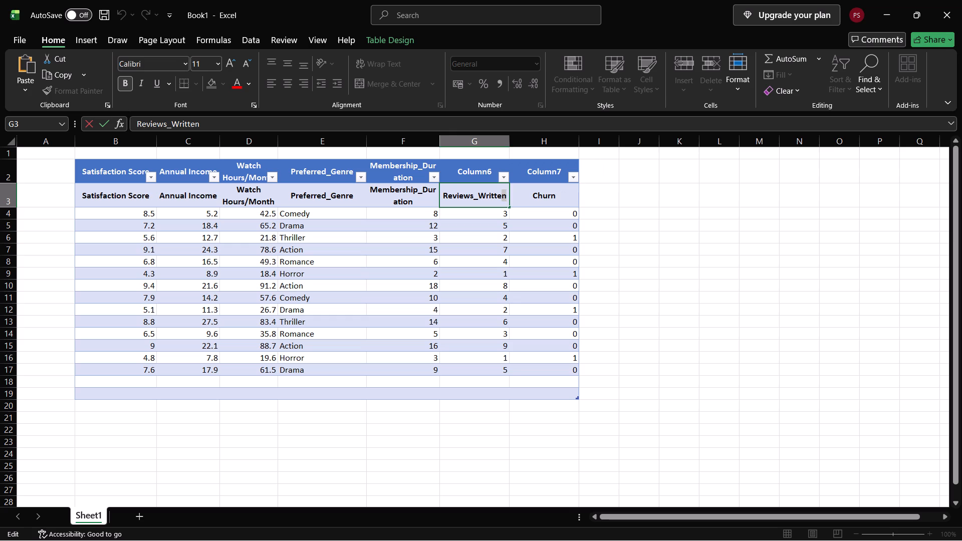
pyautogui.moveTo(507, 198); pyautogui.dragTo(426, 210)
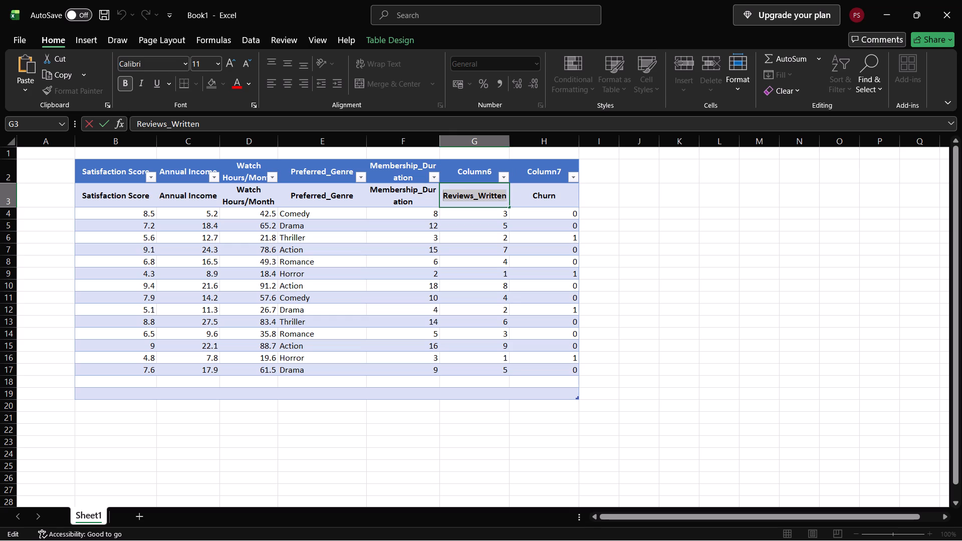
pyautogui.hotkey('ctrl', 'c')
pyautogui.click(493, 171)
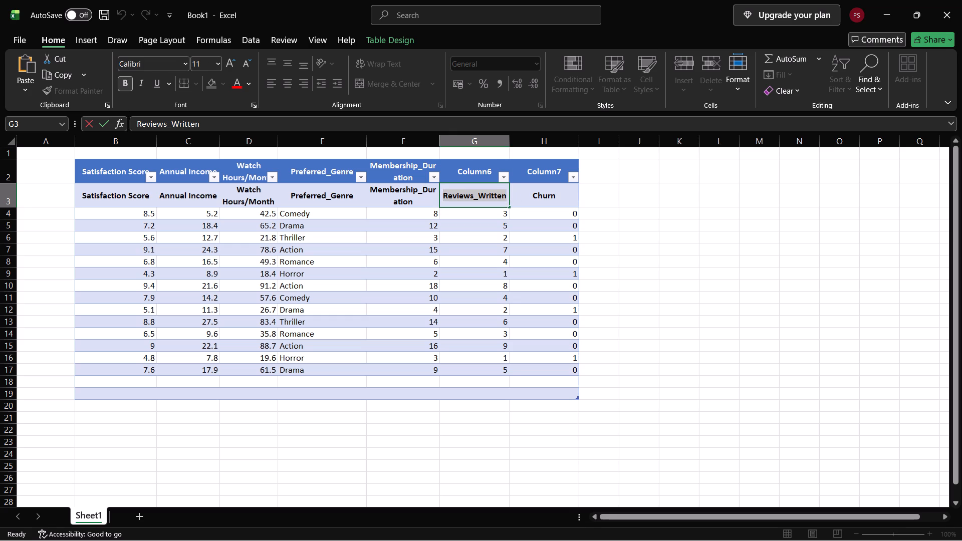
pyautogui.click(493, 171)
pyautogui.moveTo(493, 171); pyautogui.dragTo(437, 177)
pyautogui.hotkey('ctrl', 'v')
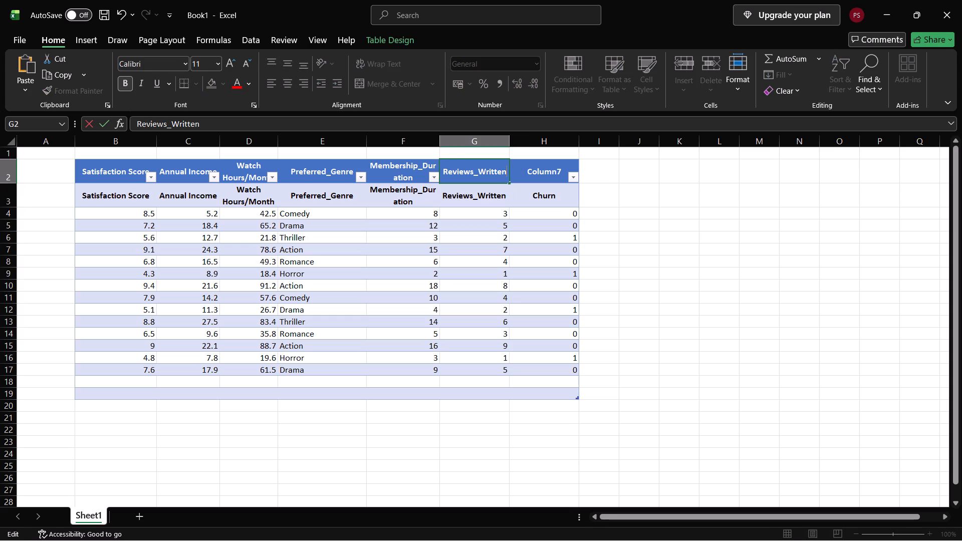
# Copy the Churn text from H3 and use it to replace the Column7 header in H2.
pyautogui.click(565, 195)
pyautogui.moveTo(565, 195); pyautogui.dragTo(529, 201)
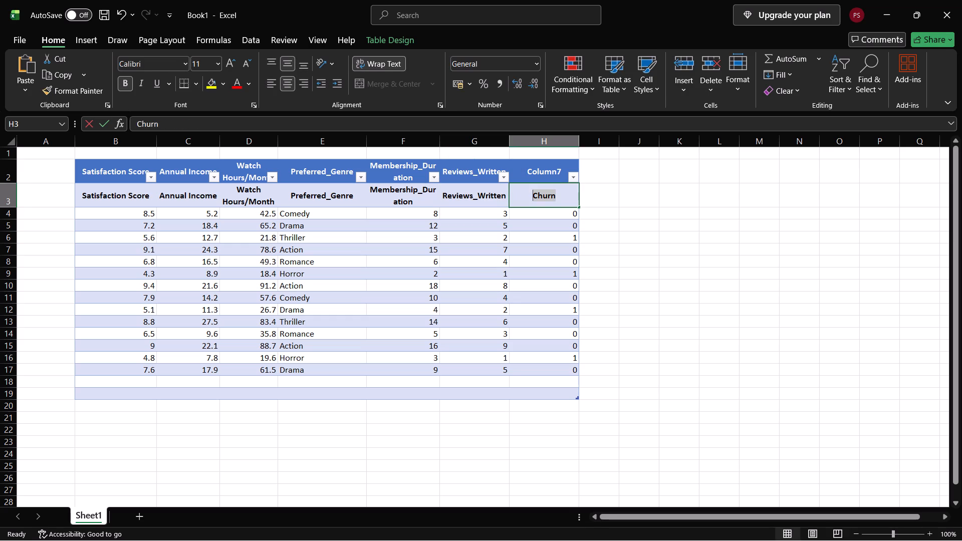
pyautogui.moveTo(529, 201); pyautogui.dragTo(525, 202)
pyautogui.hotkey('ctrl', 'c')
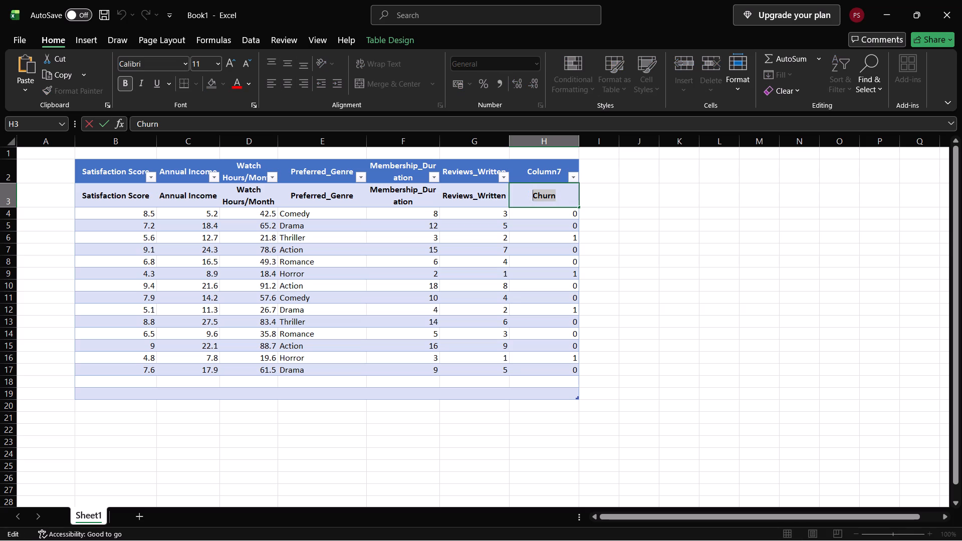
pyautogui.click(565, 169)
pyautogui.moveTo(565, 169); pyautogui.dragTo(531, 177)
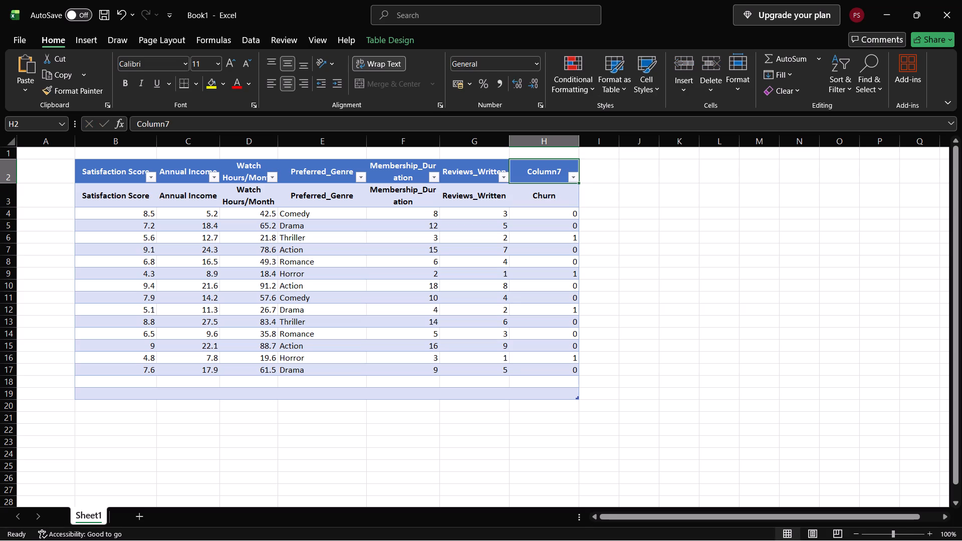
pyautogui.moveTo(531, 177); pyautogui.dragTo(567, 176)
pyautogui.click(560, 173)
pyautogui.moveTo(560, 173); pyautogui.dragTo(523, 185)
pyautogui.hotkey('ctrl', 'v')
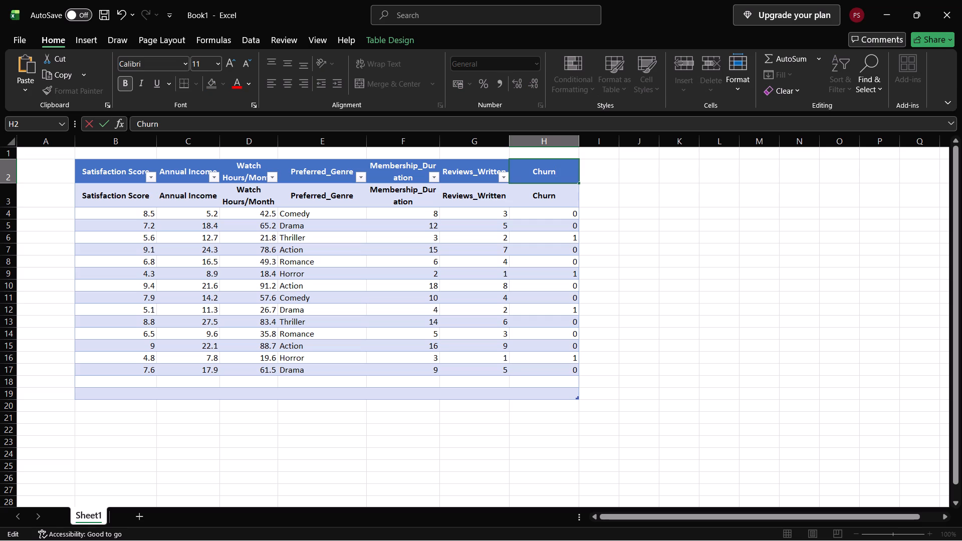
# Clear the duplicate heading text from cells B3 through H3, below the table's header row.
pyautogui.moveTo(150, 200); pyautogui.dragTo(145, 195)
pyautogui.moveTo(145, 195); pyautogui.dragTo(145, 196)
pyautogui.press('BackSpace')
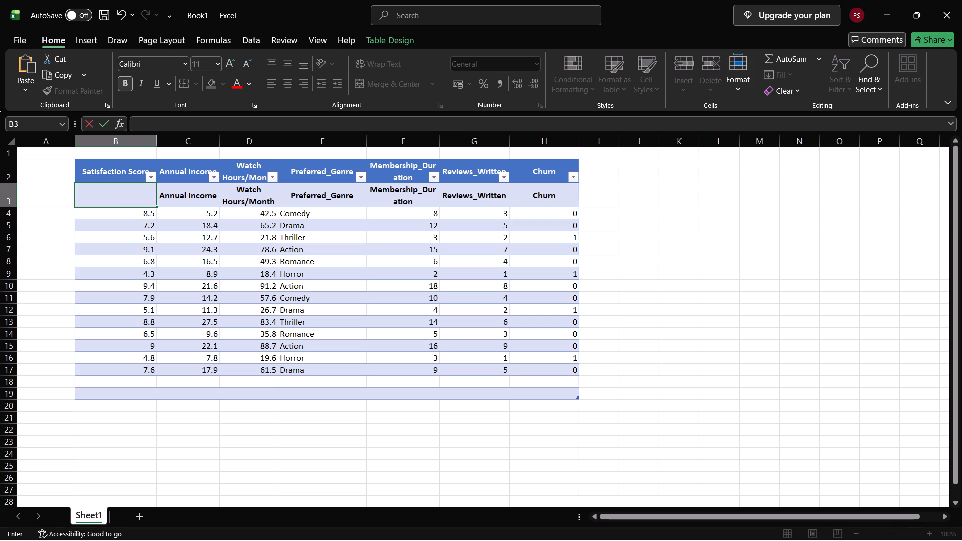
pyautogui.click(188, 191)
pyautogui.press('BackSpace')
pyautogui.click(256, 196)
pyautogui.press('BackSpace')
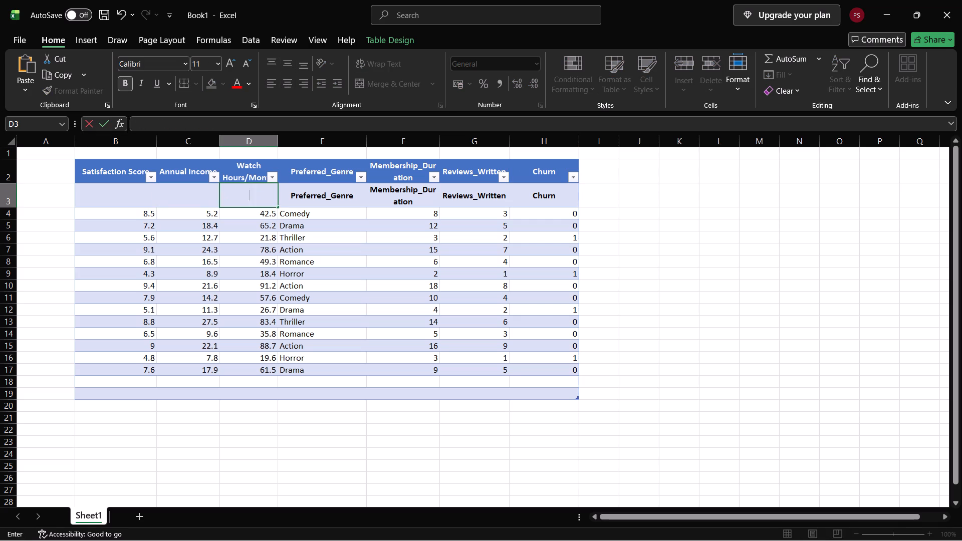
pyautogui.click(302, 194)
pyautogui.press('BackSpace')
pyautogui.press('BackSpace')
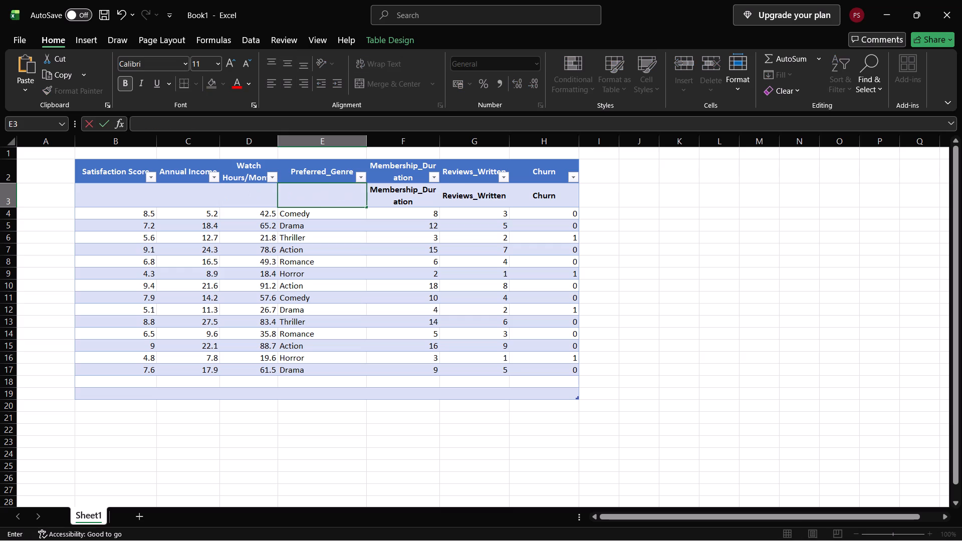
pyautogui.click(395, 195)
pyautogui.press('BackSpace')
pyautogui.click(448, 191)
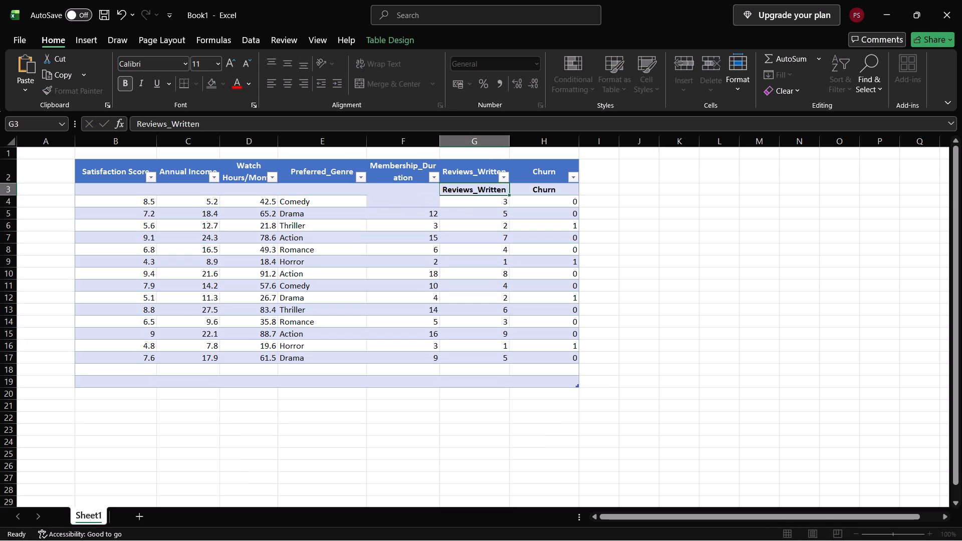
pyautogui.press('BackSpace')
pyautogui.click(543, 190)
pyautogui.press('BackSpace')
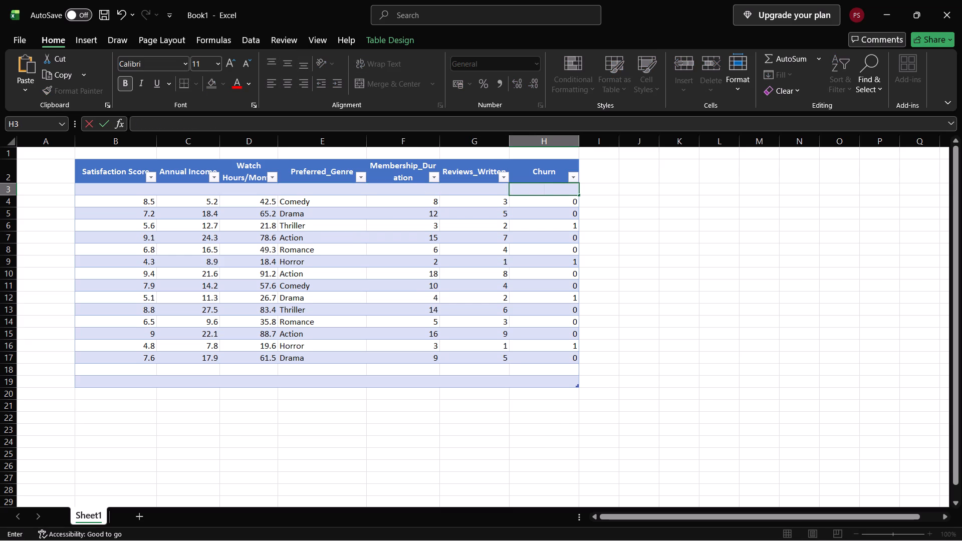
# Copy the data rows B4 through H17 and paste them starting at B3, directly below the table's header row.
pyautogui.moveTo(81, 197); pyautogui.dragTo(103, 357)
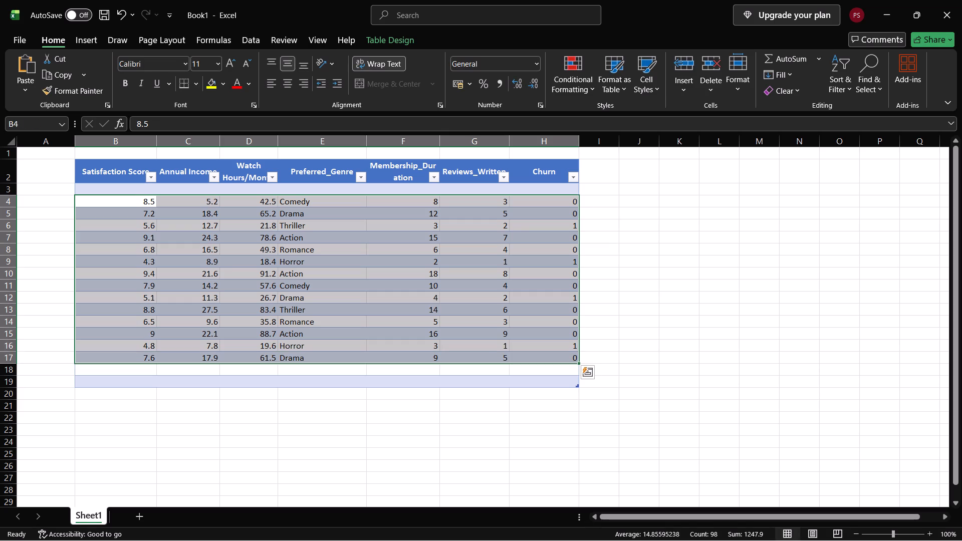
pyautogui.click(80, 197)
pyautogui.moveTo(80, 197); pyautogui.dragTo(85, 215)
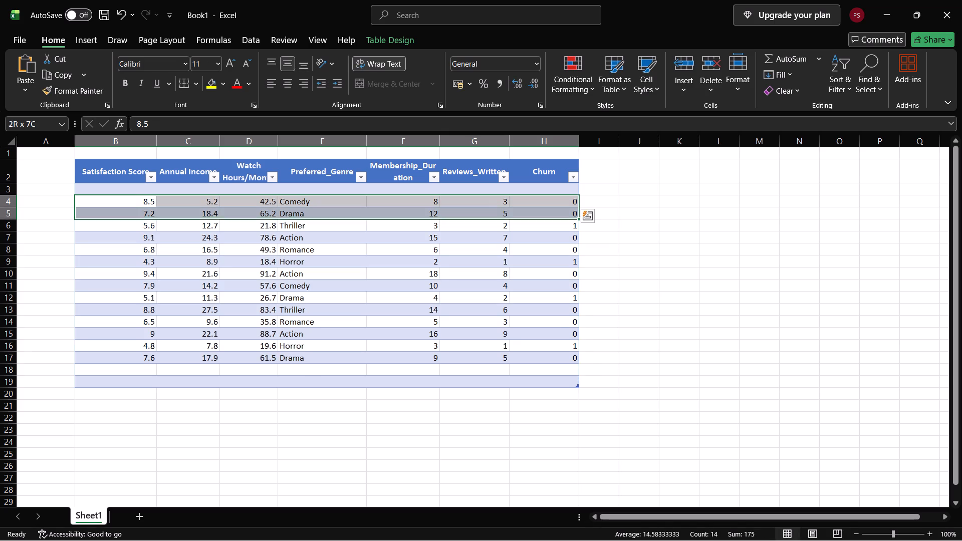
pyautogui.moveTo(85, 215); pyautogui.dragTo(100, 363)
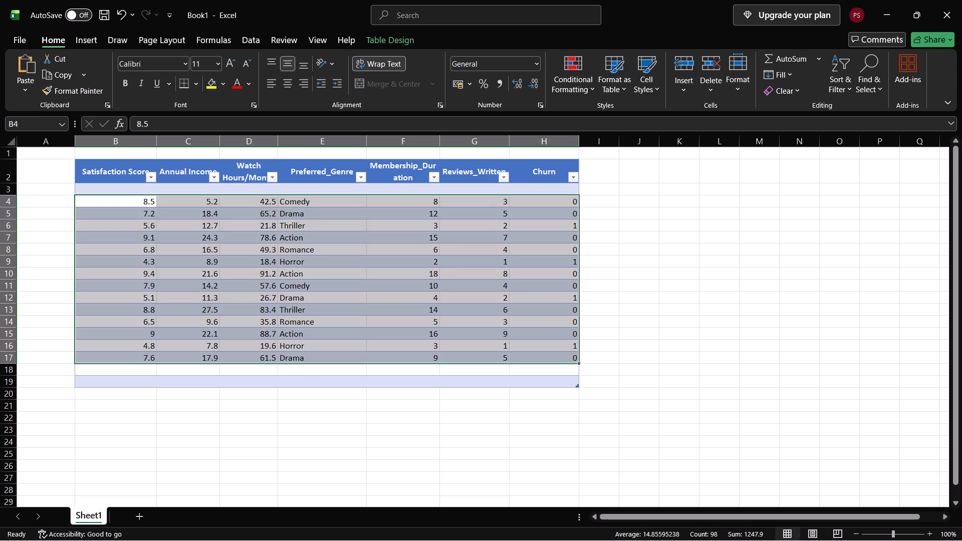
pyautogui.click(101, 189)
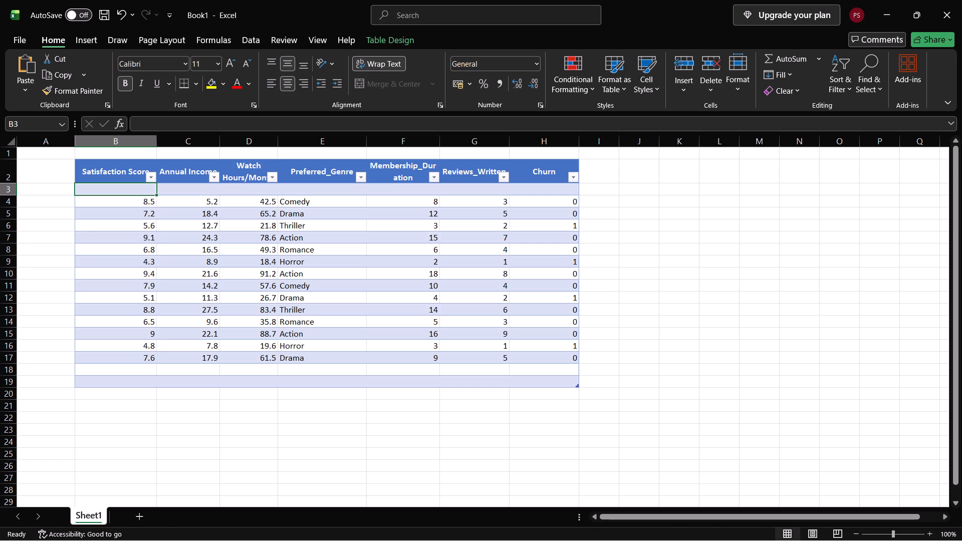
pyautogui.moveTo(97, 195); pyautogui.dragTo(99, 192)
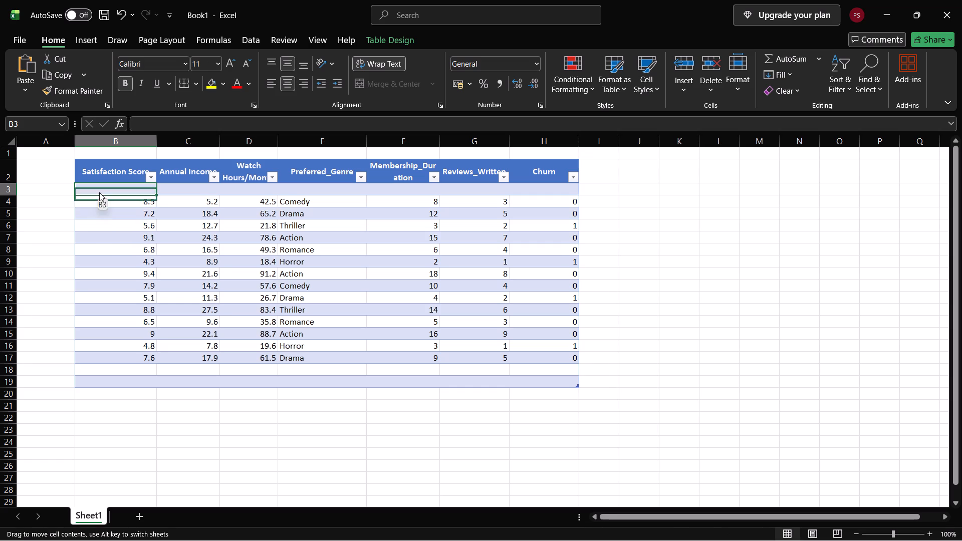
pyautogui.moveTo(99, 192); pyautogui.dragTo(99, 186)
pyautogui.click(91, 202)
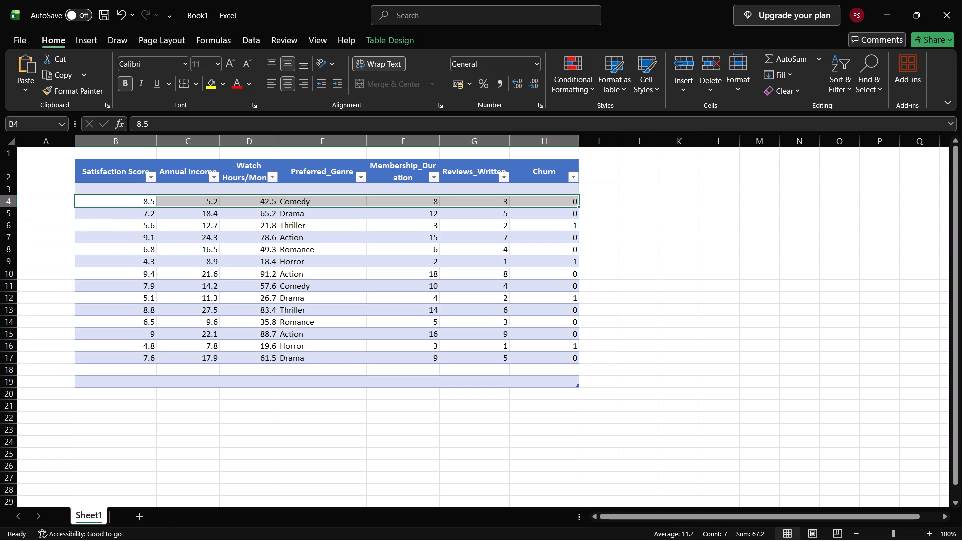
pyautogui.moveTo(91, 202); pyautogui.dragTo(90, 357)
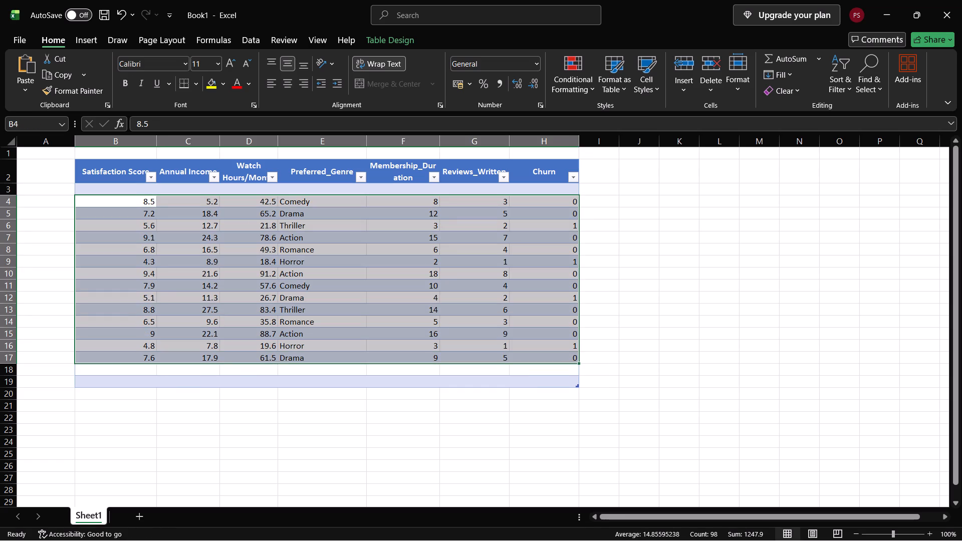
pyautogui.hotkey('ctrl', 'c')
pyautogui.keyDown('ctrl'); pyautogui.click(90, 357); pyautogui.keyUp('ctrl')
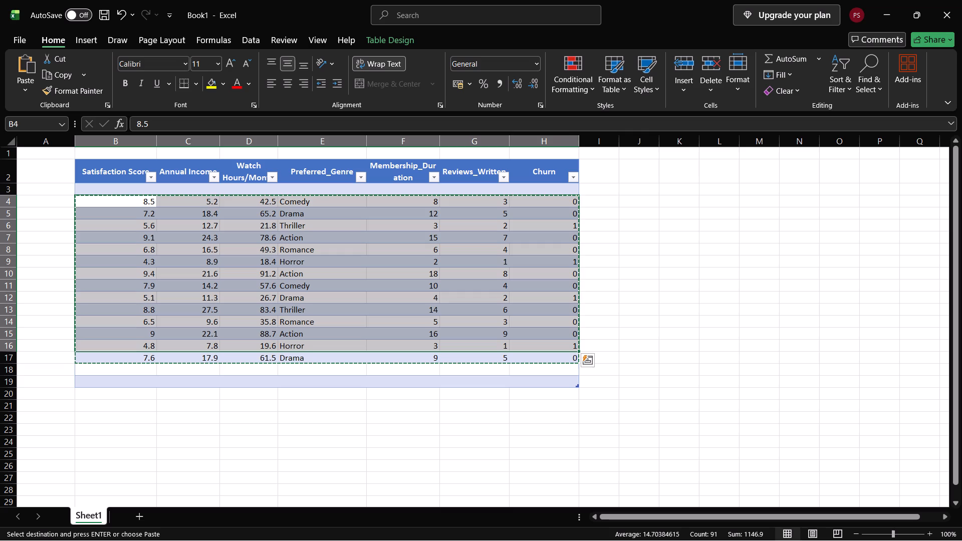
pyautogui.click(117, 192)
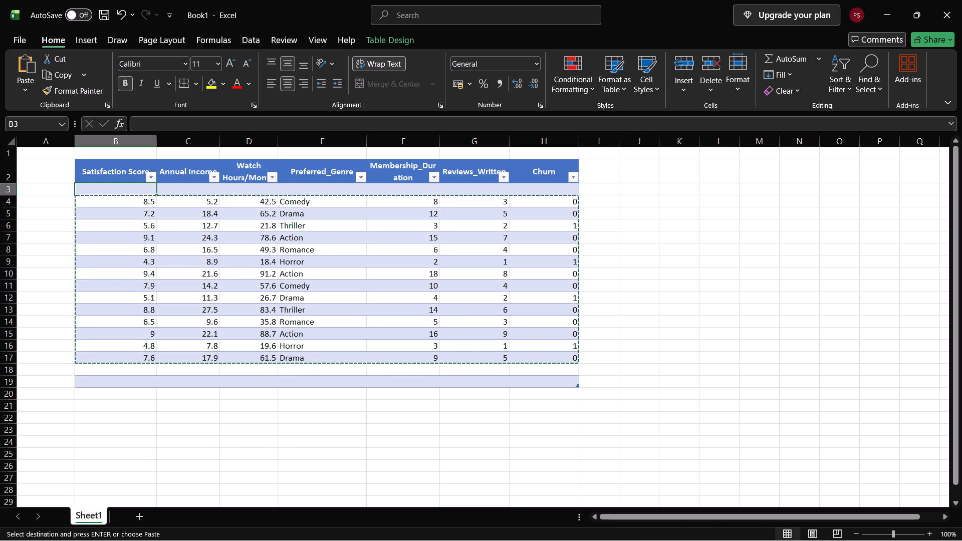
pyautogui.hotkey('ctrl', 'v')
# Clear the duplicate last record in row 17 from cells B17 through G17, and try to clear H17 as well.
pyautogui.click(121, 356)
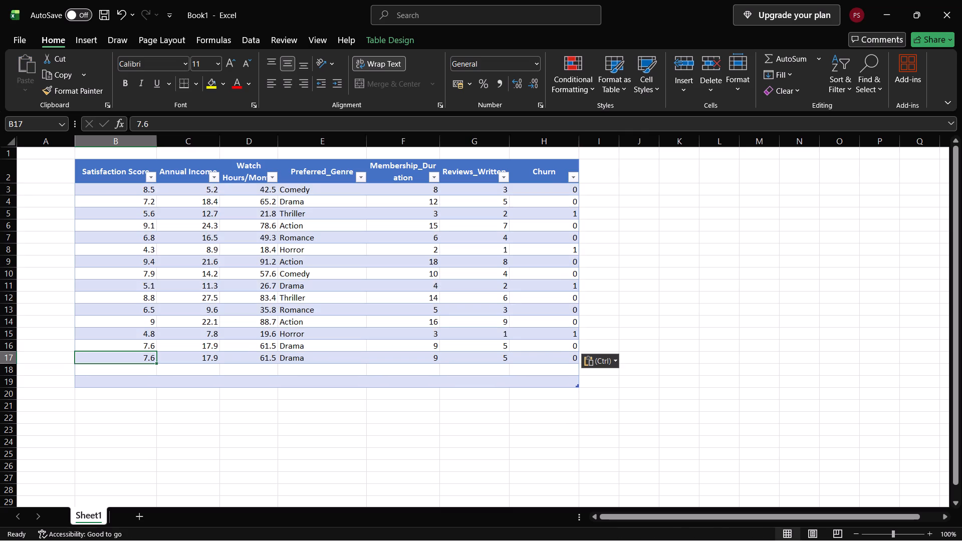
pyautogui.press('BackSpace')
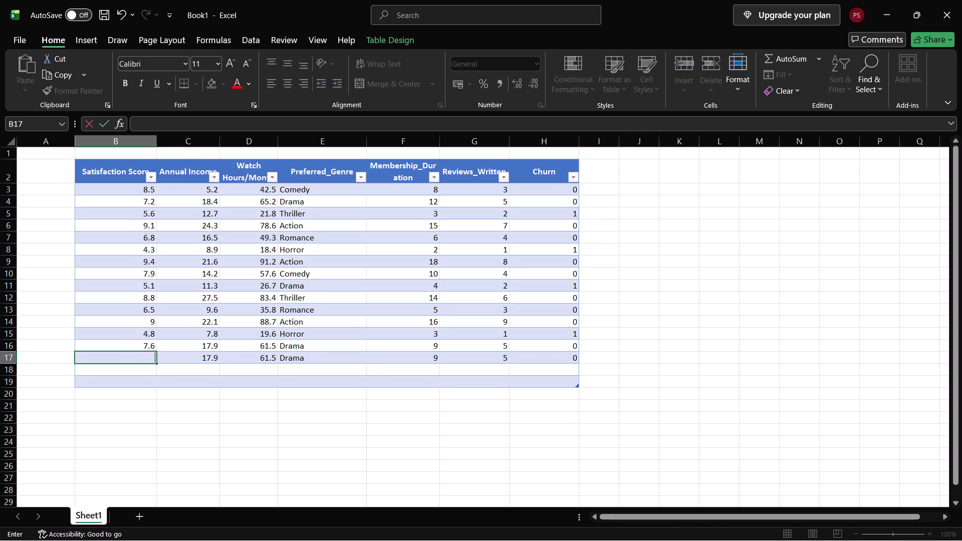
pyautogui.click(177, 361)
pyautogui.press('BackSpace')
pyautogui.click(238, 362)
pyautogui.press('BackSpace')
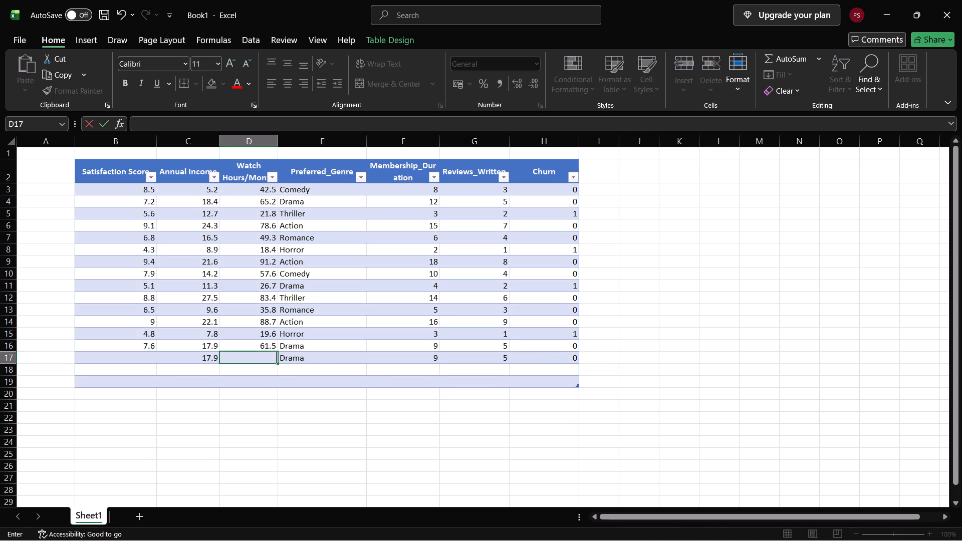
pyautogui.click(198, 363)
pyautogui.press('BackSpace')
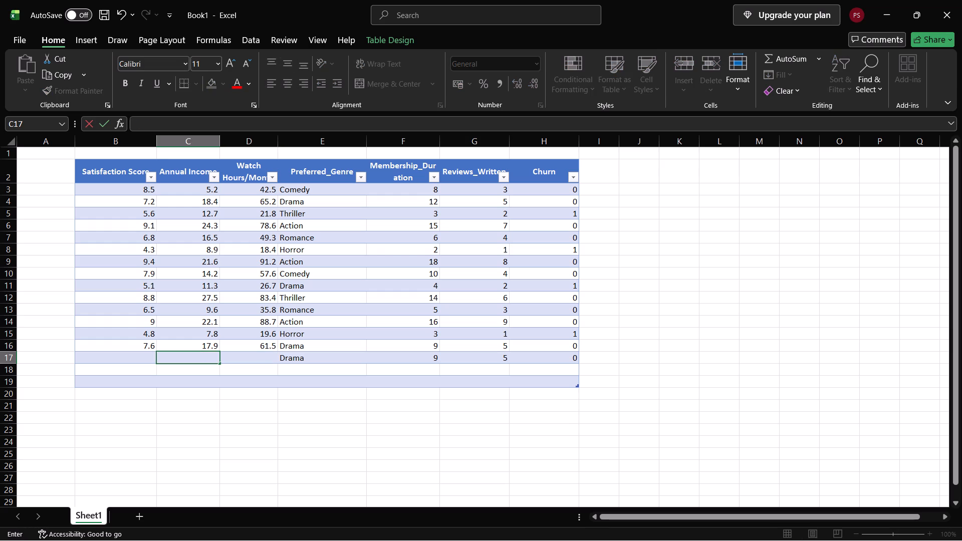
pyautogui.click(285, 365)
pyautogui.press('BackSpace')
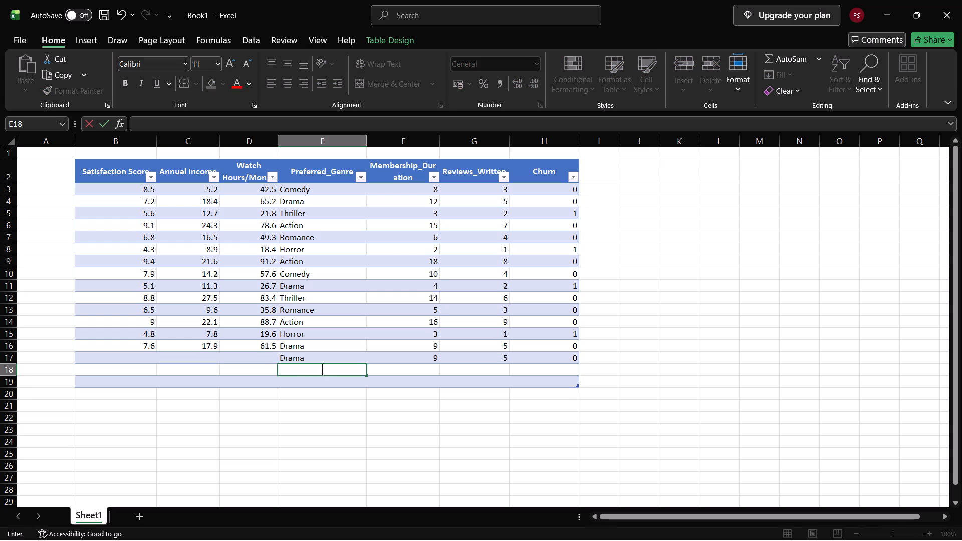
pyautogui.click(311, 357)
pyautogui.press('BackSpace')
pyautogui.click(414, 364)
pyautogui.press('BackSpace')
pyautogui.moveTo(414, 364); pyautogui.dragTo(412, 357)
pyautogui.click(412, 357)
pyautogui.press('BackSpace')
pyautogui.click(473, 359)
pyautogui.press('BackSpace')
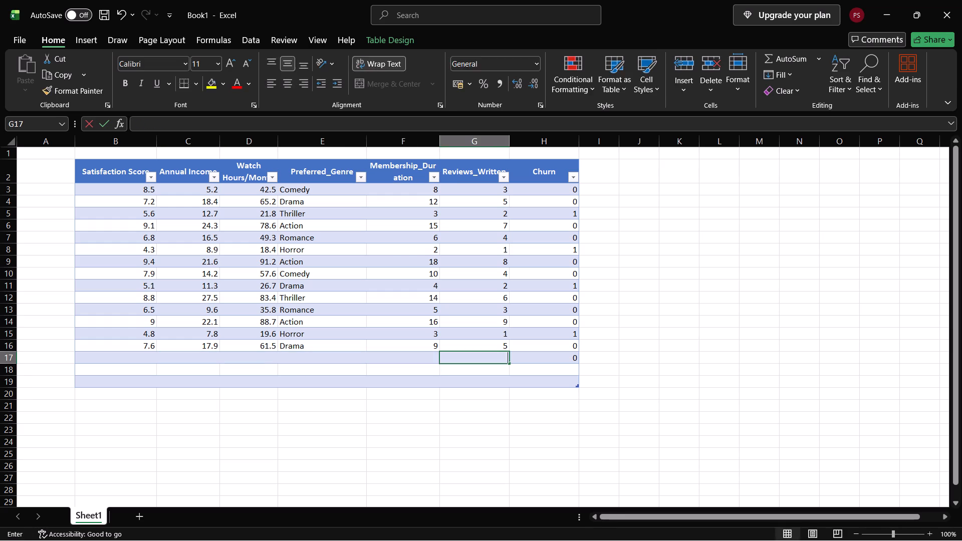
pyautogui.click(529, 358)
pyautogui.press('BackSpace')
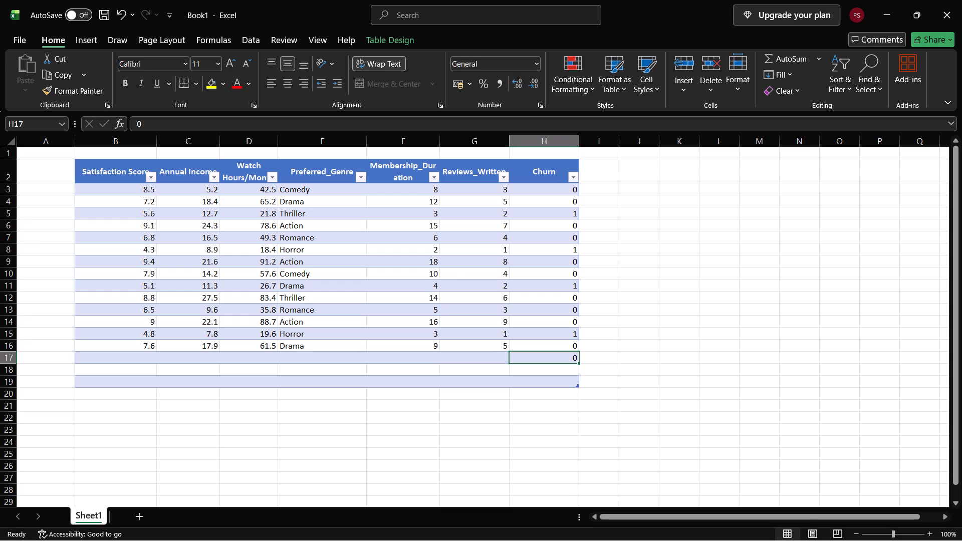
# Center the values horizontally in the Satisfaction Score, Annual Income and Watch Hours columns (B, C and D).
pyautogui.click(113, 139)
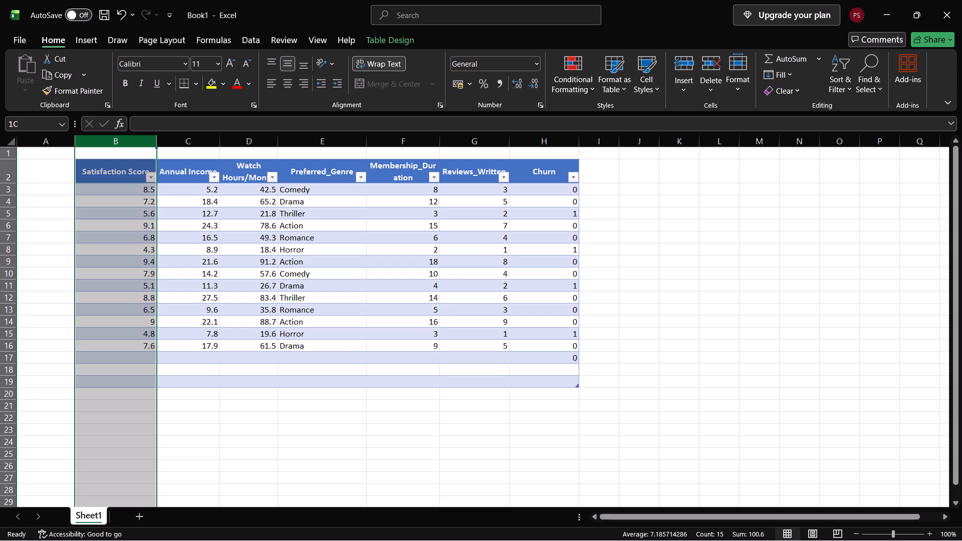
pyautogui.click(290, 83)
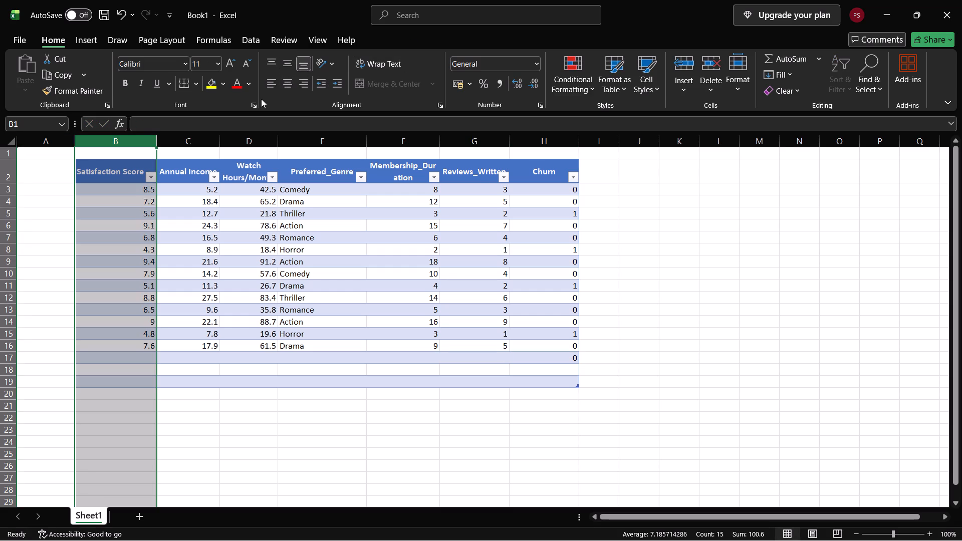
pyautogui.click(290, 80)
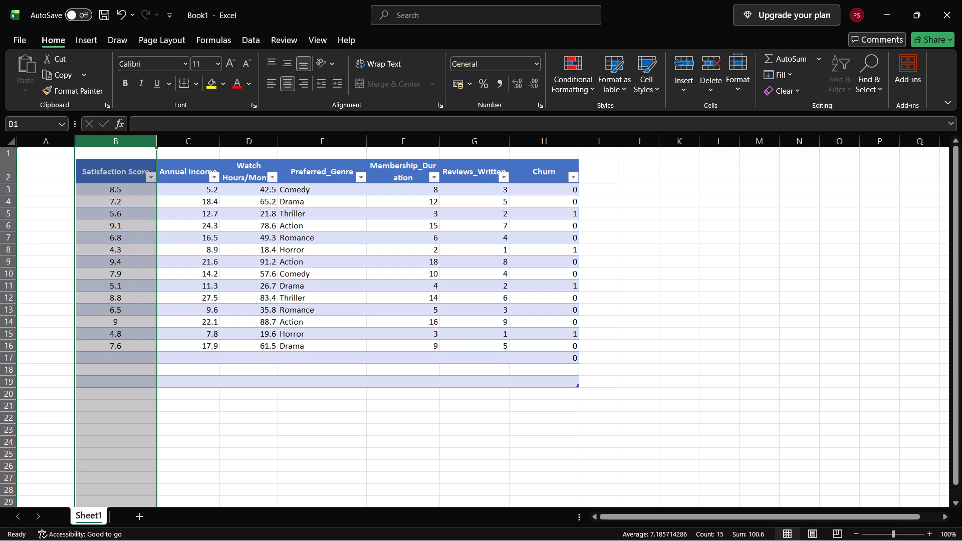
pyautogui.click(182, 167)
pyautogui.click(196, 144)
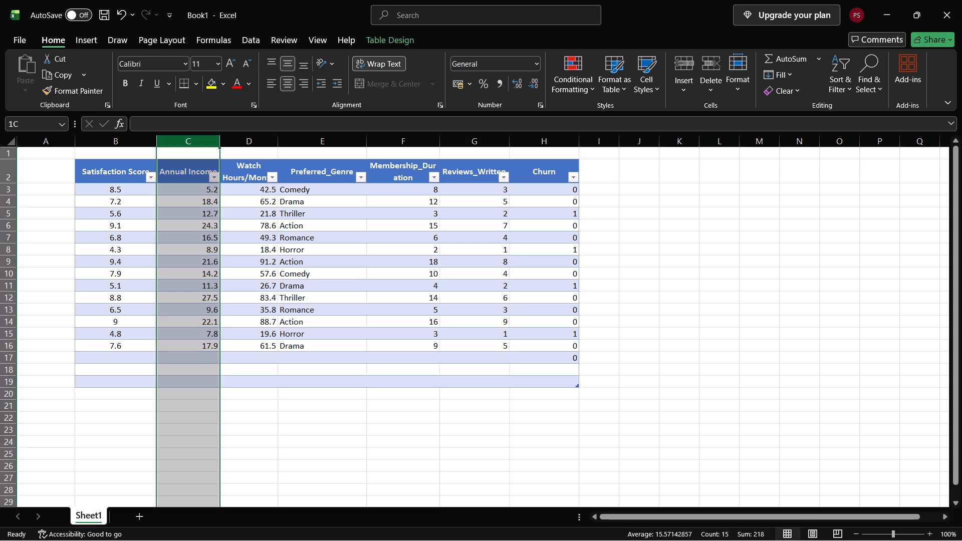
pyautogui.click(286, 83)
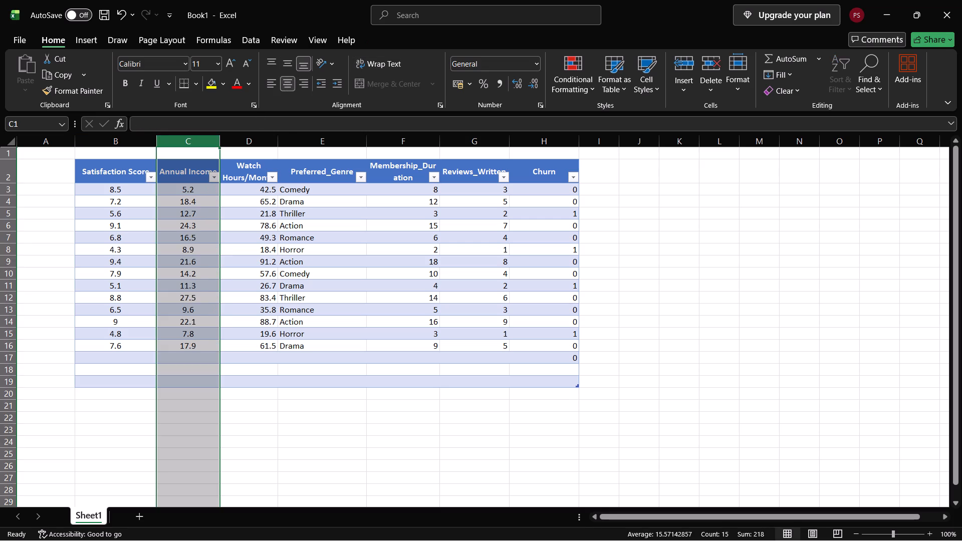
pyautogui.click(264, 161)
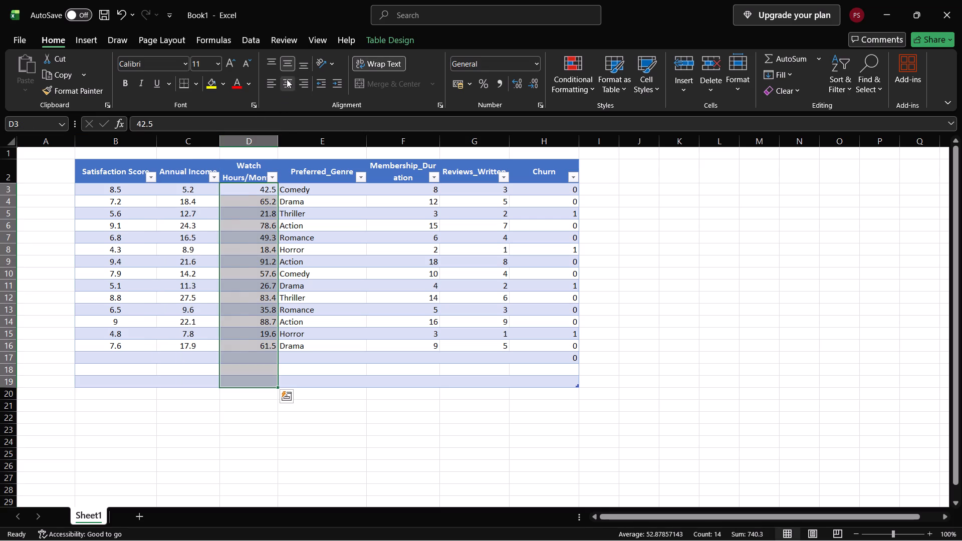
pyautogui.click(287, 79)
# Center the contents of the Preferred_Genre, Membership_Duration, Reviews_Written and Churn columns (E through H) horizontally.
pyautogui.click(317, 139)
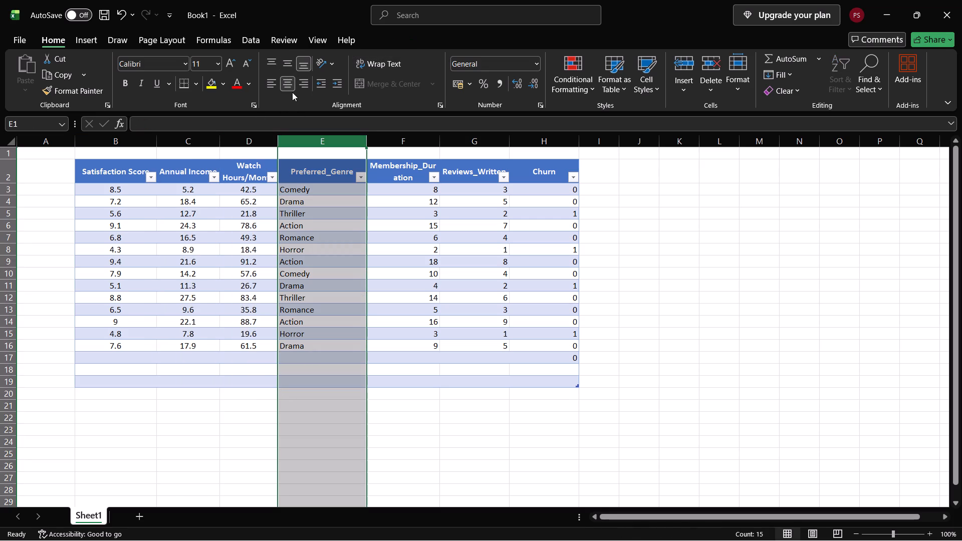
pyautogui.click(286, 79)
pyautogui.click(286, 79)
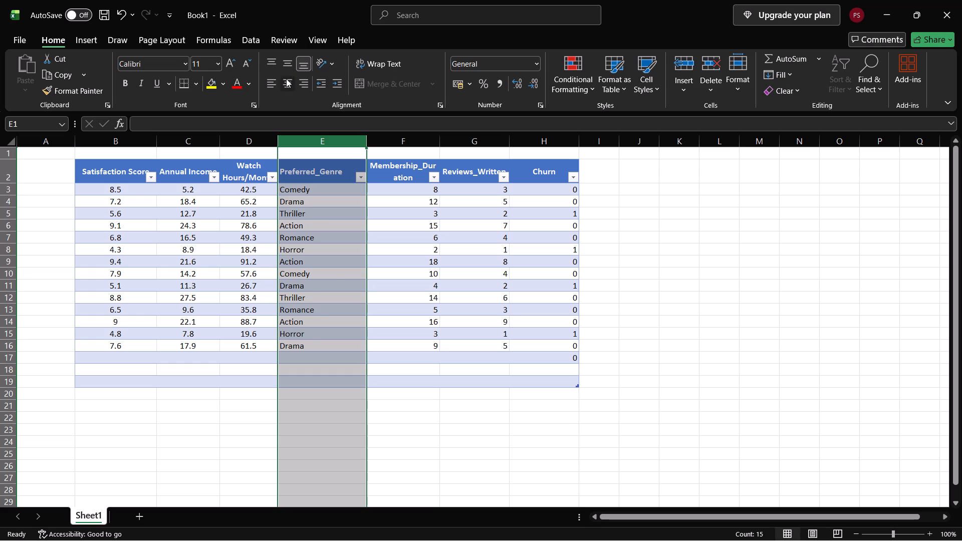
pyautogui.click(399, 157)
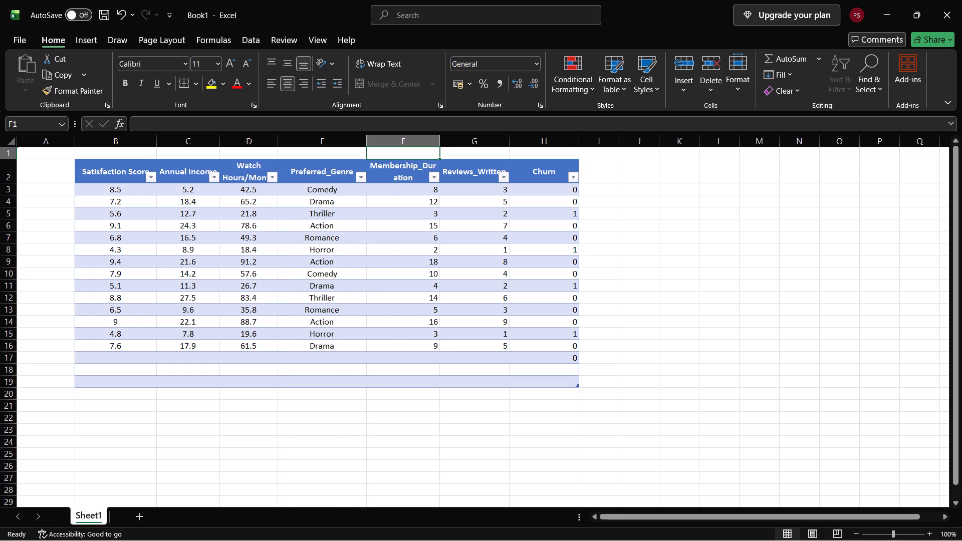
pyautogui.click(391, 143)
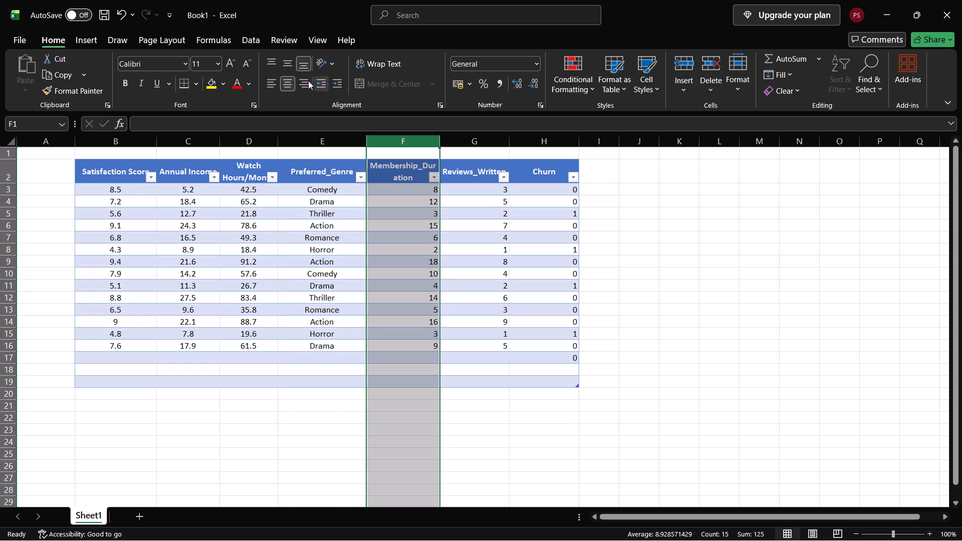
pyautogui.click(291, 75)
pyautogui.click(290, 76)
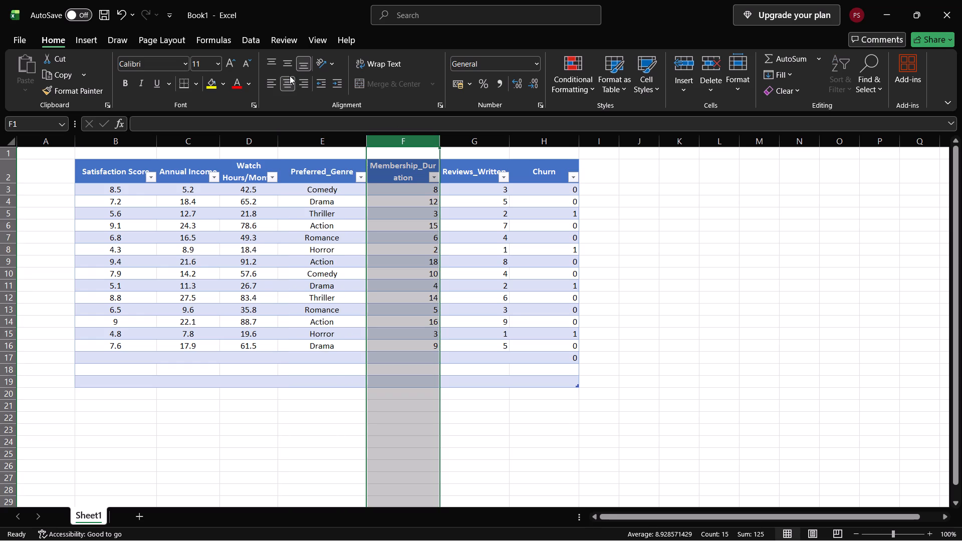
pyautogui.click(290, 76)
pyautogui.click(287, 80)
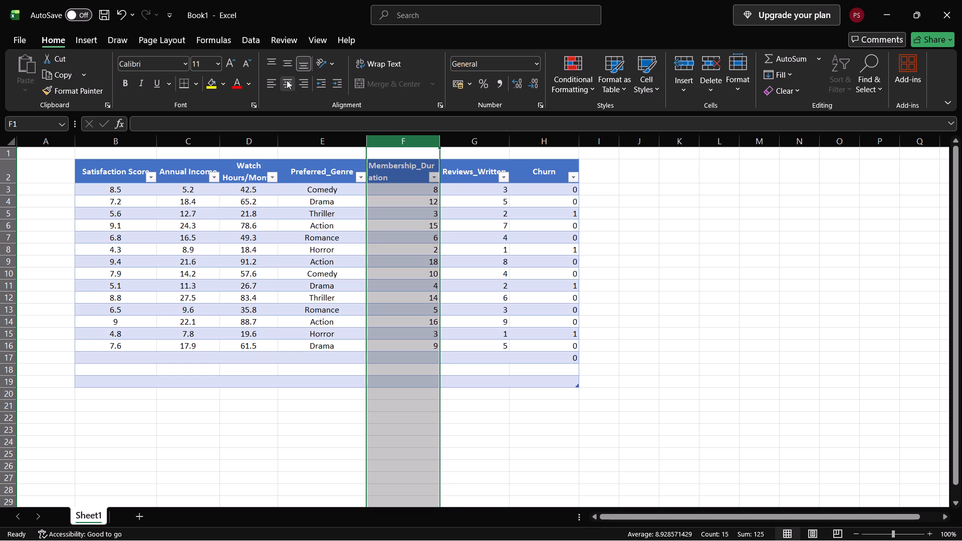
pyautogui.click(287, 80)
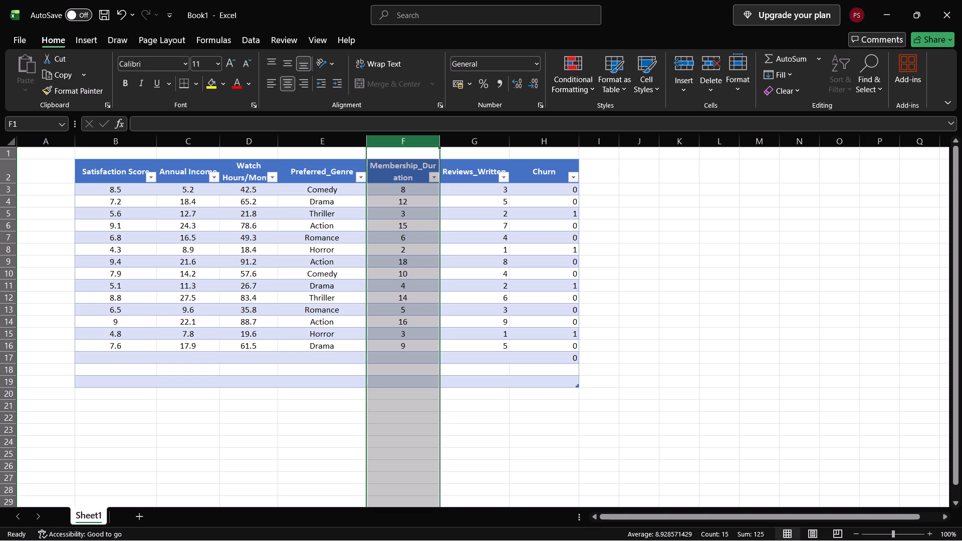
pyautogui.click(471, 139)
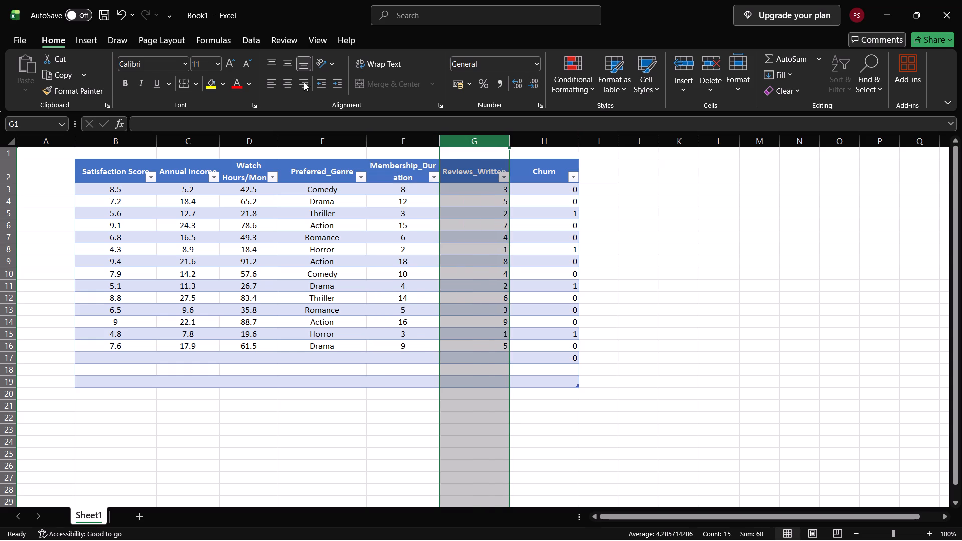
pyautogui.click(289, 84)
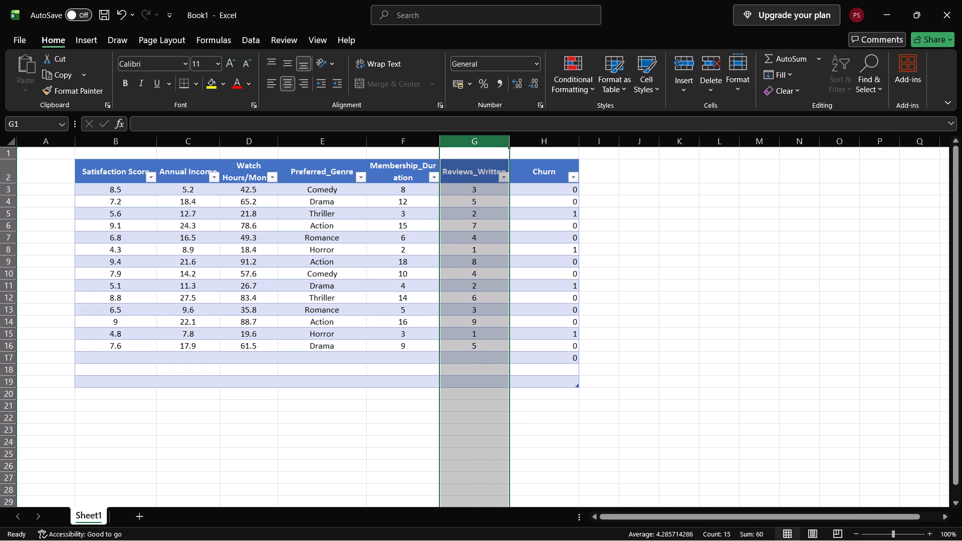
pyautogui.click(547, 145)
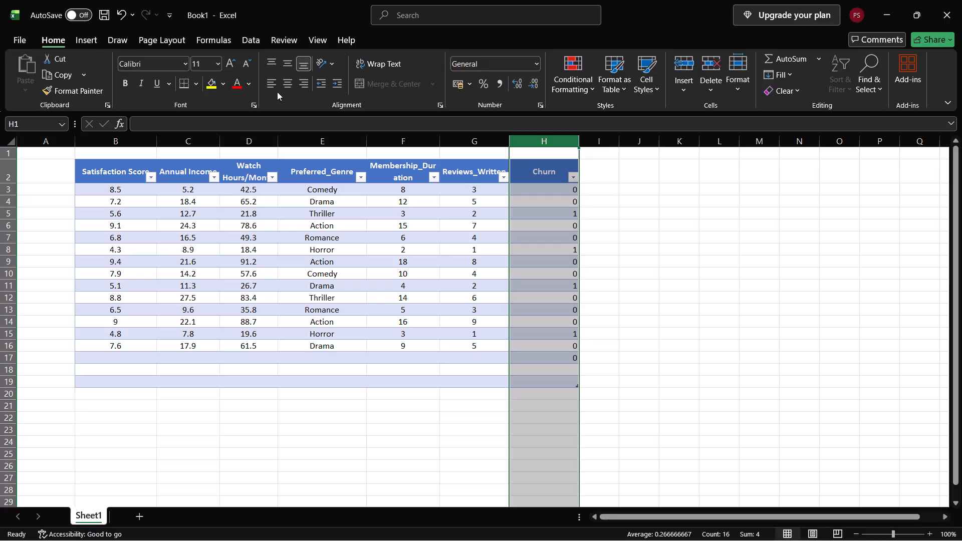
pyautogui.click(284, 80)
# Shrink the table's range so that it ends at row 16, the last complete record.
pyautogui.click(375, 361)
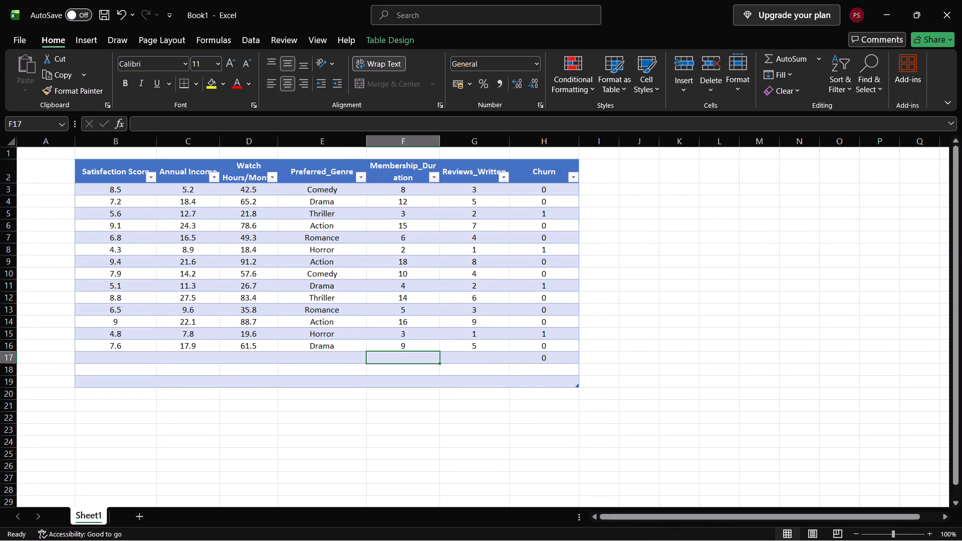
pyautogui.moveTo(576, 387); pyautogui.dragTo(572, 365)
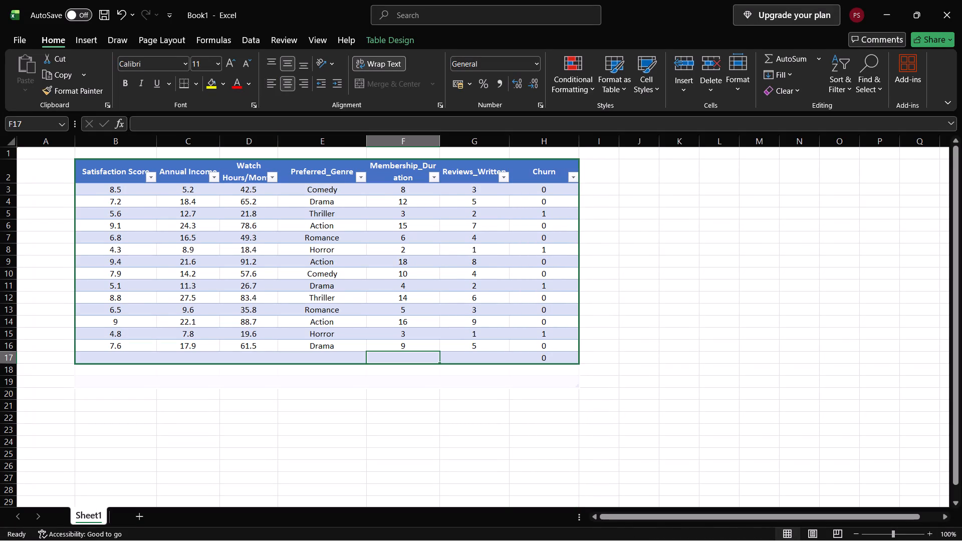
pyautogui.moveTo(572, 365); pyautogui.dragTo(571, 353)
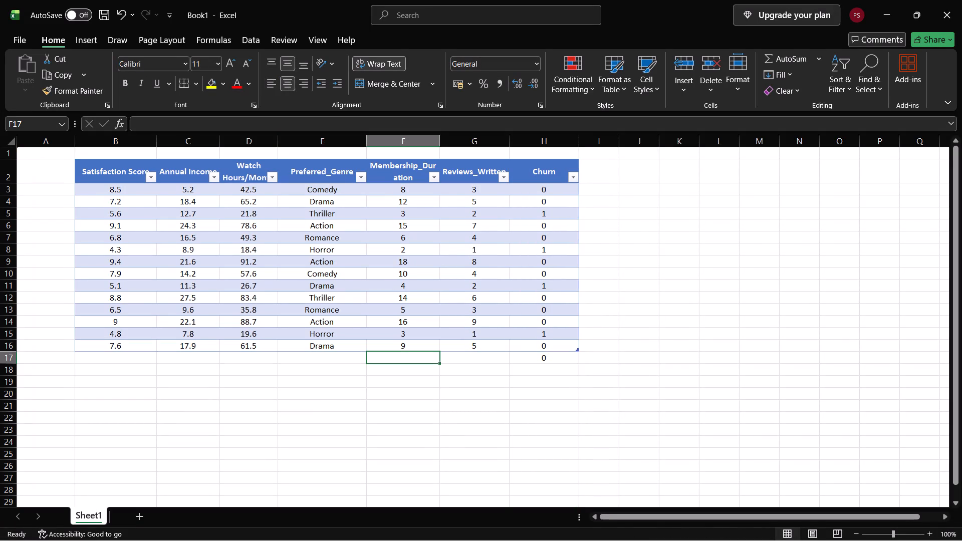
# Clear the leftover Churn value from cell H17 below the table.
pyautogui.click(558, 358)
pyautogui.press('BackSpace')
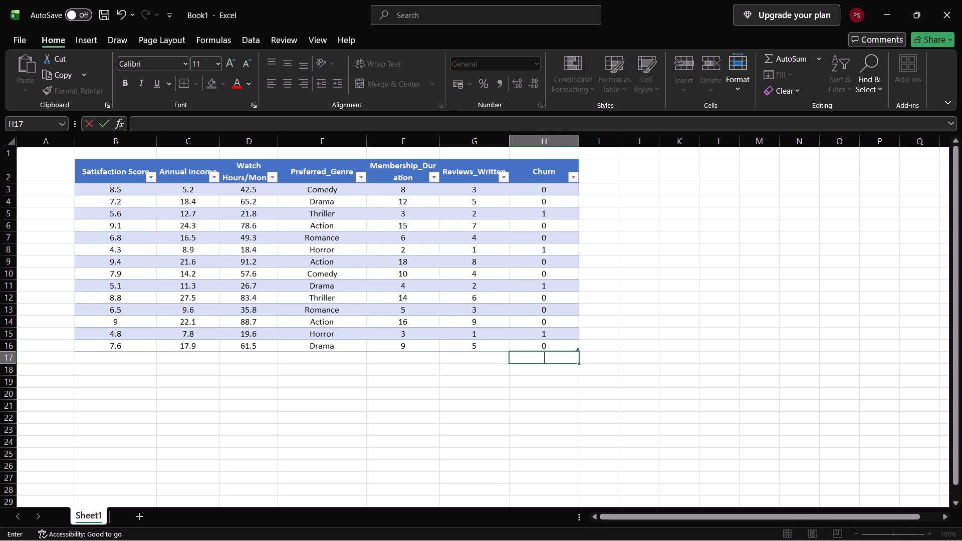
# Copy the entire table from the Satisfaction Score to the Churn column, including its header row.
pyautogui.click(76, 163)
pyautogui.click(76, 163)
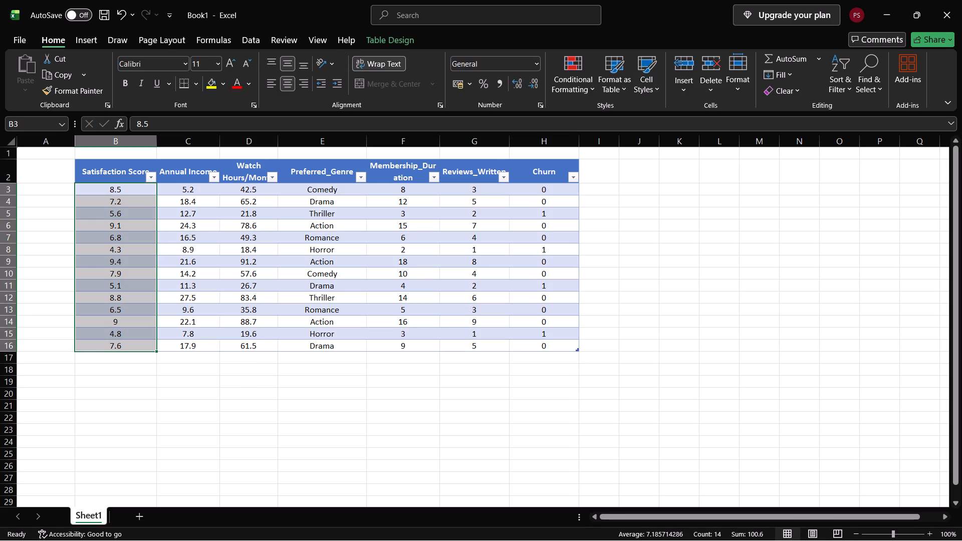
pyautogui.click(78, 164)
pyautogui.click(78, 164)
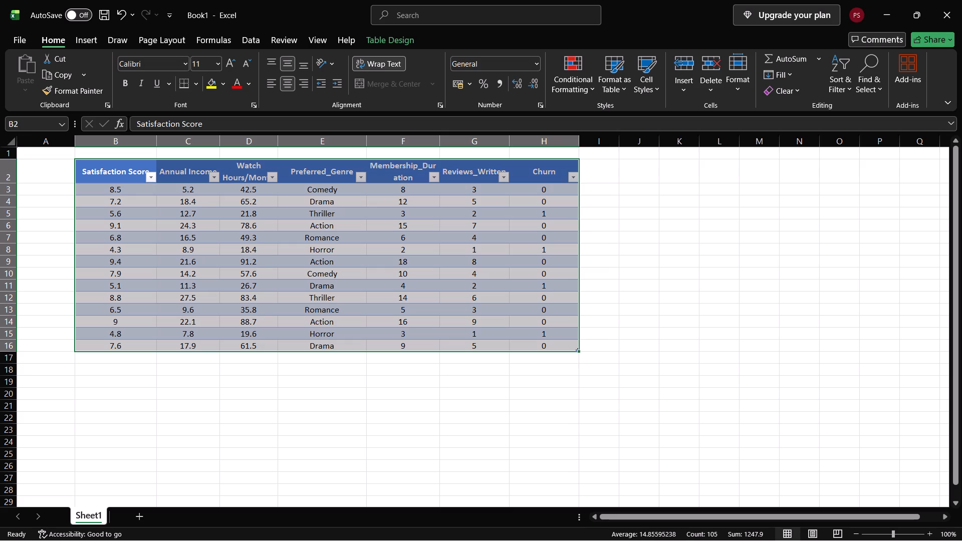
pyautogui.hotkey('ctrl', 'c')
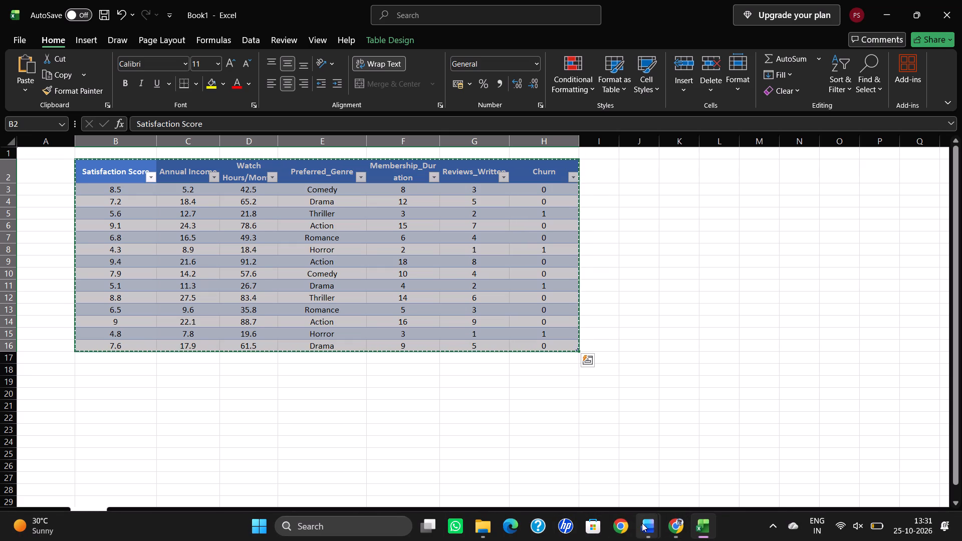
# In the Word document, replace the old satisfaction and income table above the PART A heading with the copied Excel table.
pyautogui.click(642, 523)
pyautogui.click(595, 465)
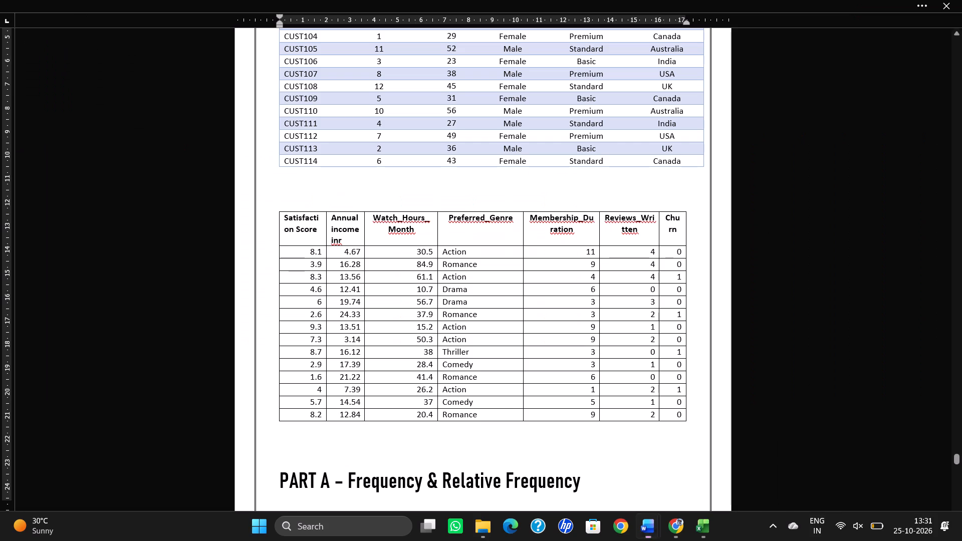
pyautogui.click(538, 255)
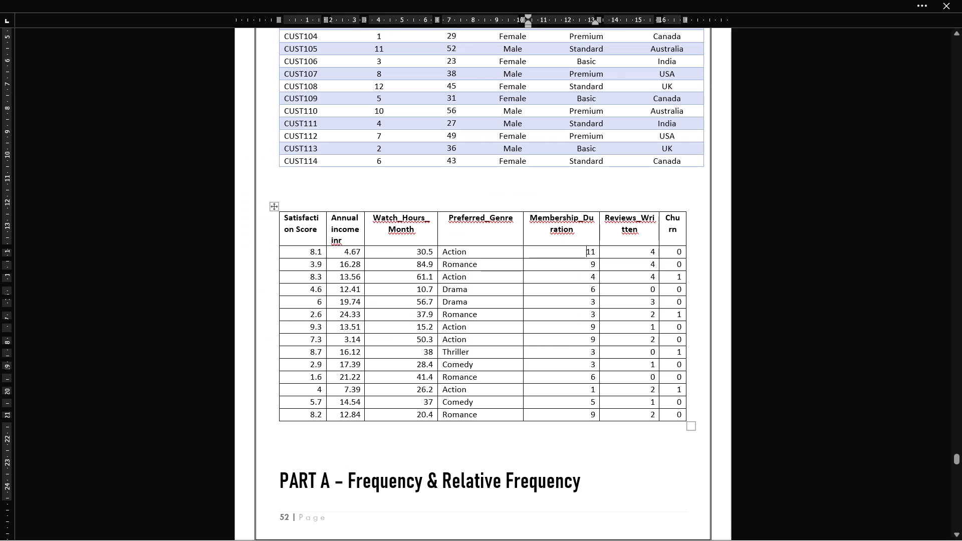
pyautogui.doubleClick(390, 243)
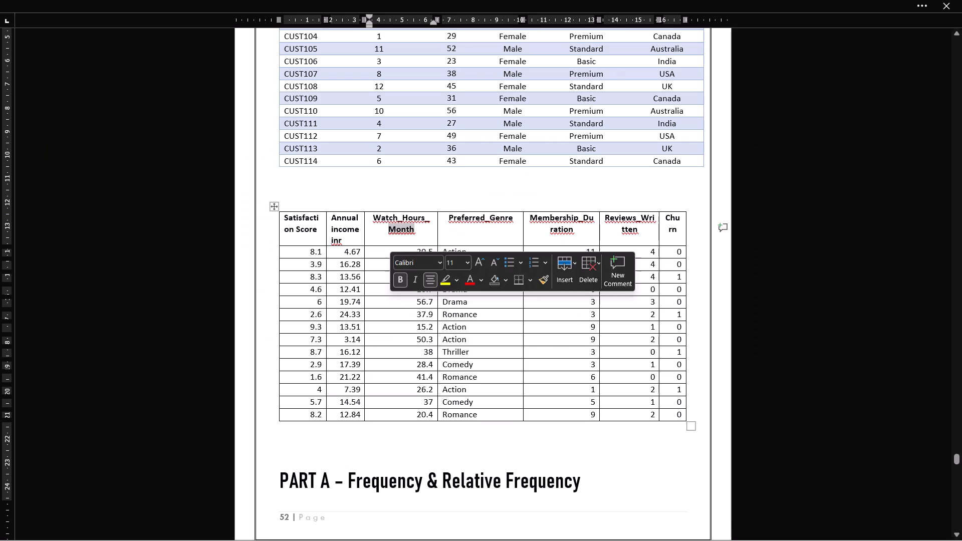
pyautogui.click(593, 274)
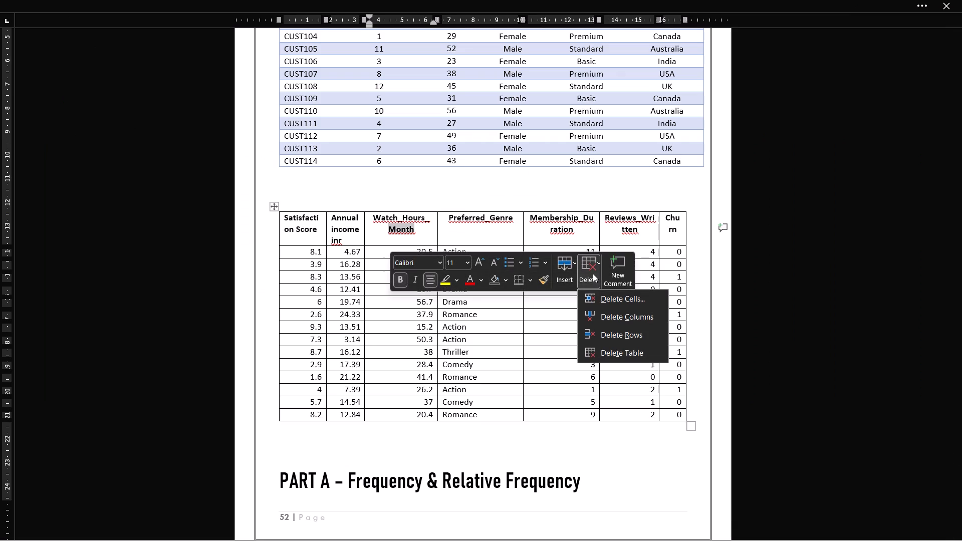
pyautogui.click(620, 356)
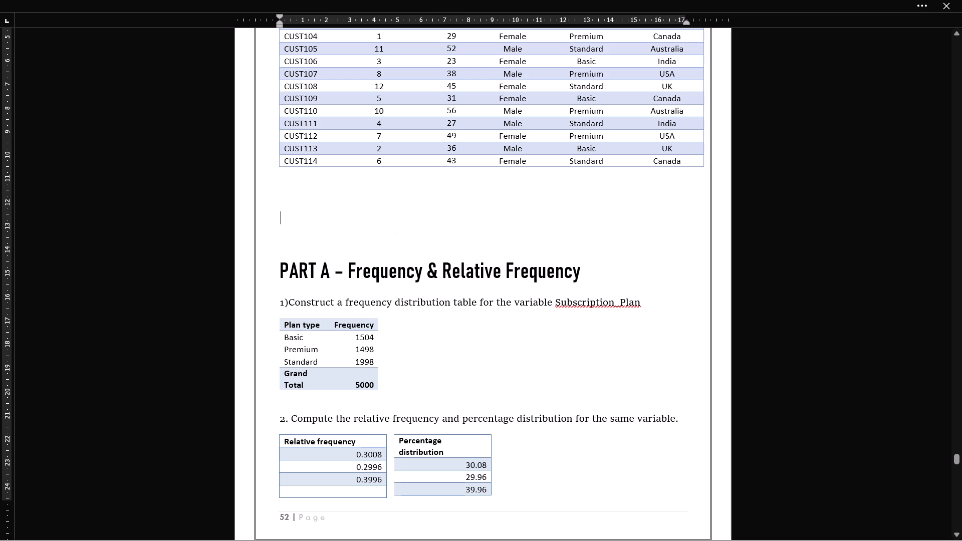
pyautogui.hotkey('ctrl', 'v')
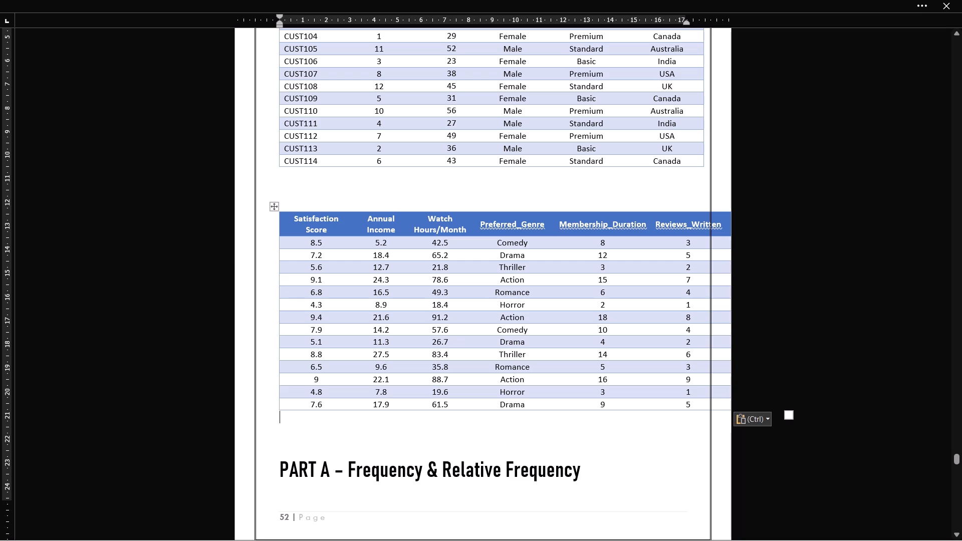
# Narrow the pasted table's columns slightly by shifting the right borders of Preferred_Genre and Membership_Duration inward.
pyautogui.moveTo(553, 224); pyautogui.dragTo(546, 224)
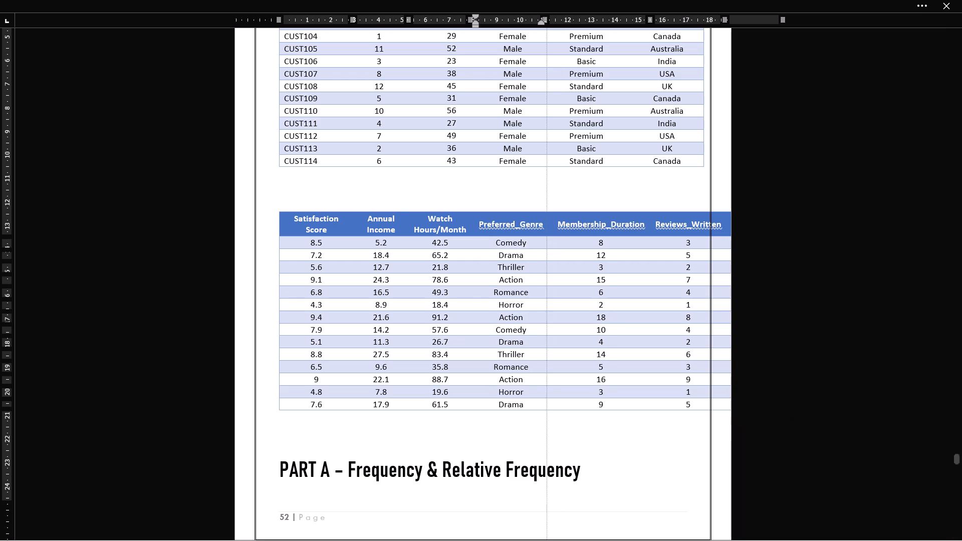
pyautogui.moveTo(546, 224); pyautogui.dragTo(543, 224)
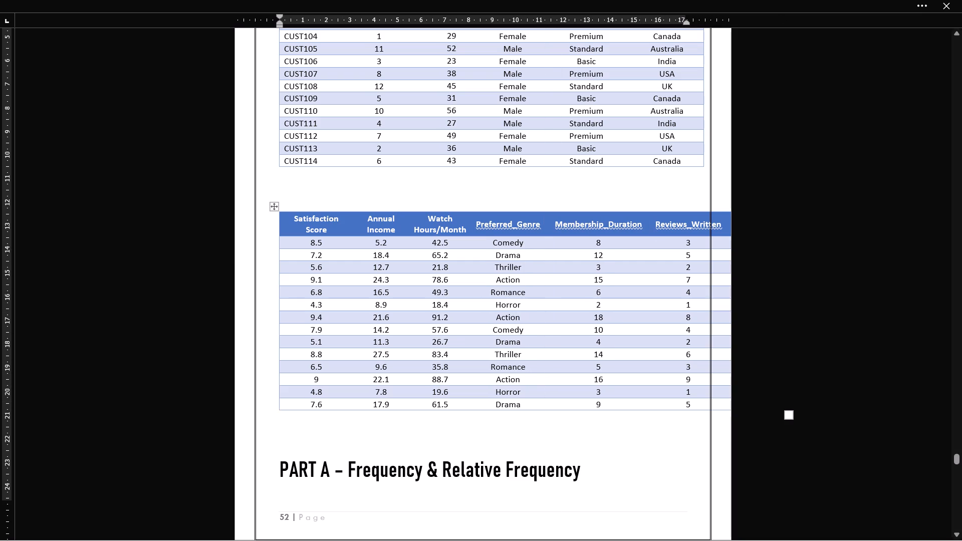
pyautogui.moveTo(649, 222); pyautogui.dragTo(636, 224)
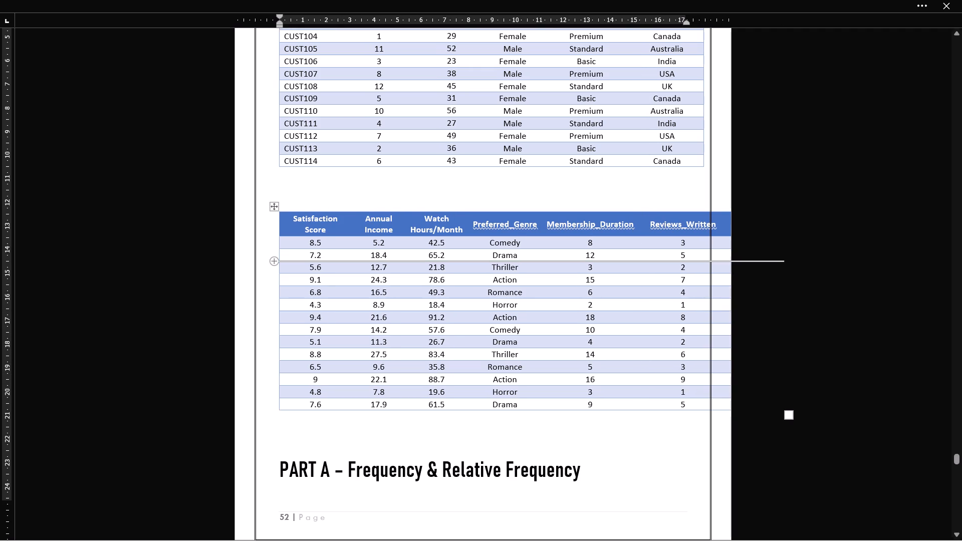
# Extend the pasted table's left edge outward, close to the page border.
pyautogui.moveTo(279, 269); pyautogui.dragTo(273, 270)
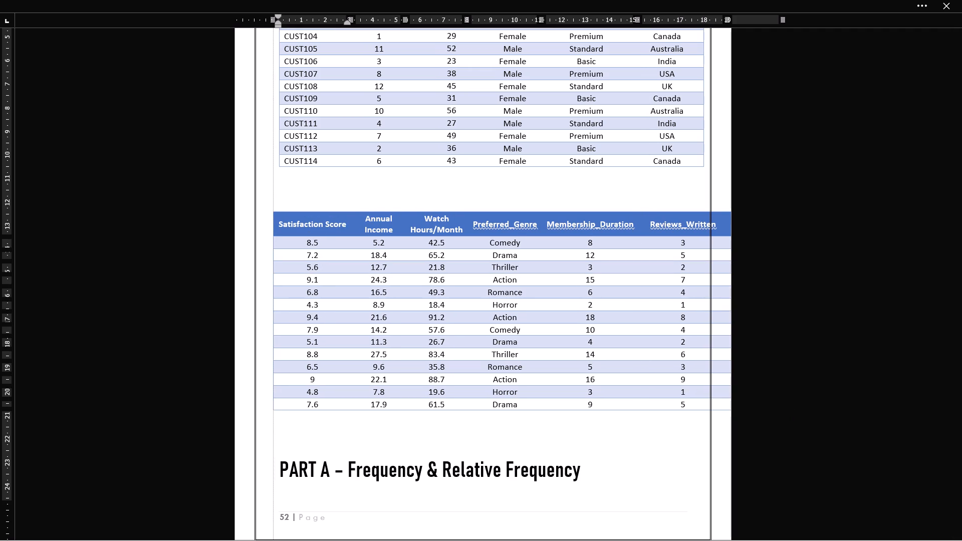
pyautogui.moveTo(273, 270); pyautogui.dragTo(267, 270)
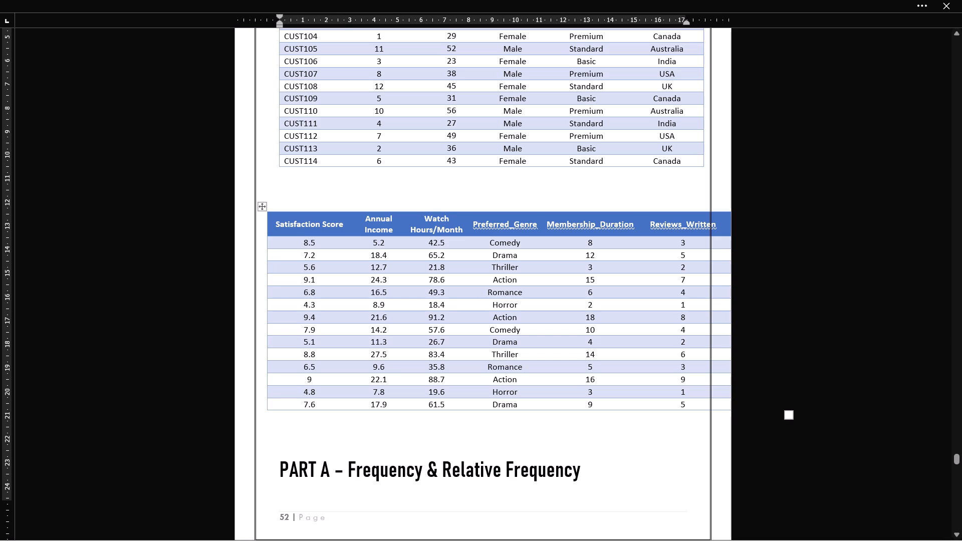
# Narrow the Satisfaction Score, Annual Income and Watch Hours/Month columns, keeping each header on two lines.
pyautogui.moveTo(351, 228); pyautogui.dragTo(344, 228)
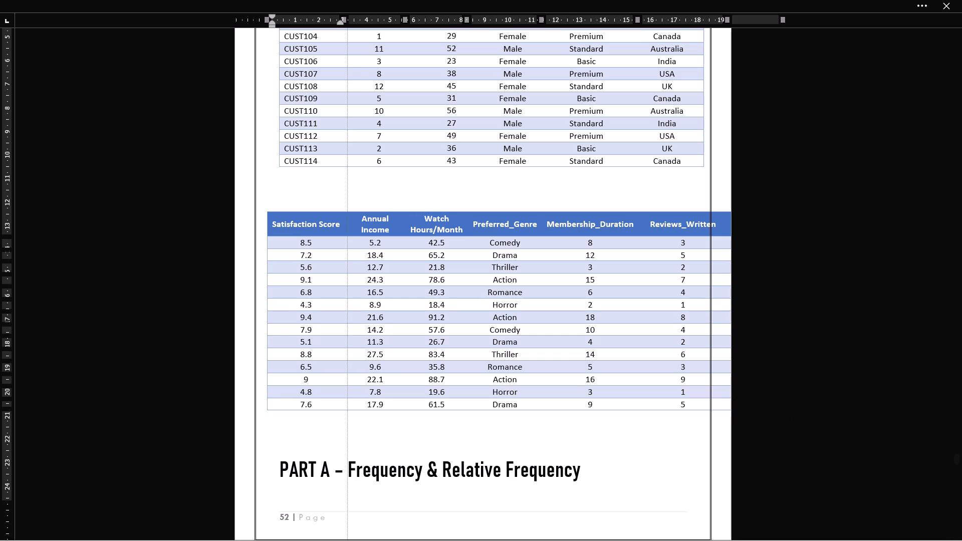
pyautogui.moveTo(344, 228); pyautogui.dragTo(342, 229)
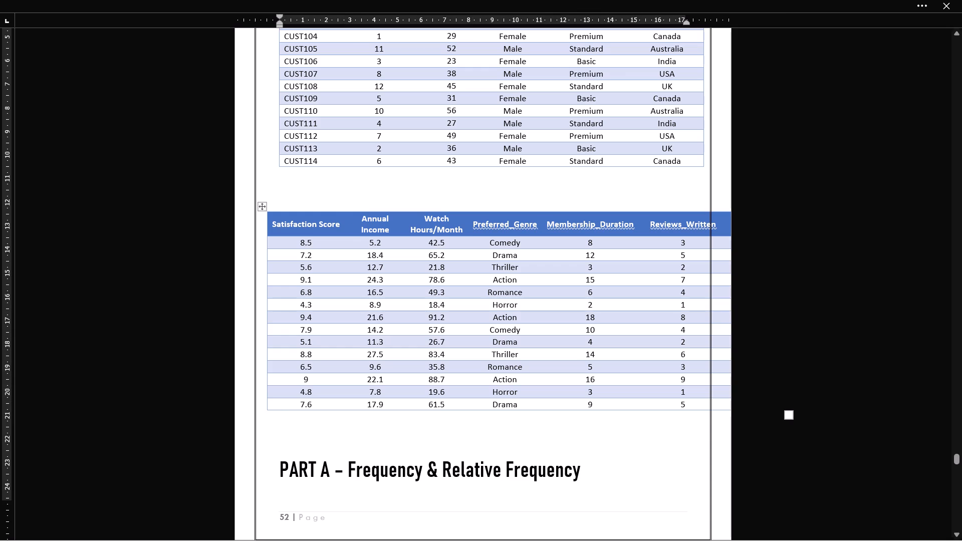
pyautogui.click(344, 223)
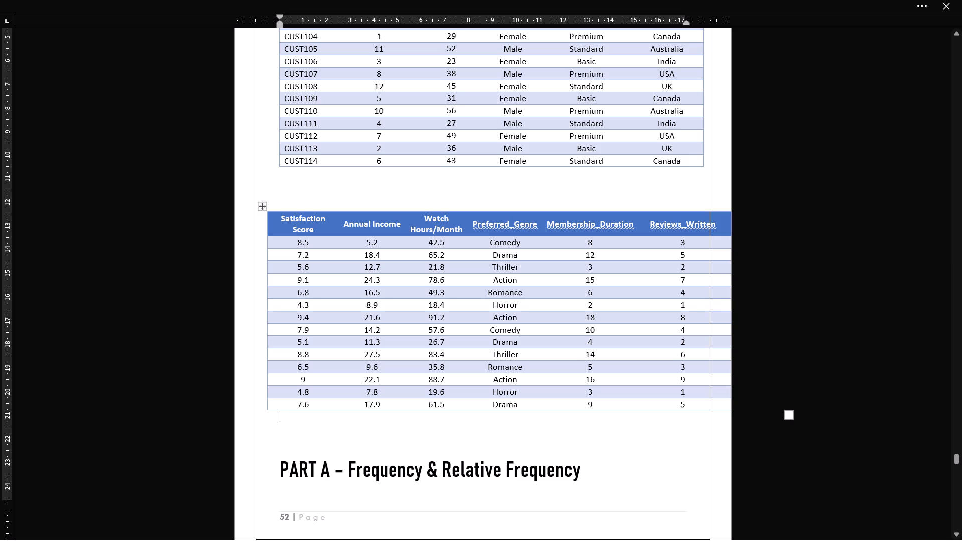
pyautogui.moveTo(404, 224); pyautogui.dragTo(400, 226)
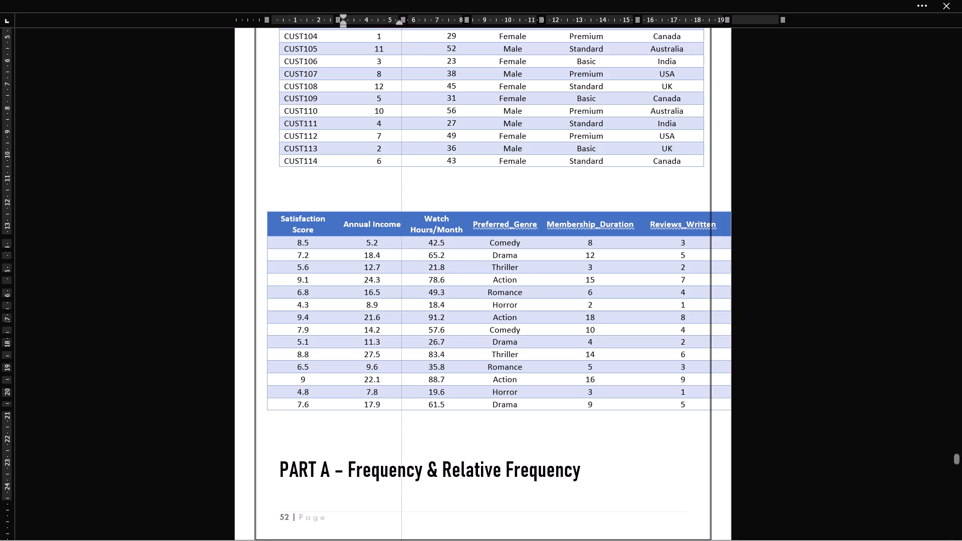
pyautogui.moveTo(400, 226); pyautogui.dragTo(399, 226)
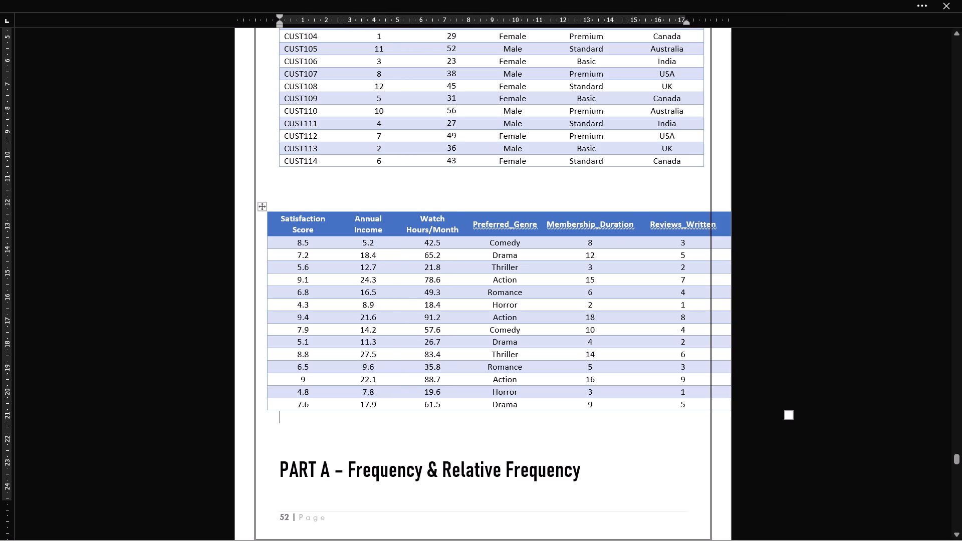
pyautogui.moveTo(467, 224); pyautogui.dragTo(452, 227)
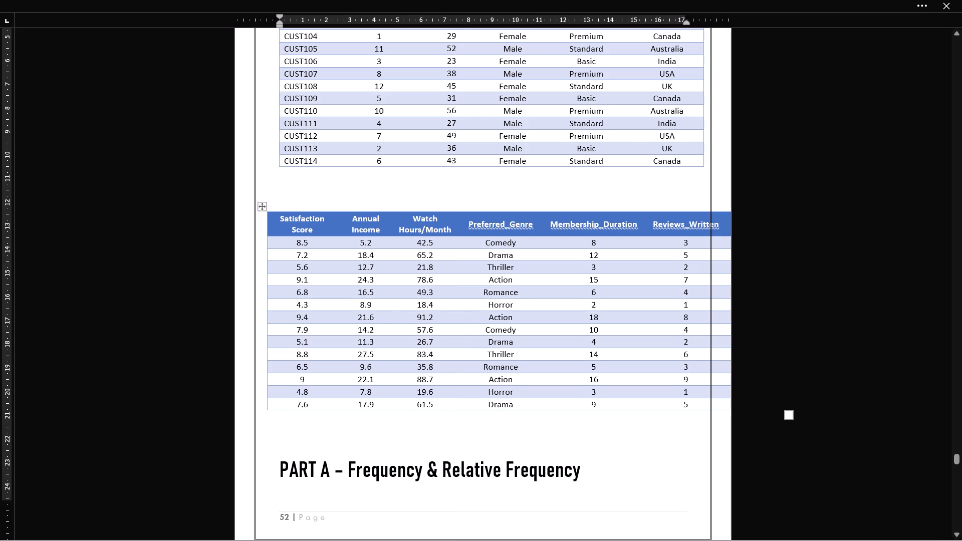
# Narrow the Preferred_Genre, Membership_Duration and Reviews_Written columns, keeping each of their headers on a single line.
pyautogui.moveTo(545, 223); pyautogui.dragTo(534, 220)
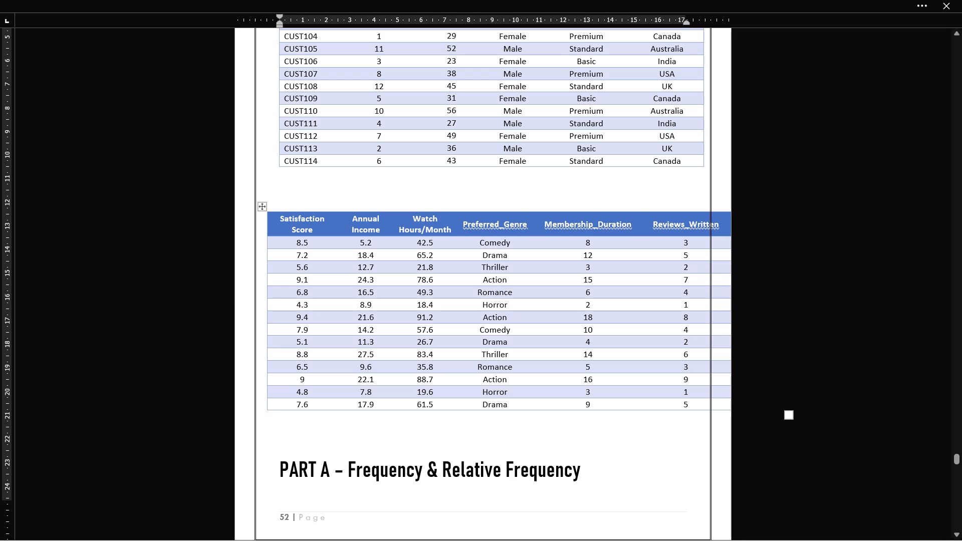
pyautogui.click(533, 222)
pyautogui.moveTo(533, 222); pyautogui.dragTo(524, 223)
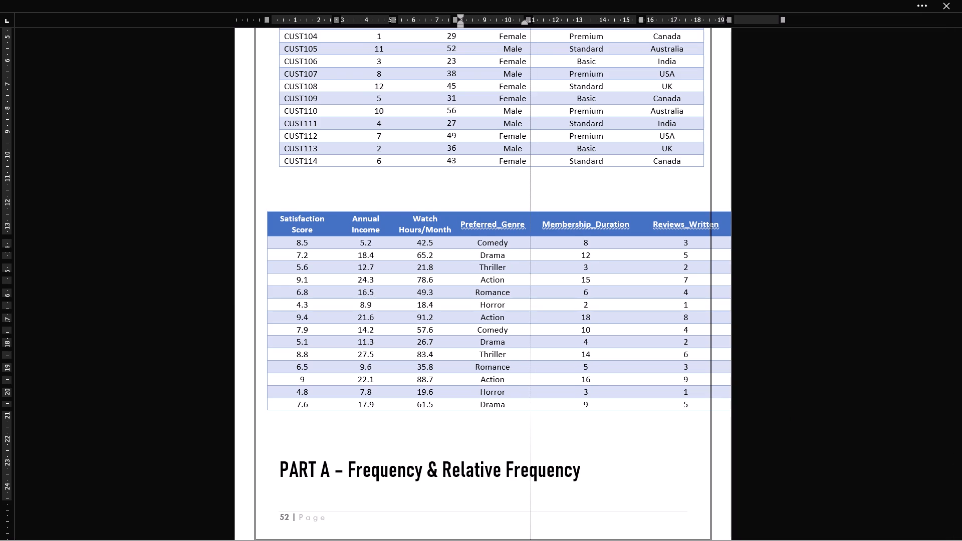
pyautogui.moveTo(524, 223); pyautogui.dragTo(522, 223)
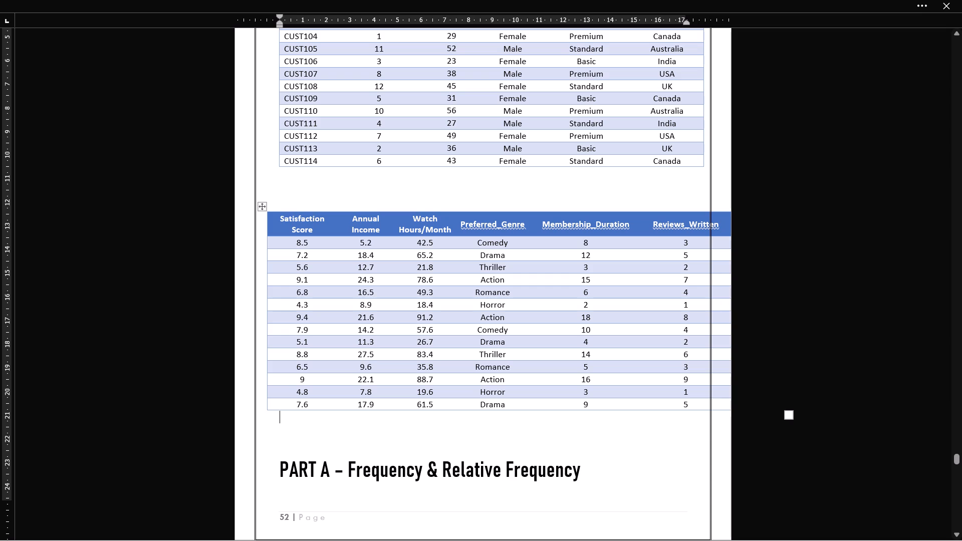
pyautogui.moveTo(641, 220); pyautogui.dragTo(634, 222)
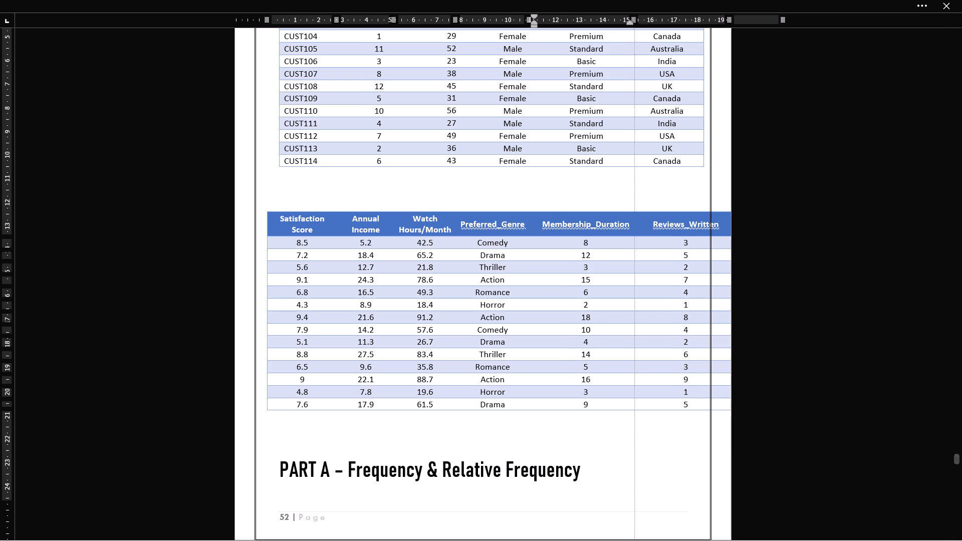
pyautogui.moveTo(634, 222); pyautogui.dragTo(621, 222)
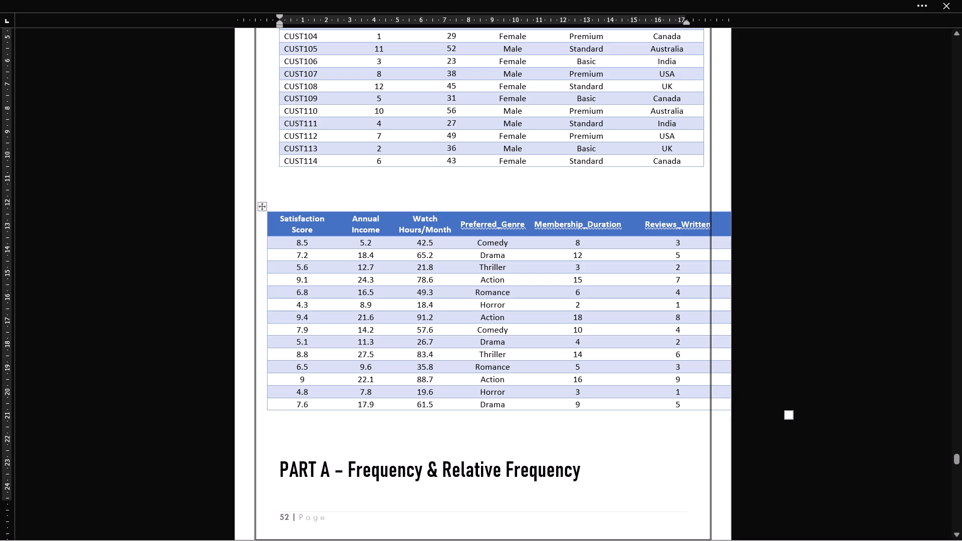
pyautogui.click(729, 224)
pyautogui.moveTo(729, 224); pyautogui.dragTo(709, 225)
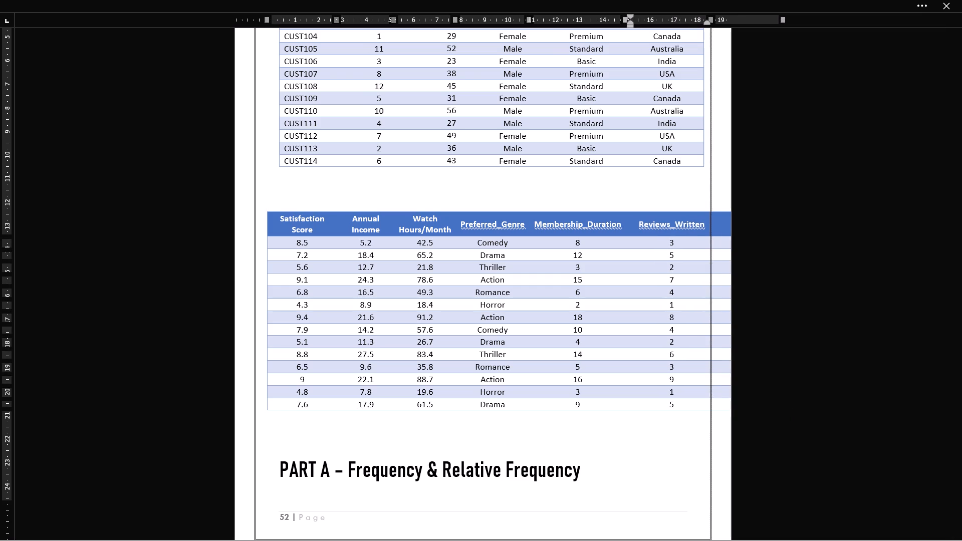
pyautogui.moveTo(709, 225); pyautogui.dragTo(697, 225)
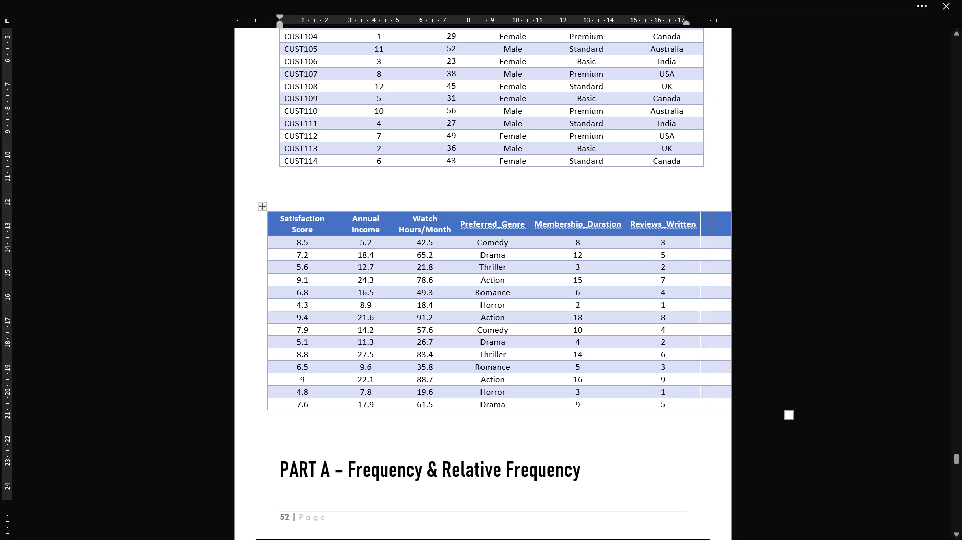
# Narrow Membership_Duration and Reviews_Written further so that each header wraps onto two lines after its underscore.
pyautogui.moveTo(625, 221); pyautogui.dragTo(610, 222)
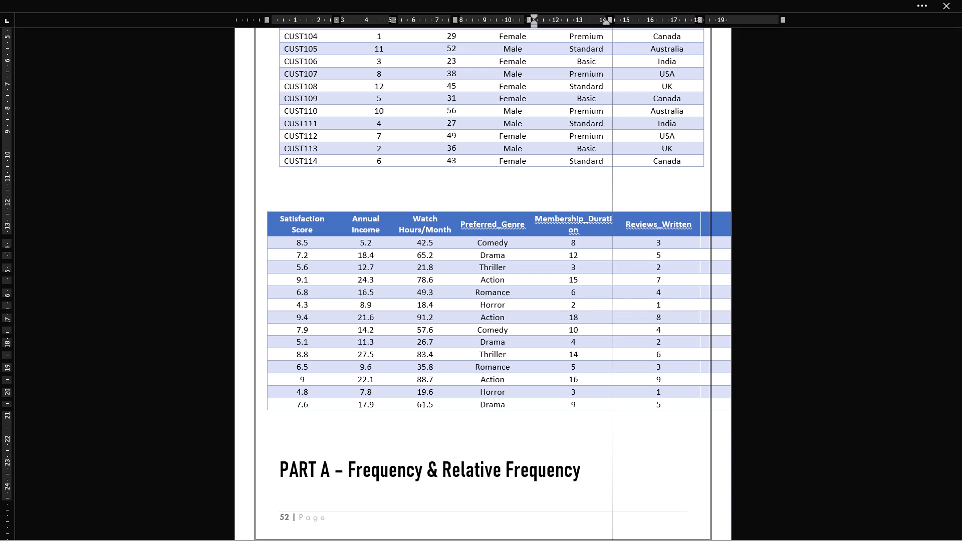
pyautogui.moveTo(610, 222); pyautogui.dragTo(595, 221)
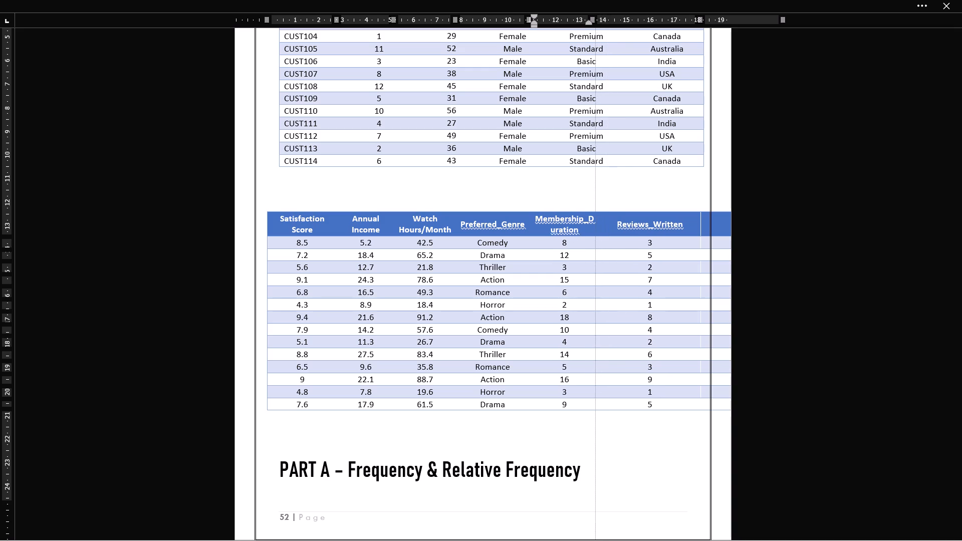
pyautogui.moveTo(595, 221); pyautogui.dragTo(594, 221)
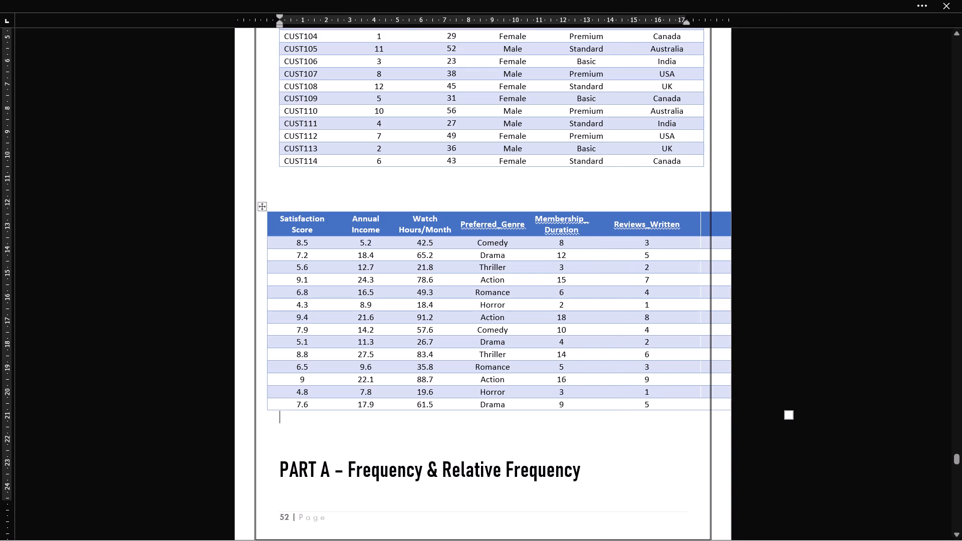
pyautogui.moveTo(699, 222); pyautogui.dragTo(691, 224)
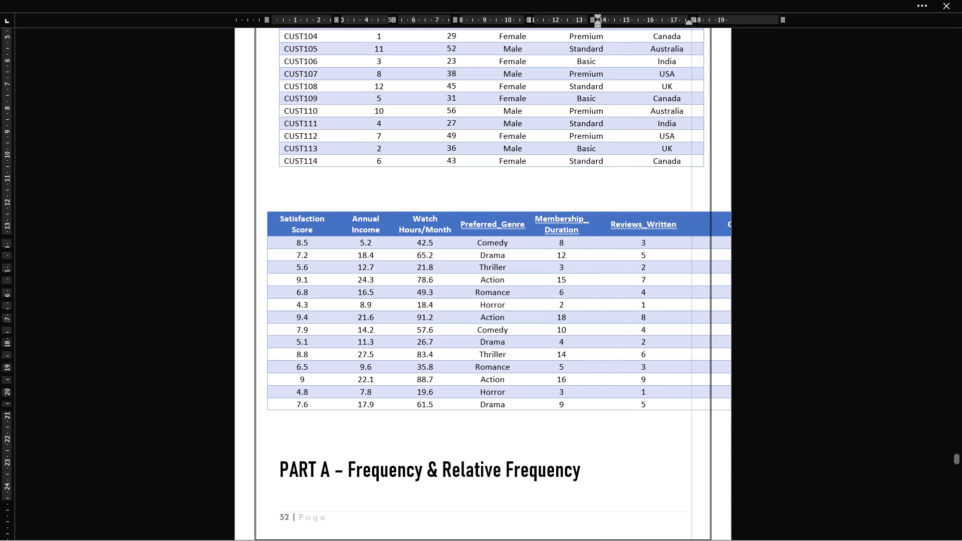
pyautogui.moveTo(691, 224); pyautogui.dragTo(661, 221)
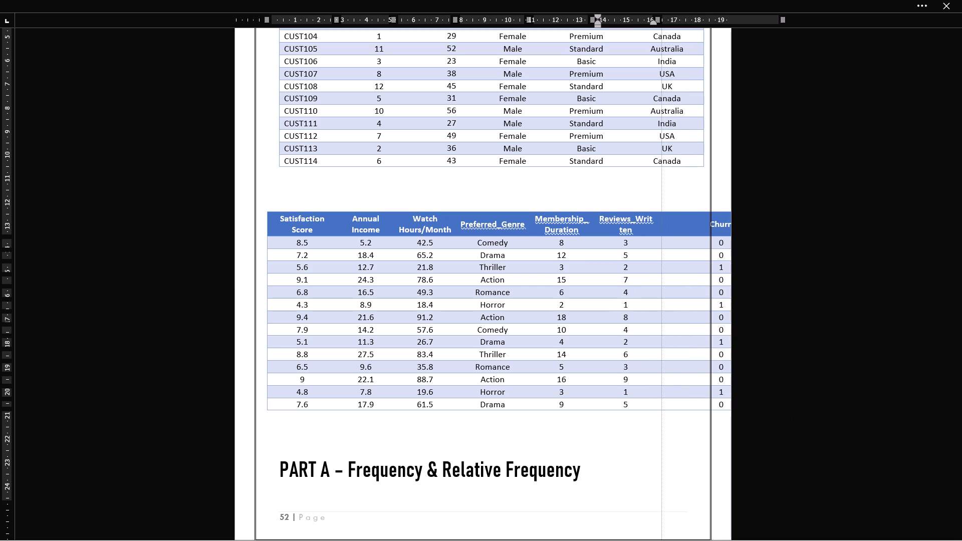
pyautogui.moveTo(661, 221); pyautogui.dragTo(646, 219)
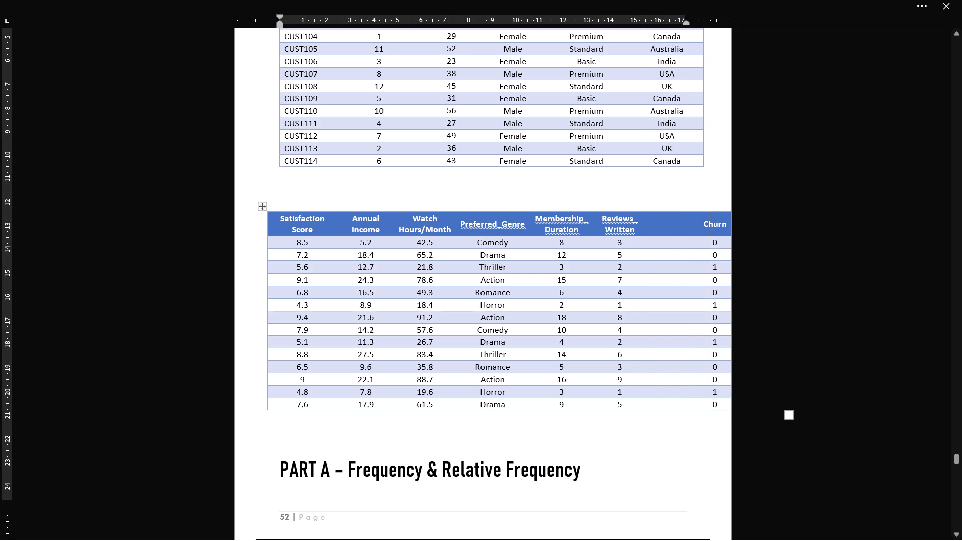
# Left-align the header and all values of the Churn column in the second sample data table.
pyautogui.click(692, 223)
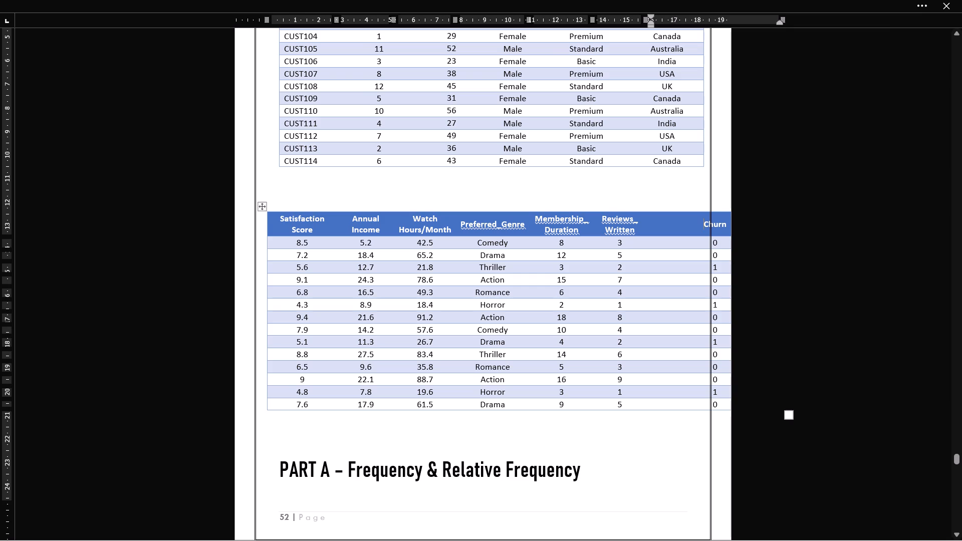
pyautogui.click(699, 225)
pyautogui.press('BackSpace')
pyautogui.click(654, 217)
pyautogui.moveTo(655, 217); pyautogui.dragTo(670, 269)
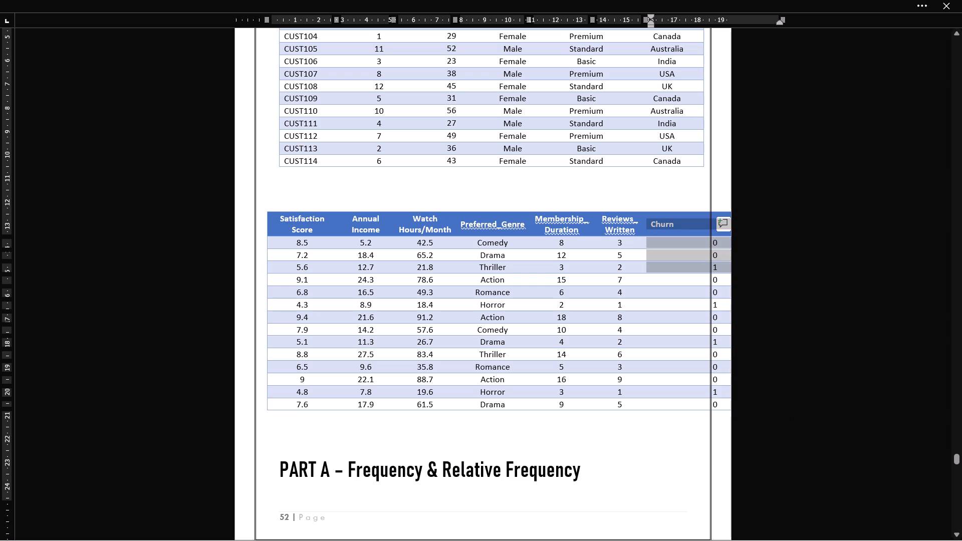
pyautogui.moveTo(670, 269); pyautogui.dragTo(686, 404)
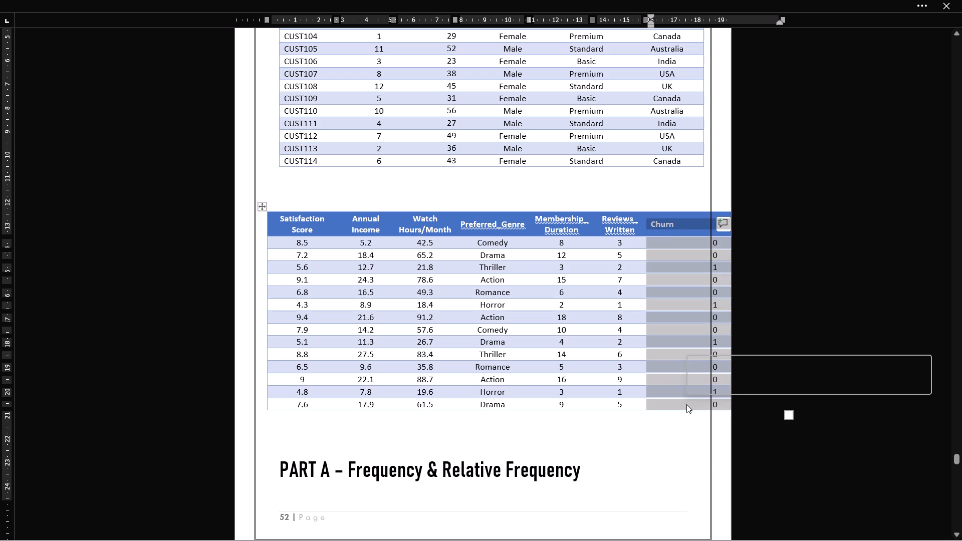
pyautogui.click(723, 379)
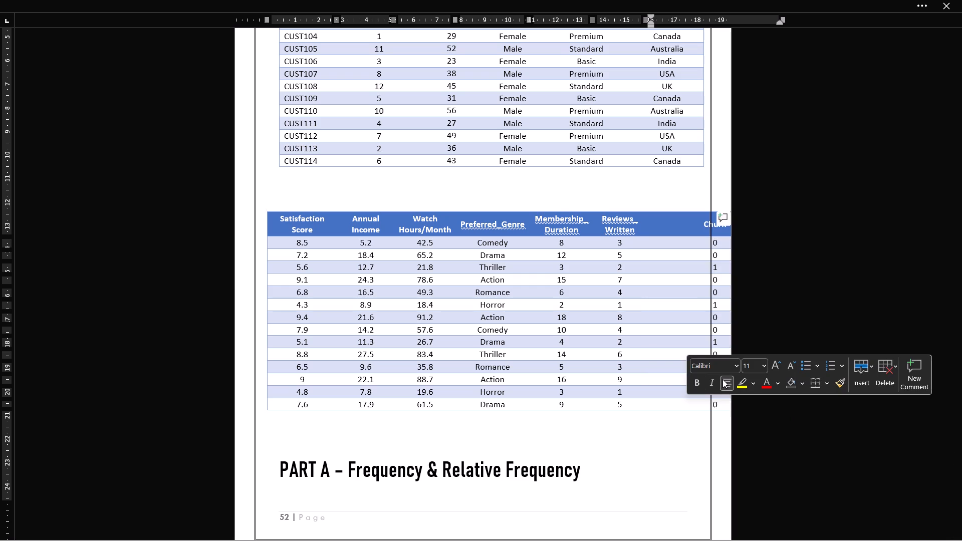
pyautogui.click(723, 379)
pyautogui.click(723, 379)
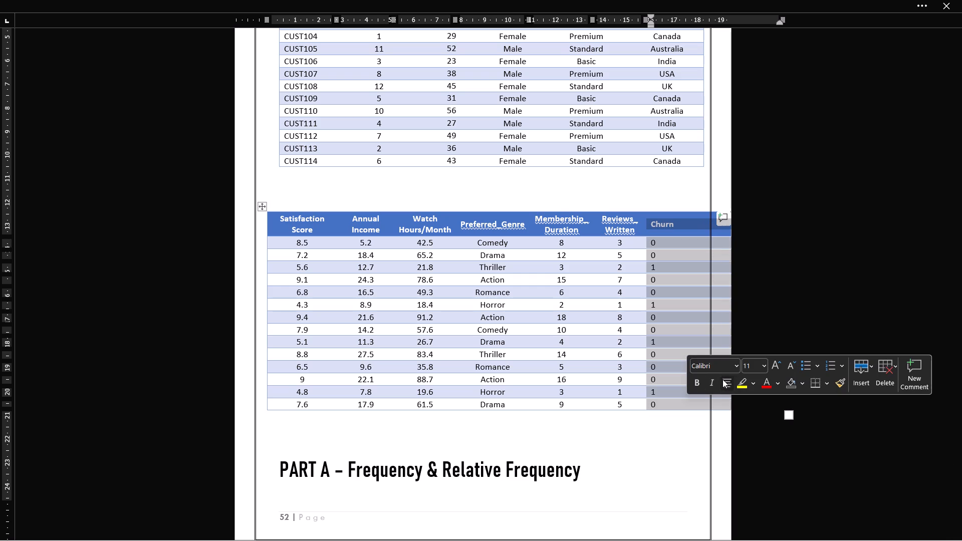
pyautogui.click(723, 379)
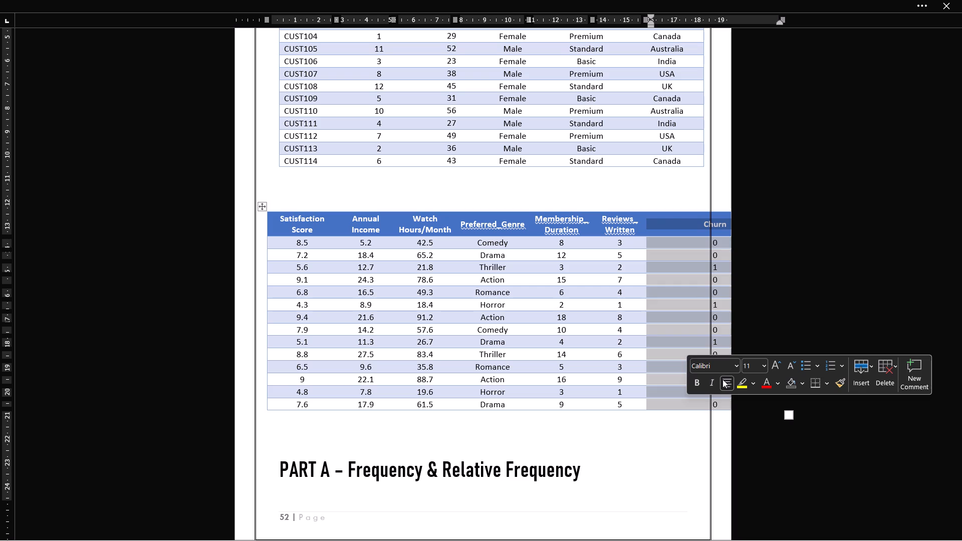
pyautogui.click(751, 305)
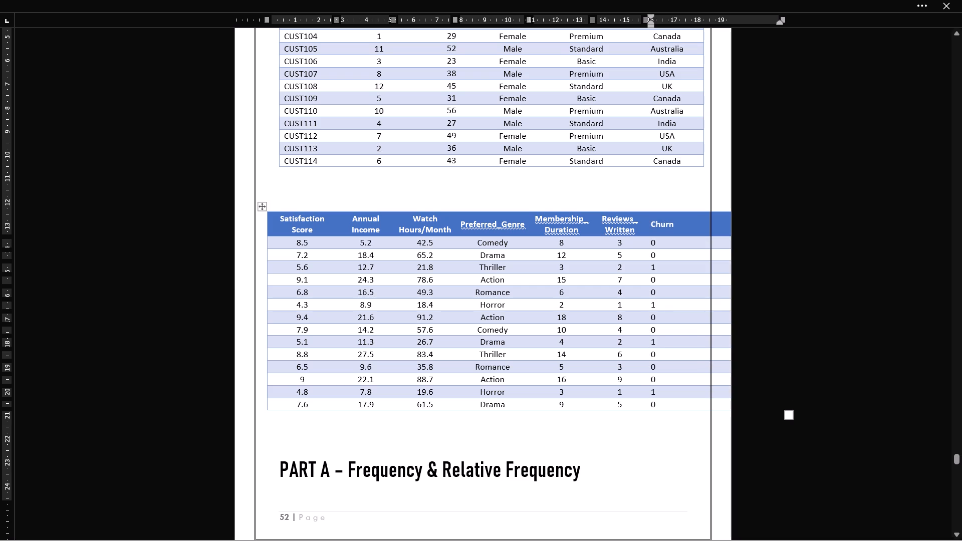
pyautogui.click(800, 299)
# Narrow the Churn column so the second table's outer edge sits just inside the page border.
pyautogui.moveTo(784, 230); pyautogui.dragTo(714, 222)
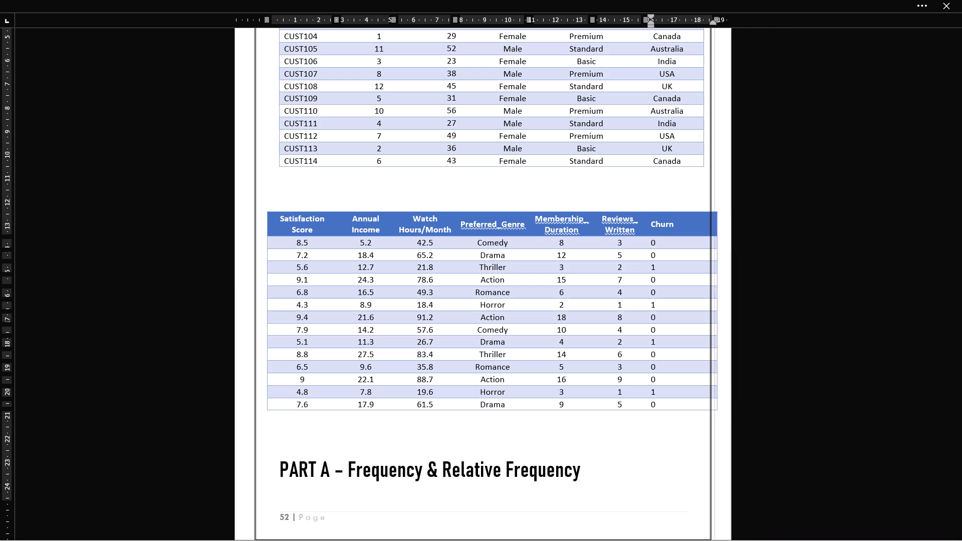
pyautogui.moveTo(714, 222); pyautogui.dragTo(697, 222)
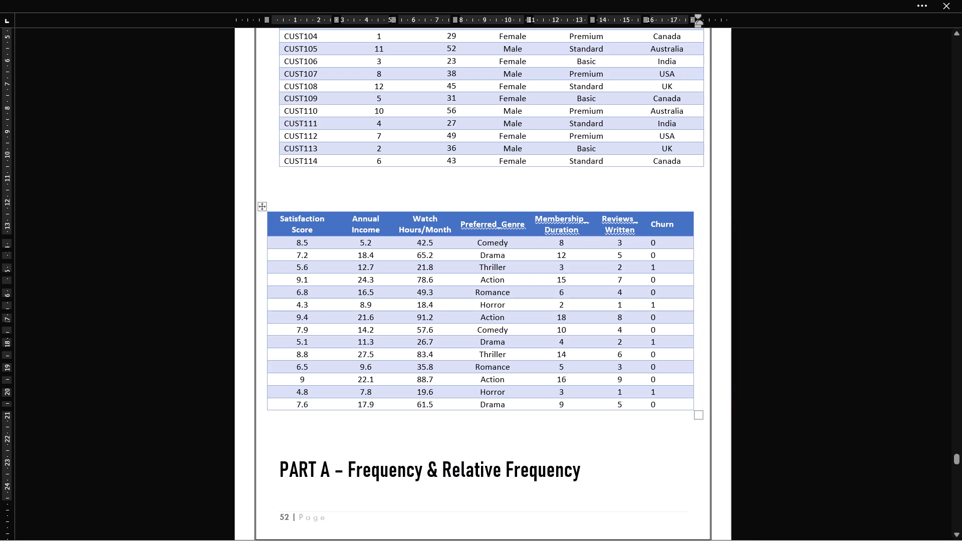
pyautogui.moveTo(692, 221); pyautogui.dragTo(705, 221)
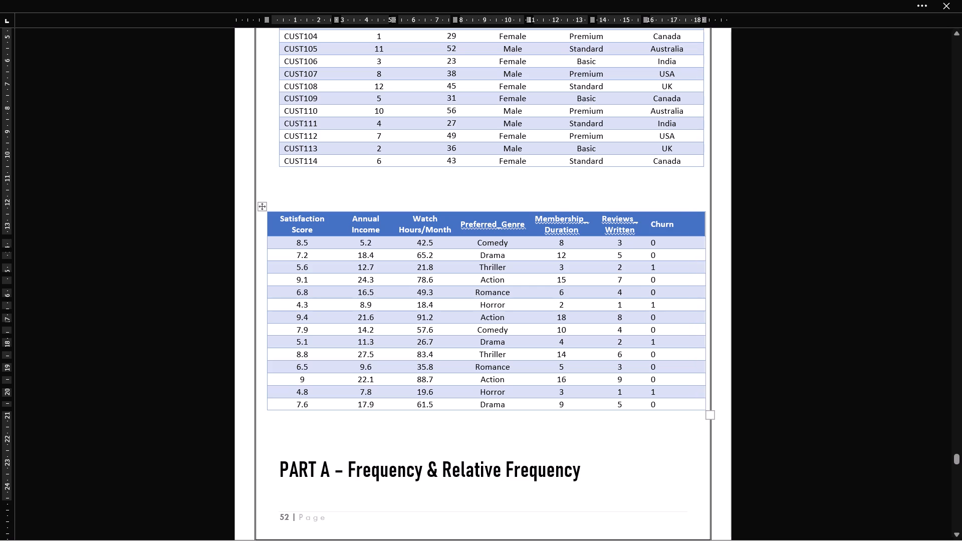
# Centre the header and all values of the Churn column in the second table.
pyautogui.click(643, 219)
pyautogui.moveTo(649, 221); pyautogui.dragTo(654, 273)
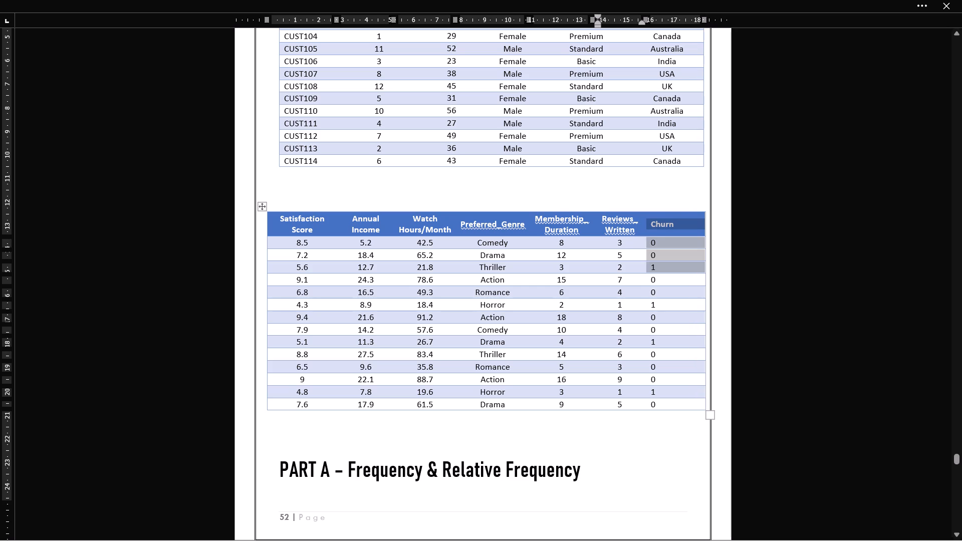
pyautogui.moveTo(654, 273); pyautogui.dragTo(669, 425)
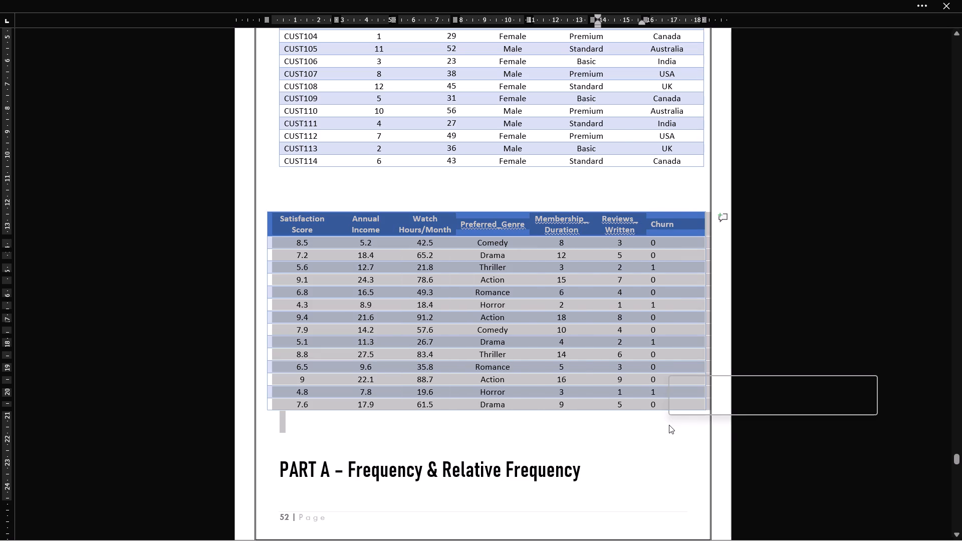
pyautogui.click(659, 397)
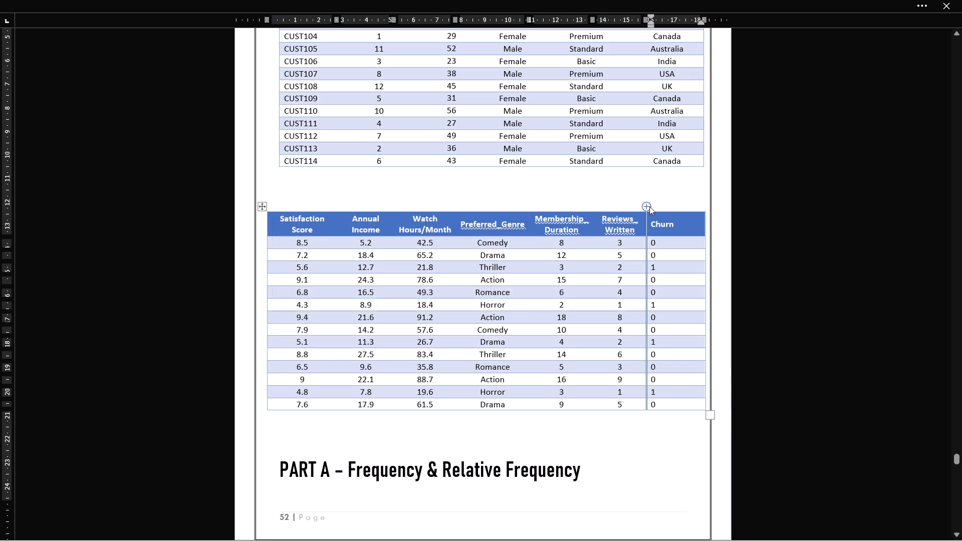
pyautogui.click(650, 213)
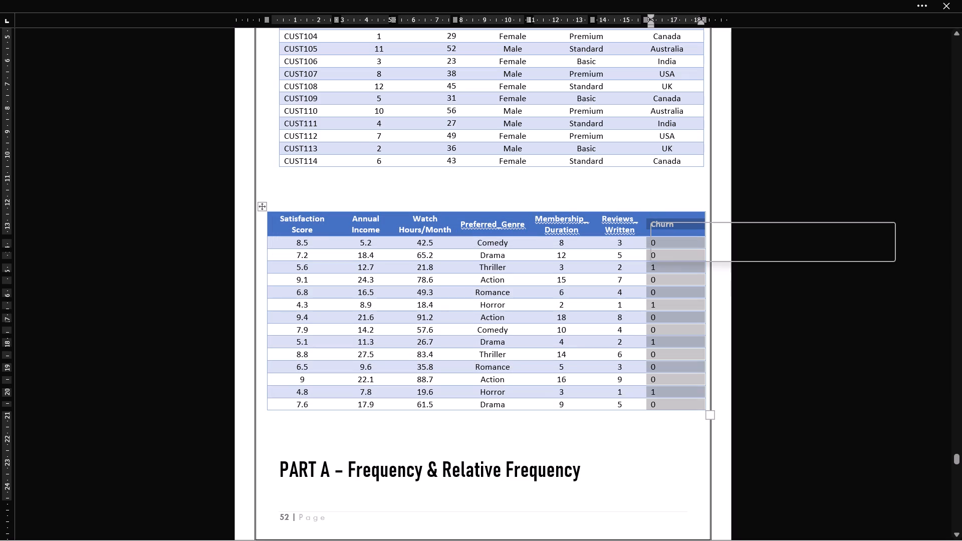
pyautogui.click(691, 253)
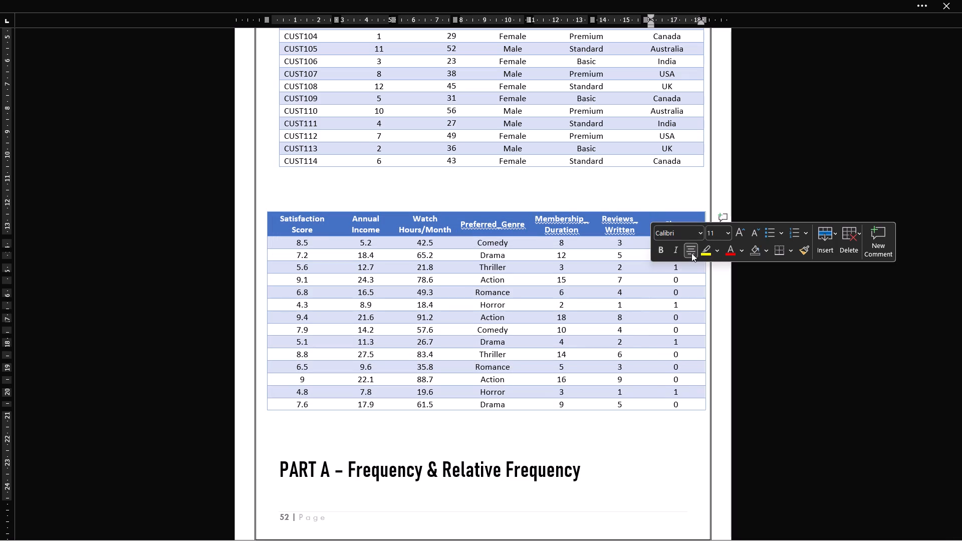
pyautogui.click(653, 446)
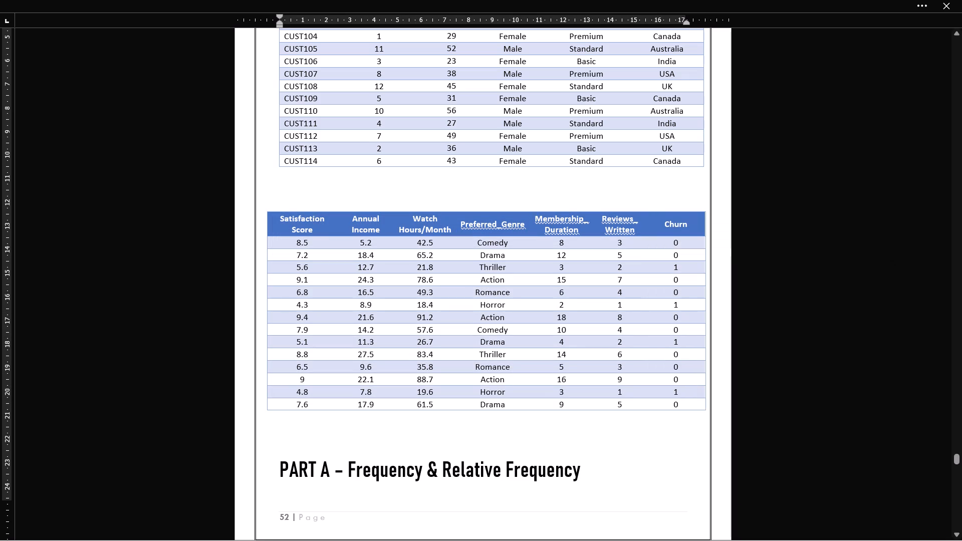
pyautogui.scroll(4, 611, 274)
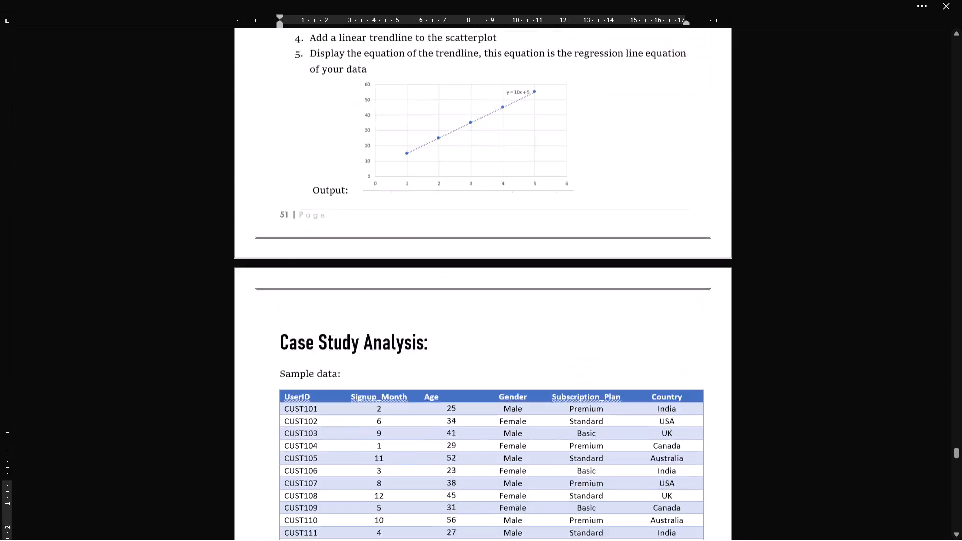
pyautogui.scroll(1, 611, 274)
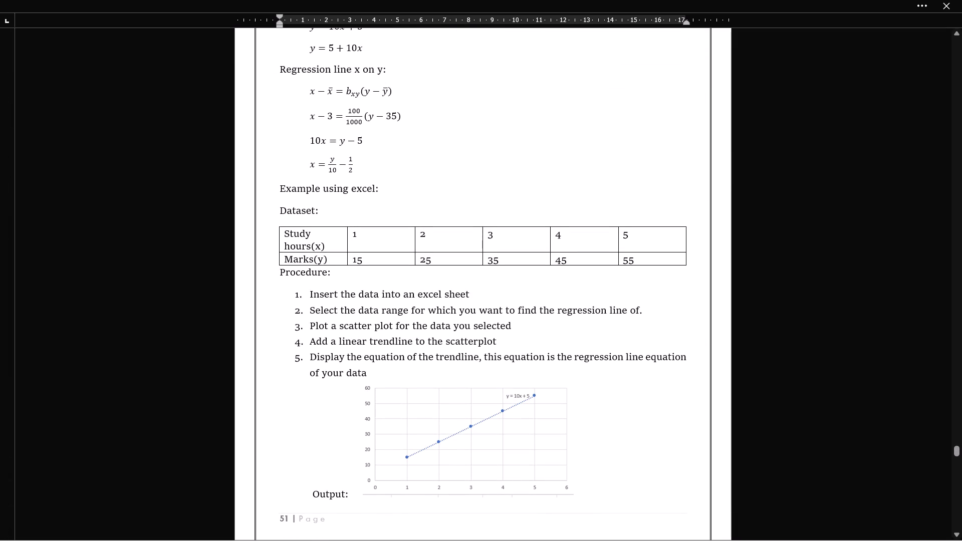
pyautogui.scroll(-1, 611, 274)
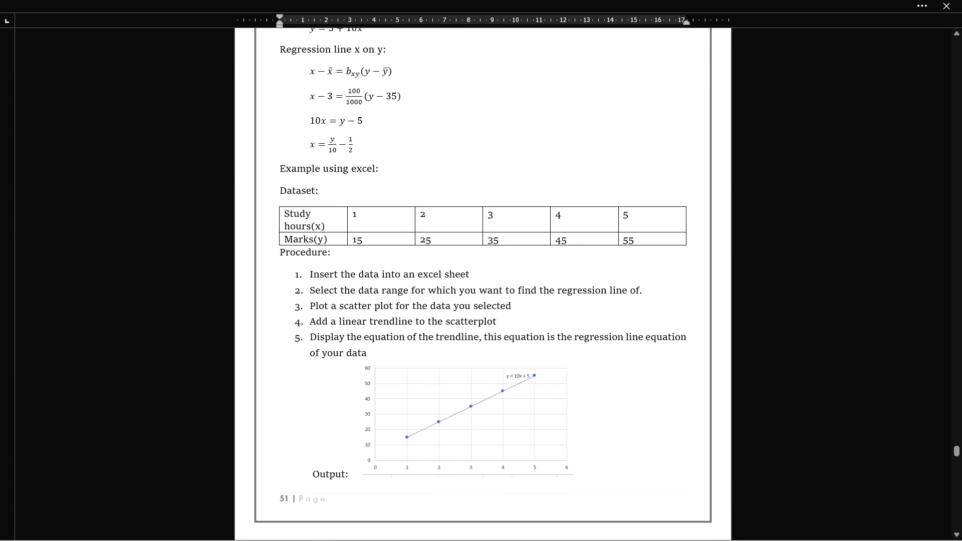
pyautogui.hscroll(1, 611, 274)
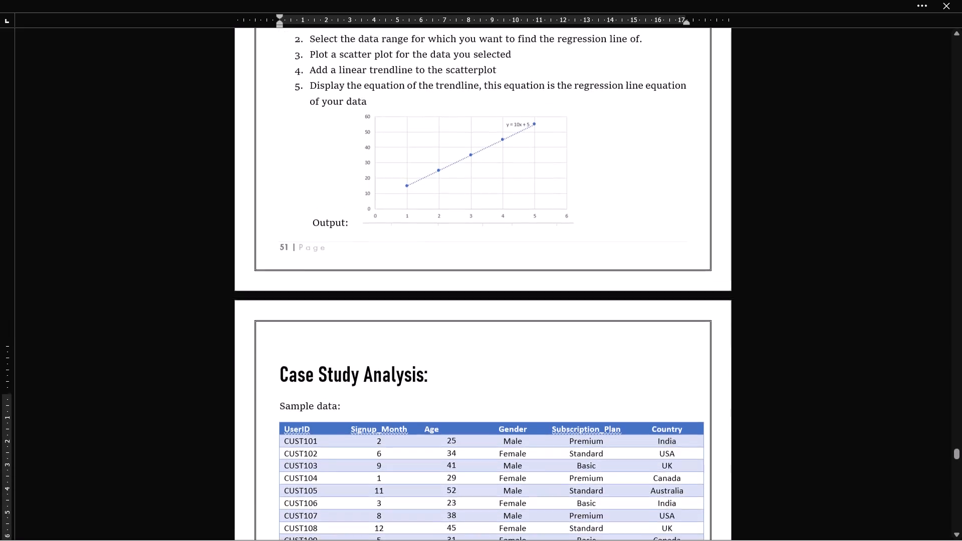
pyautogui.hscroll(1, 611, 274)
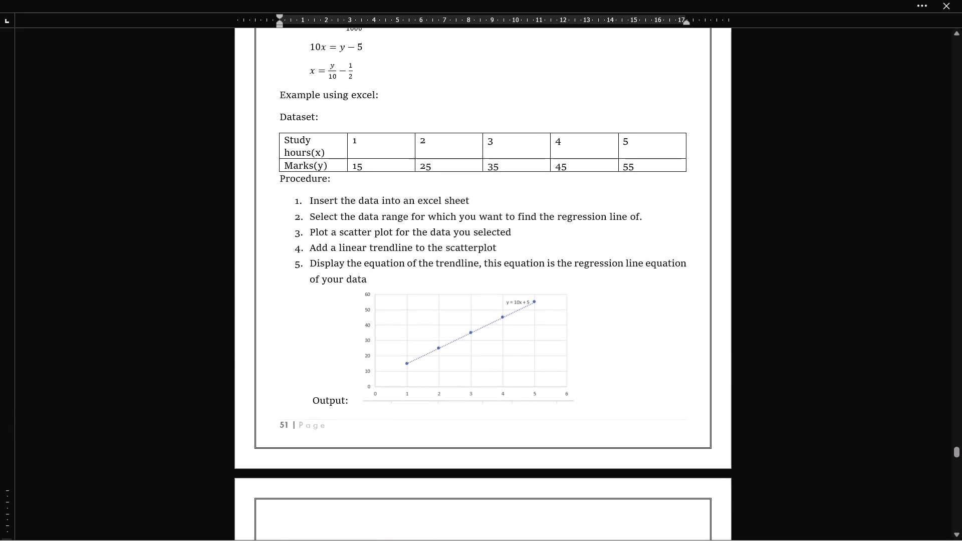
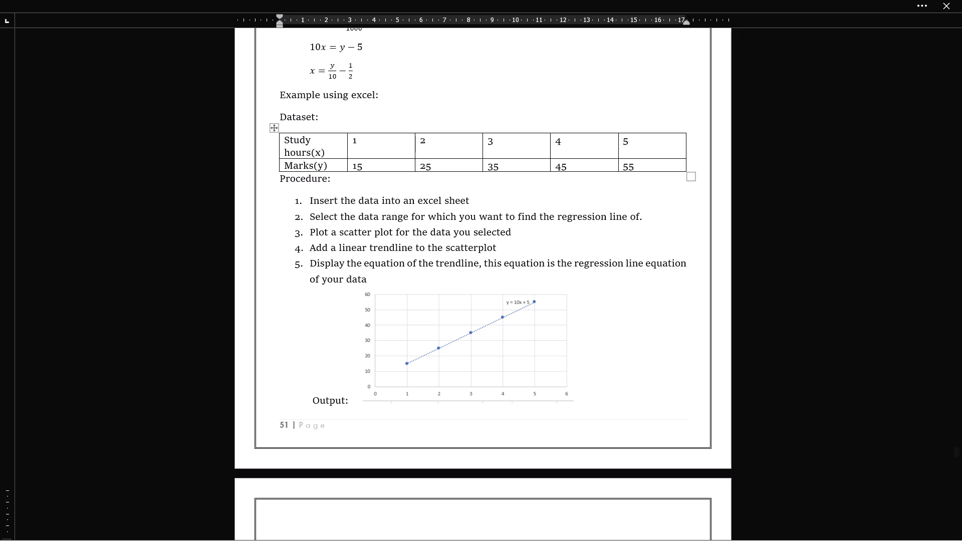
# Replace the "Study hours(x)" label in the regression example's dataset table with "experience".
pyautogui.click(358, 151)
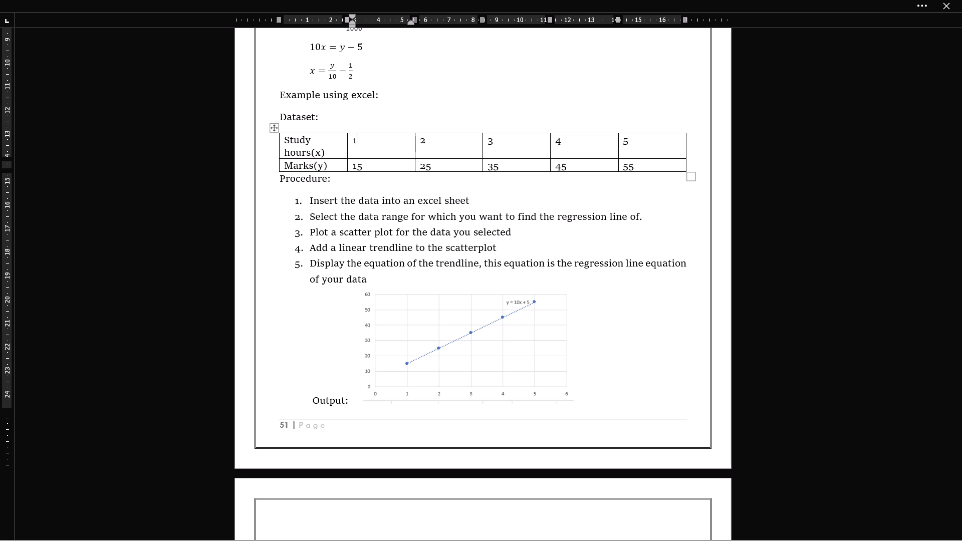
pyautogui.moveTo(323, 155); pyautogui.dragTo(308, 154)
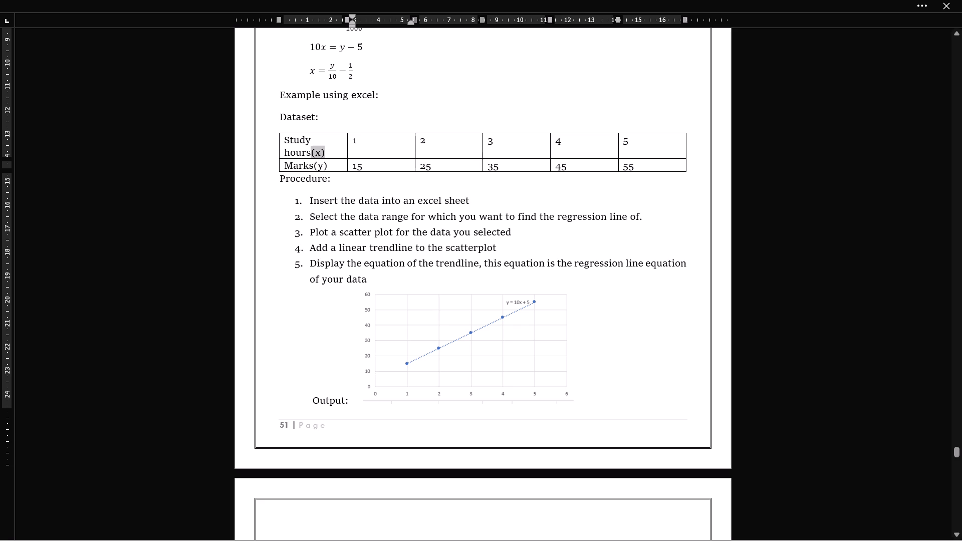
pyautogui.moveTo(308, 154); pyautogui.dragTo(284, 142)
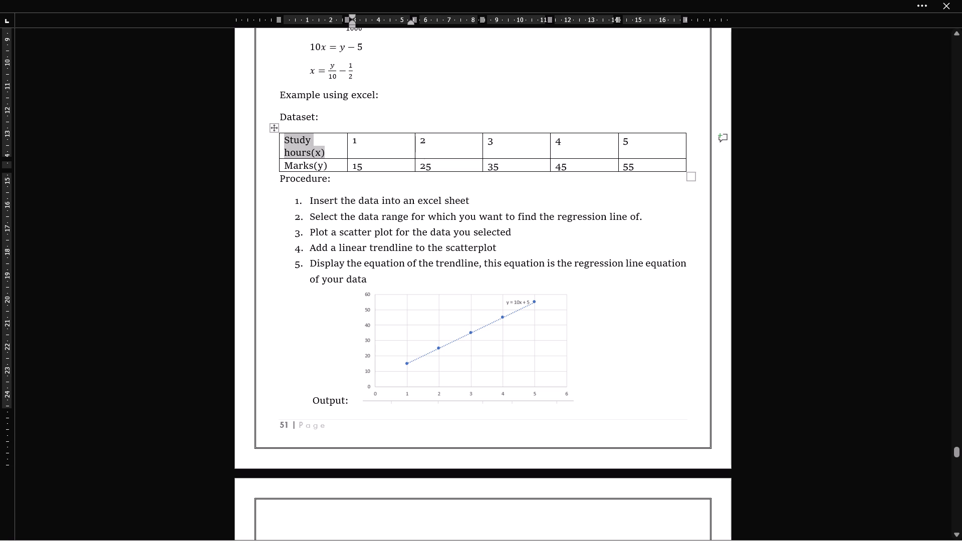
pyautogui.press('e')
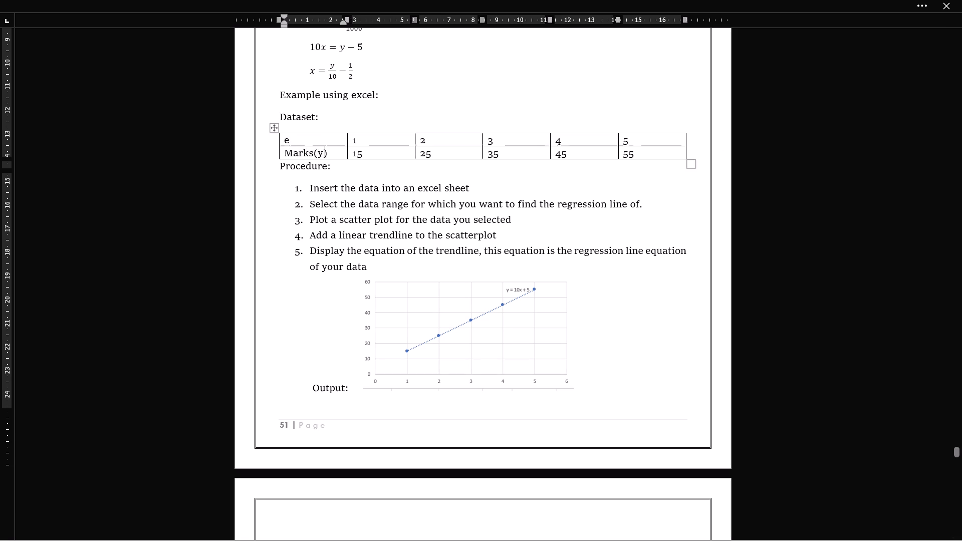
pyautogui.press('x')
pyautogui.write('per')
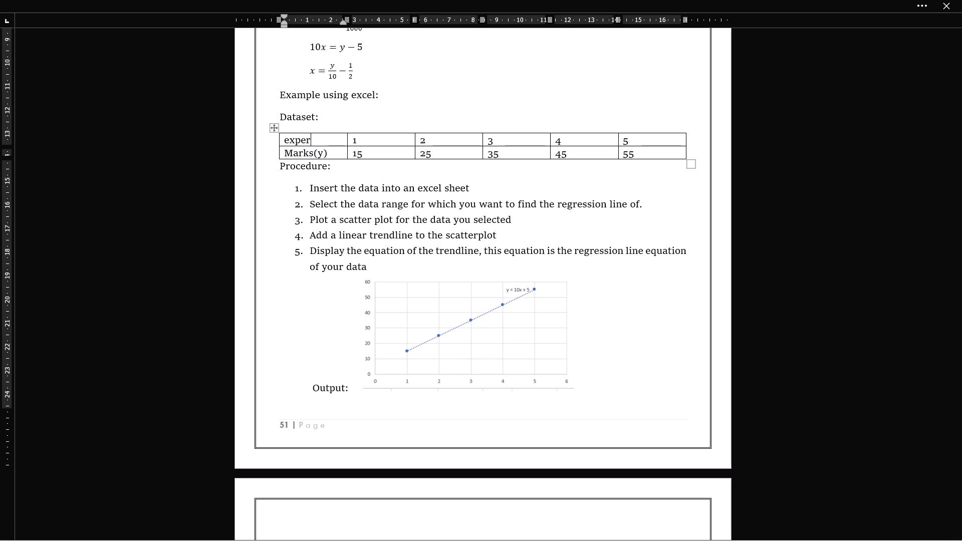
pyautogui.write('ie')
pyautogui.press('n')
pyautogui.press('c')
pyautogui.press('e')
# Change the experience row's second to fifth values to 3, 5, 7 and 9.
pyautogui.moveTo(429, 140); pyautogui.dragTo(416, 142)
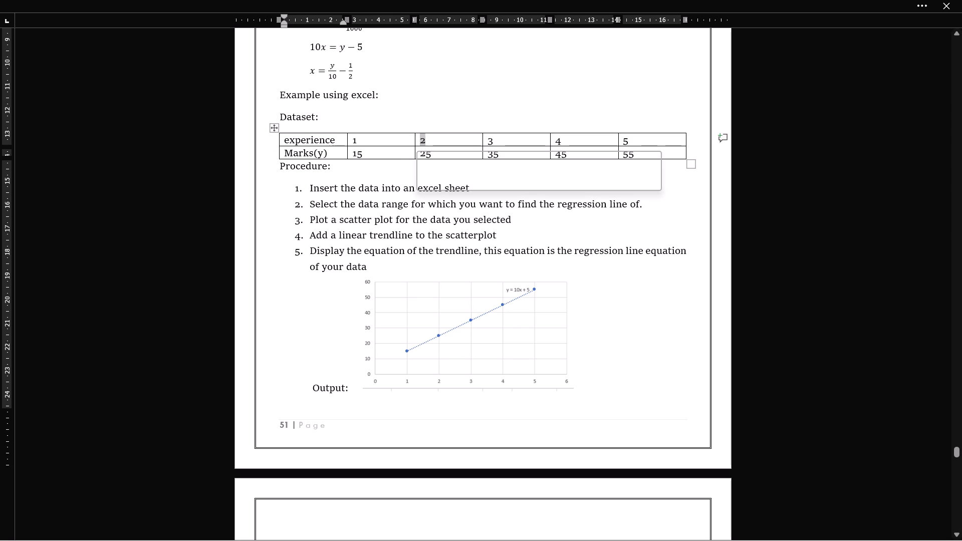
pyautogui.press('3')
pyautogui.moveTo(500, 137); pyautogui.dragTo(479, 142)
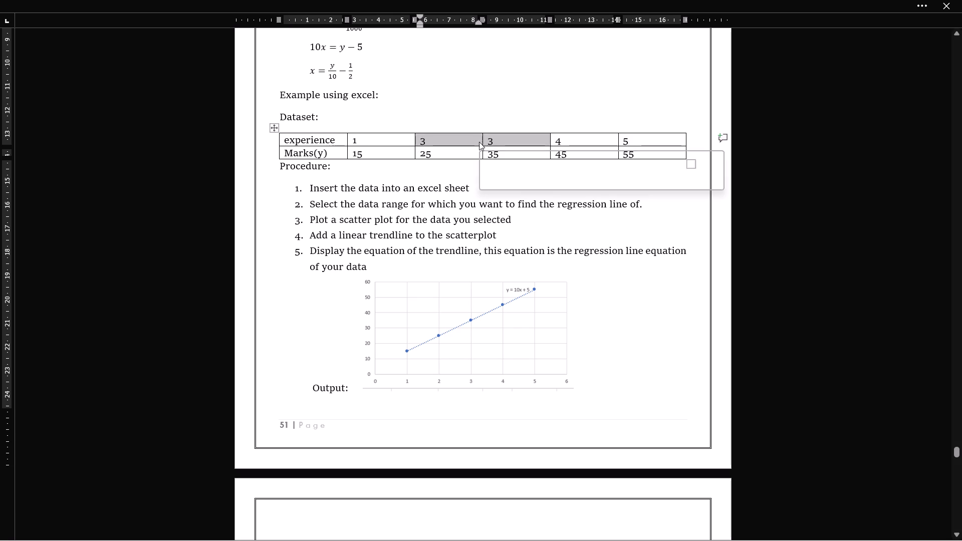
pyautogui.click(498, 142)
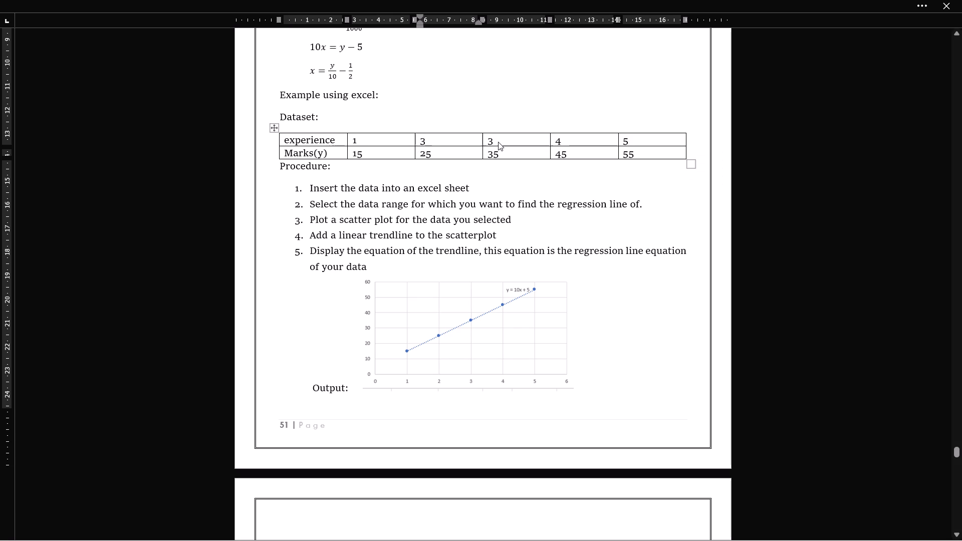
pyautogui.moveTo(498, 142); pyautogui.dragTo(484, 143)
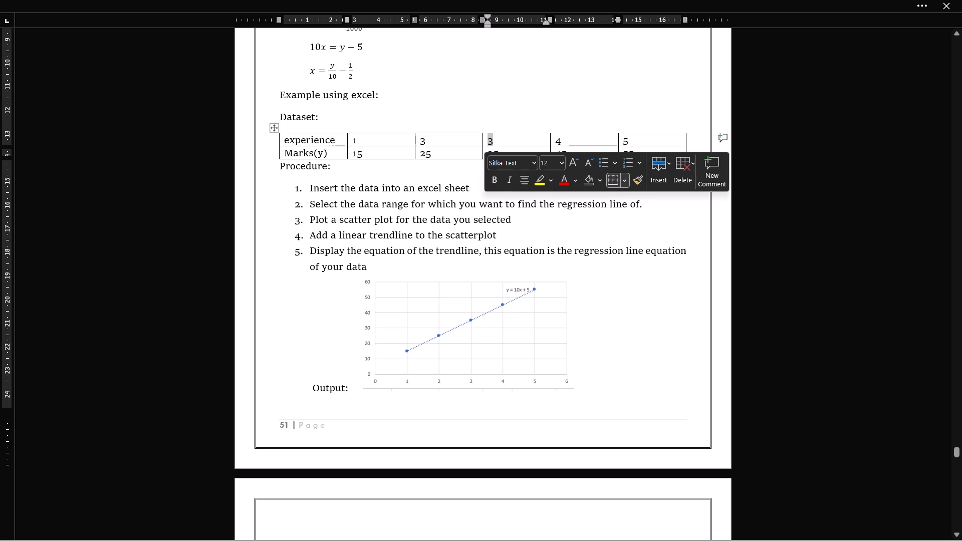
pyautogui.press('5')
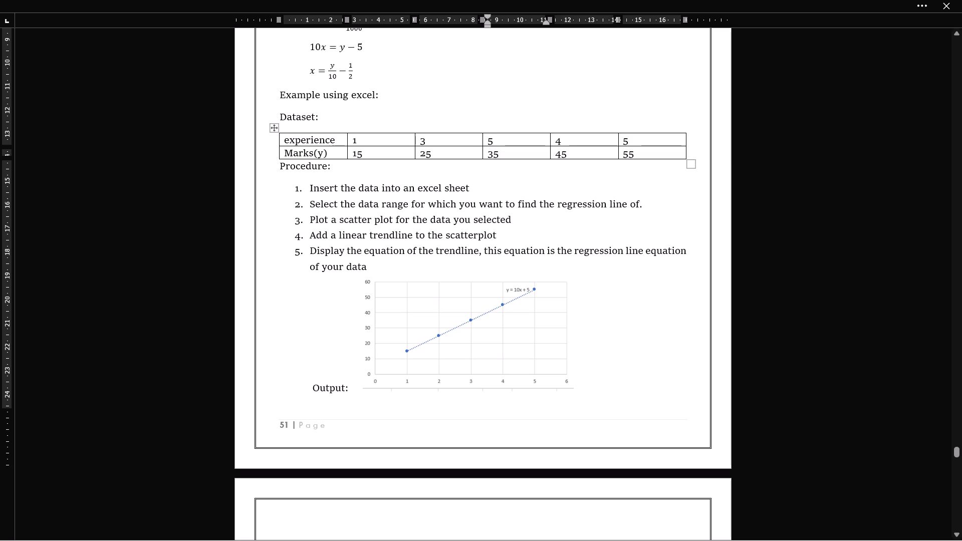
pyautogui.moveTo(570, 142); pyautogui.dragTo(558, 143)
pyautogui.press('7')
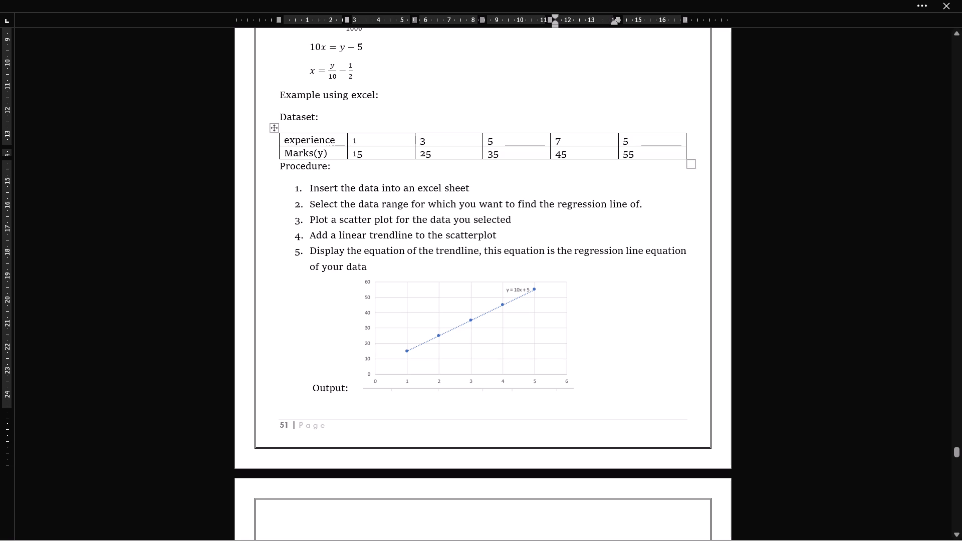
pyautogui.moveTo(630, 141); pyautogui.dragTo(622, 141)
pyautogui.press('9')
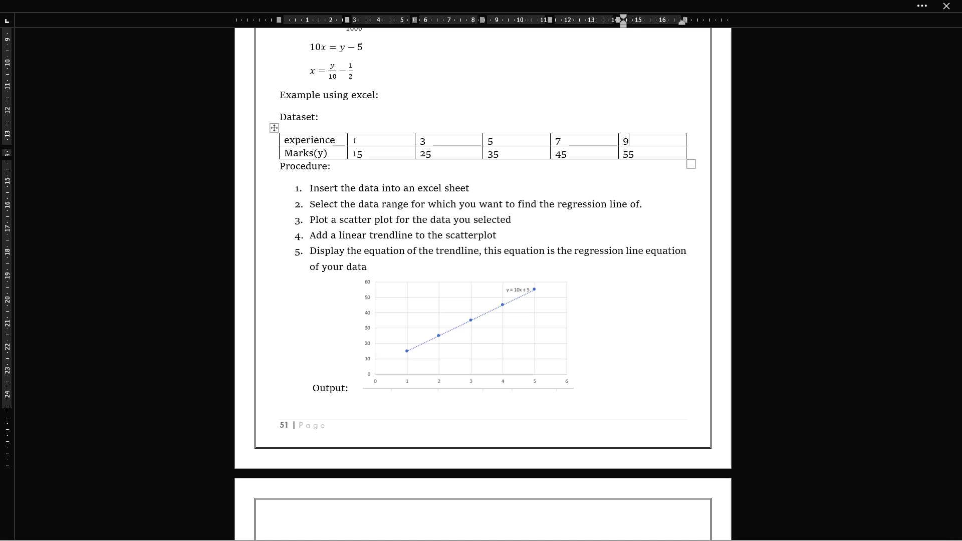
pyautogui.click(622, 141)
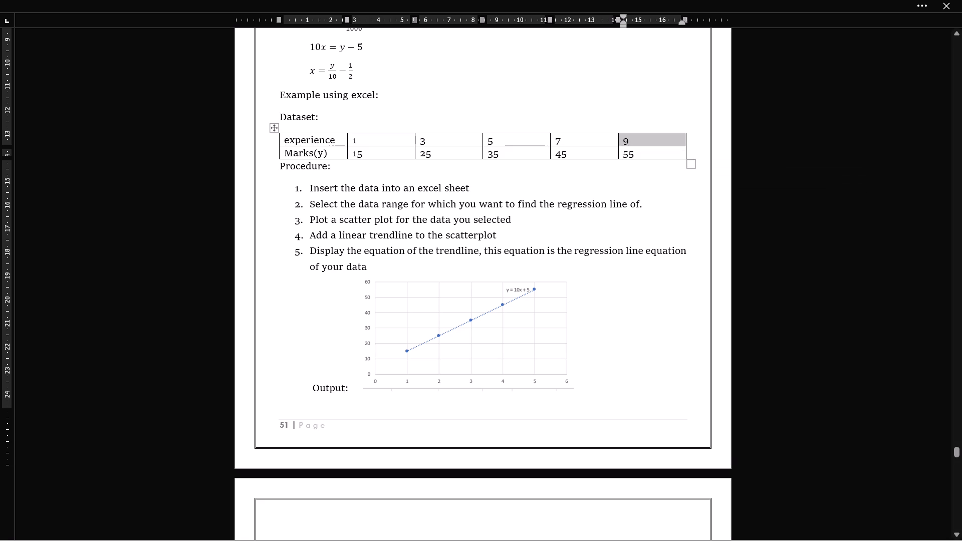
# Replace the five values in the Marks(y) row with 20, 40, 55, 70 and 85.
pyautogui.click(378, 150)
pyautogui.moveTo(367, 153); pyautogui.dragTo(355, 153)
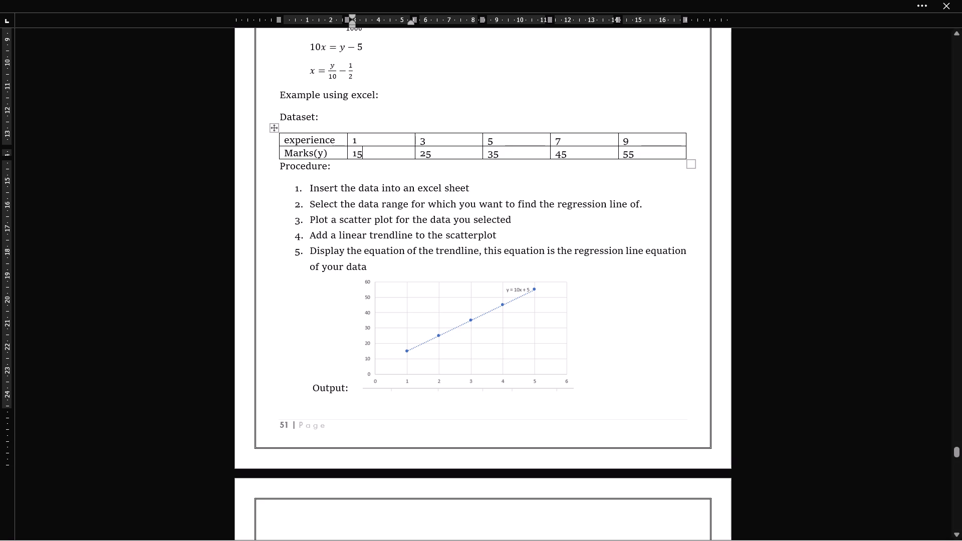
pyautogui.moveTo(355, 153); pyautogui.dragTo(352, 153)
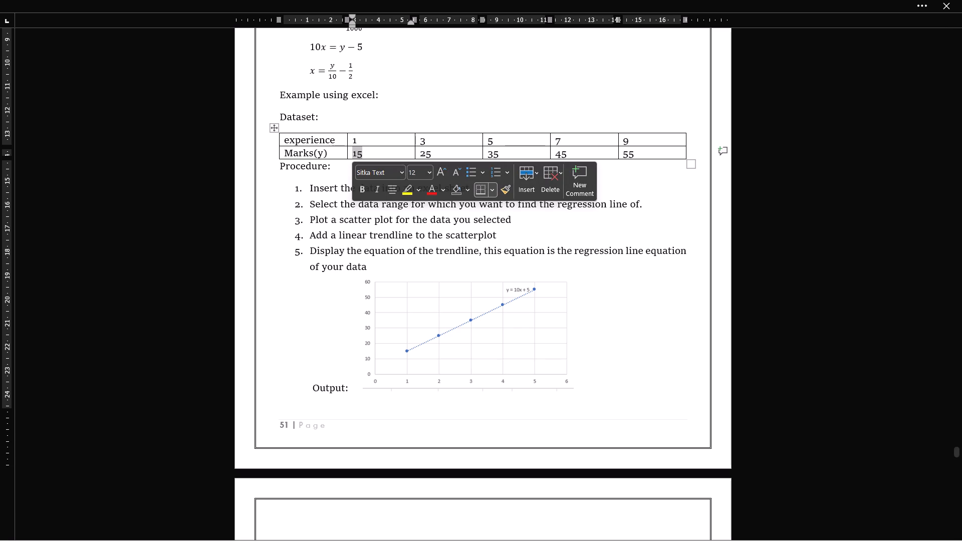
pyautogui.write('20')
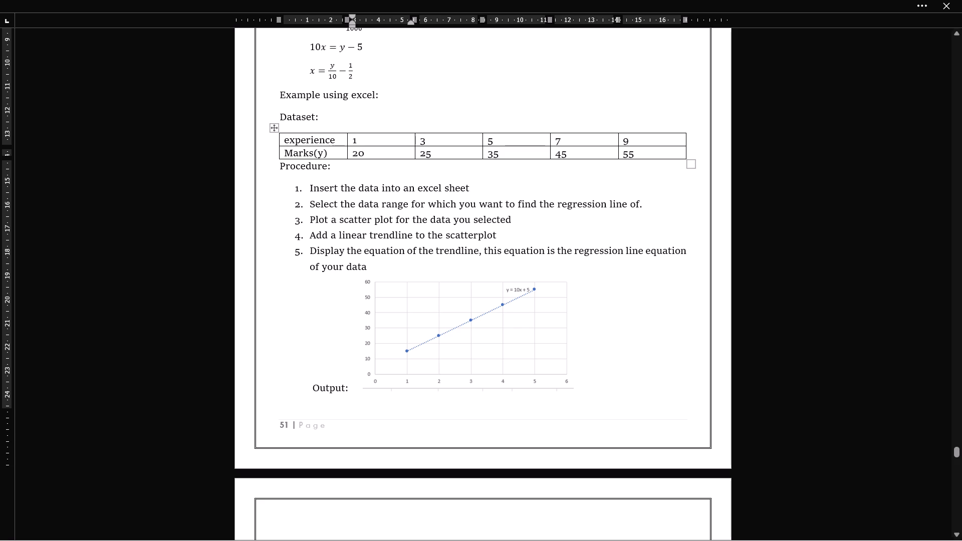
pyautogui.moveTo(434, 153); pyautogui.dragTo(420, 155)
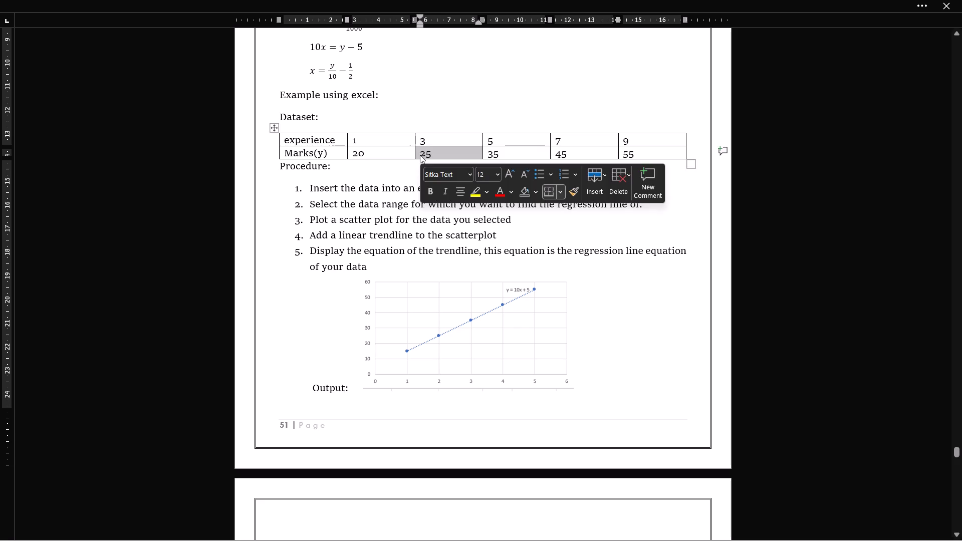
pyautogui.write('40')
pyautogui.moveTo(500, 154); pyautogui.dragTo(489, 153)
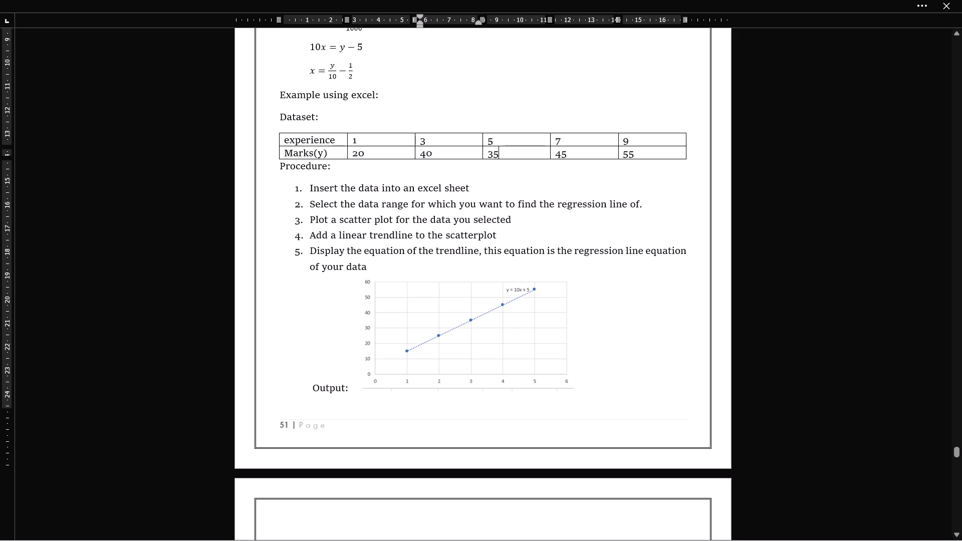
pyautogui.moveTo(489, 153); pyautogui.dragTo(488, 153)
pyautogui.write('55')
pyautogui.moveTo(572, 155); pyautogui.dragTo(565, 155)
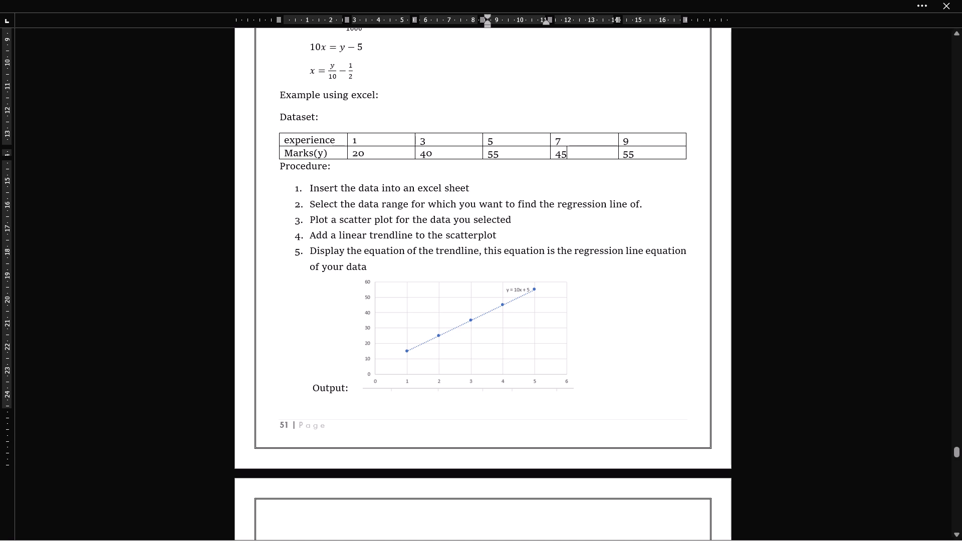
pyautogui.moveTo(565, 155); pyautogui.dragTo(552, 154)
pyautogui.write('70')
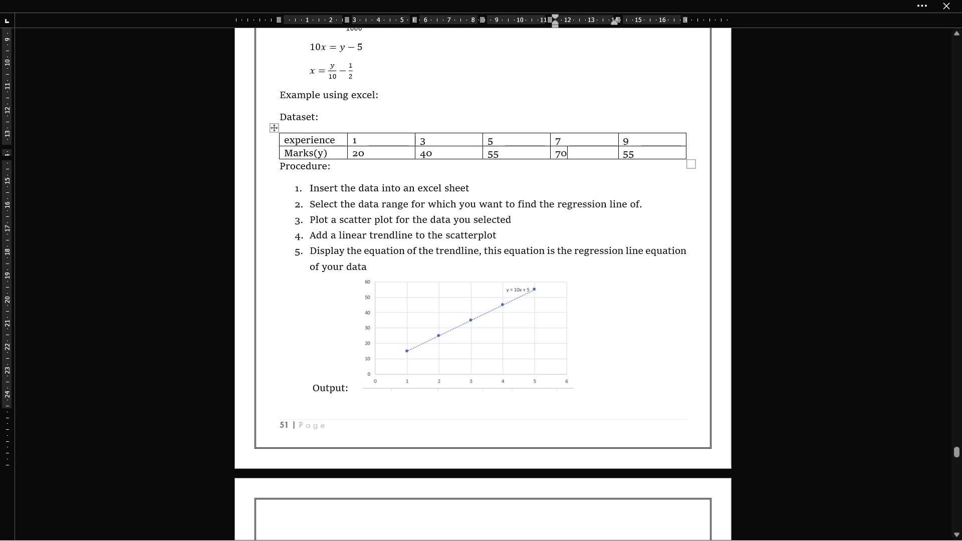
pyautogui.moveTo(637, 155); pyautogui.dragTo(623, 155)
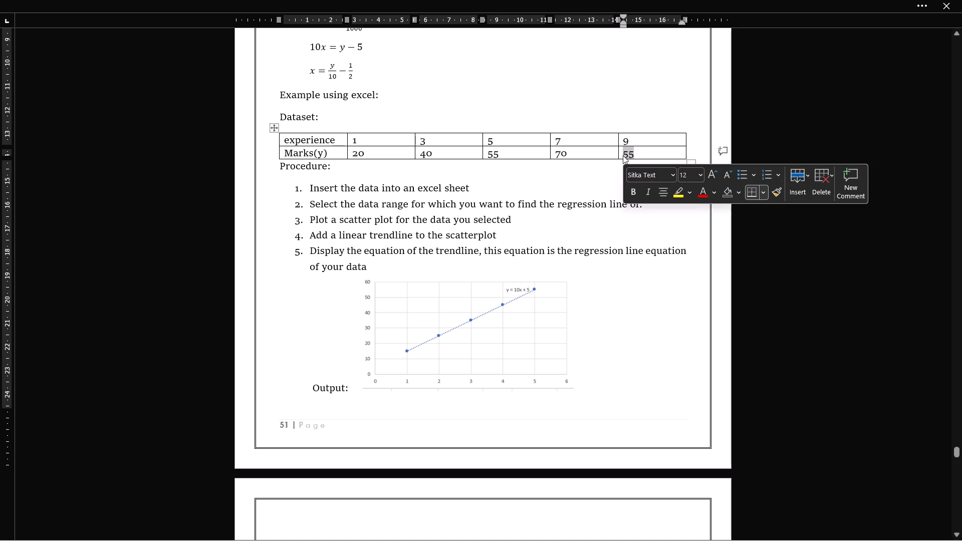
pyautogui.write('85')
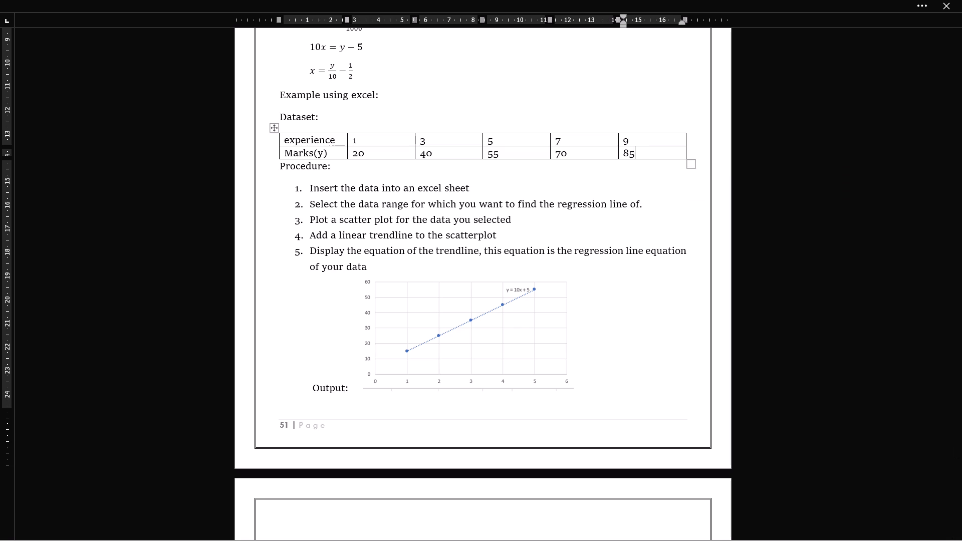
pyautogui.hscroll(-2, 544, 165)
# Replace the "Marks(y)" row label with "Monthly salary".
pyautogui.moveTo(332, 152); pyautogui.dragTo(291, 153)
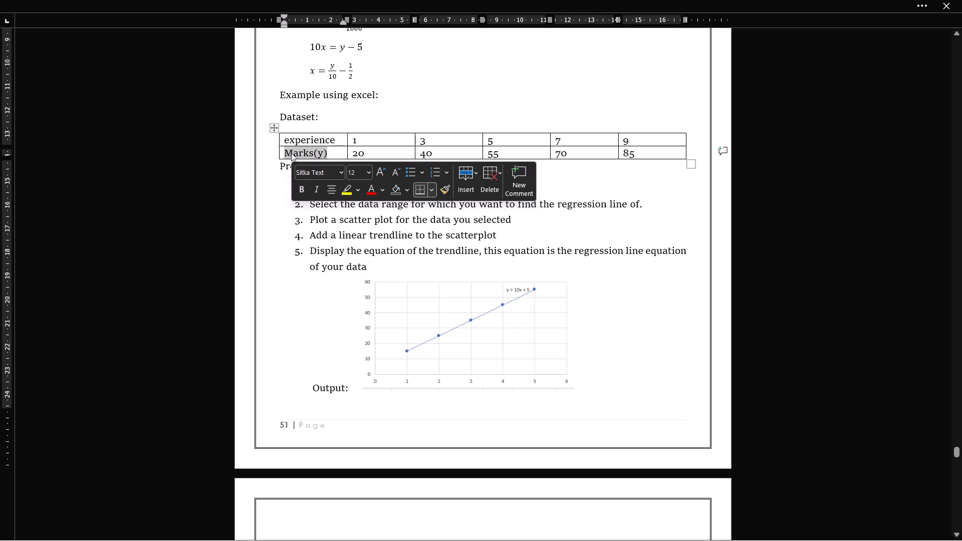
pyautogui.write('mo')
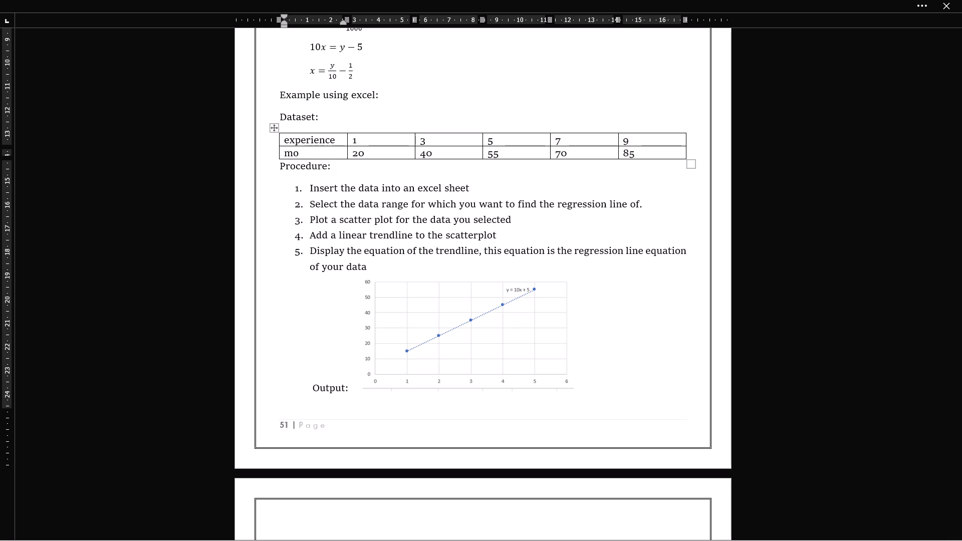
pyautogui.write('nthly sa')
pyautogui.write('lary')
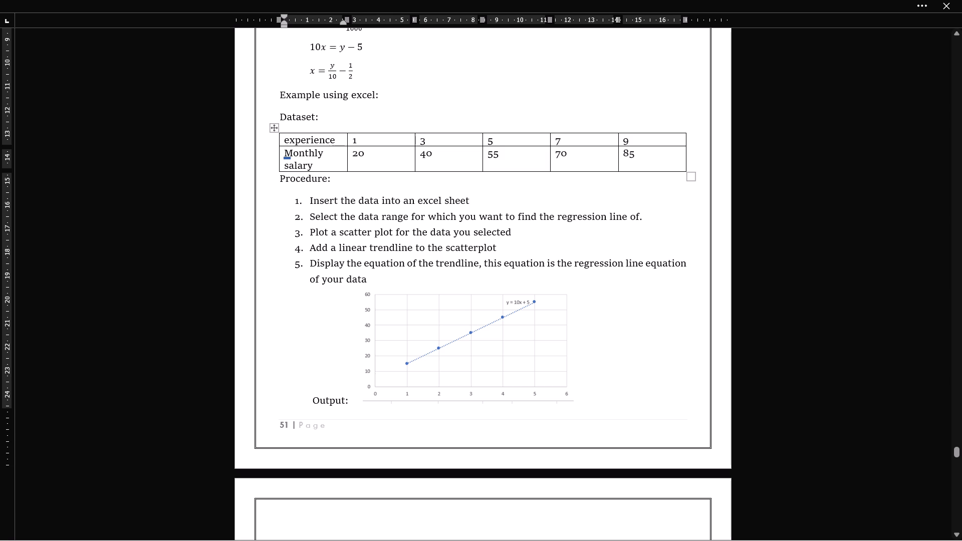
# Copy the whole experience and monthly salary dataset table.
pyautogui.click(279, 133)
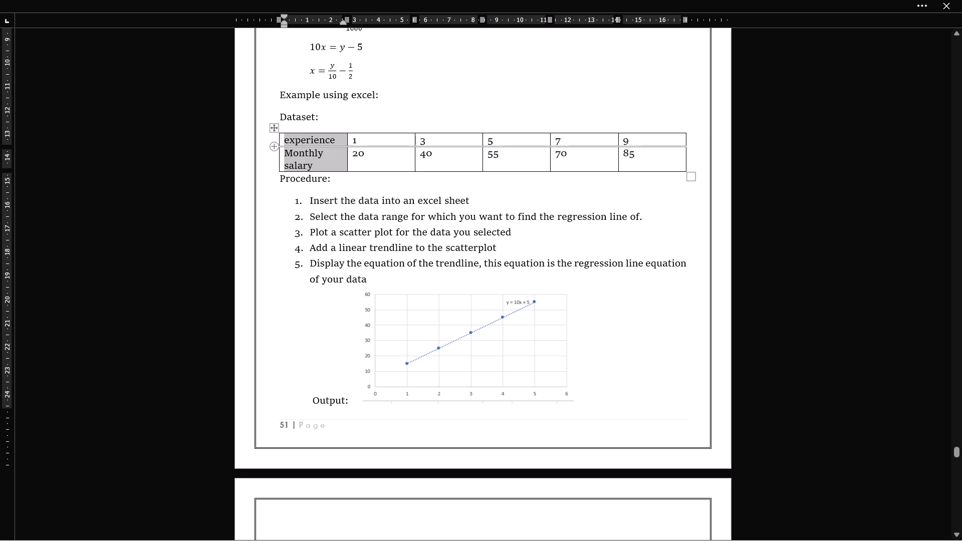
pyautogui.click(279, 133)
pyautogui.moveTo(279, 134); pyautogui.dragTo(599, 148)
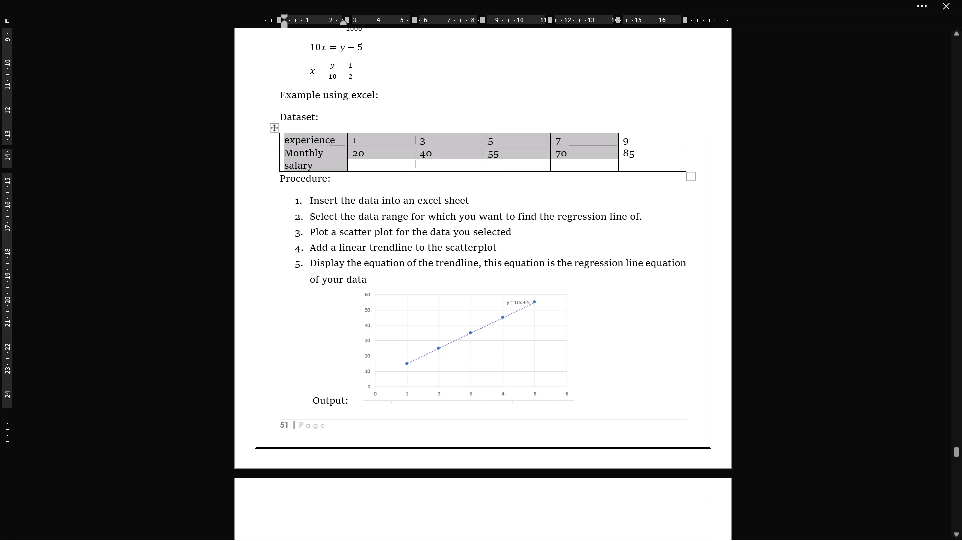
pyautogui.moveTo(599, 148); pyautogui.dragTo(637, 156)
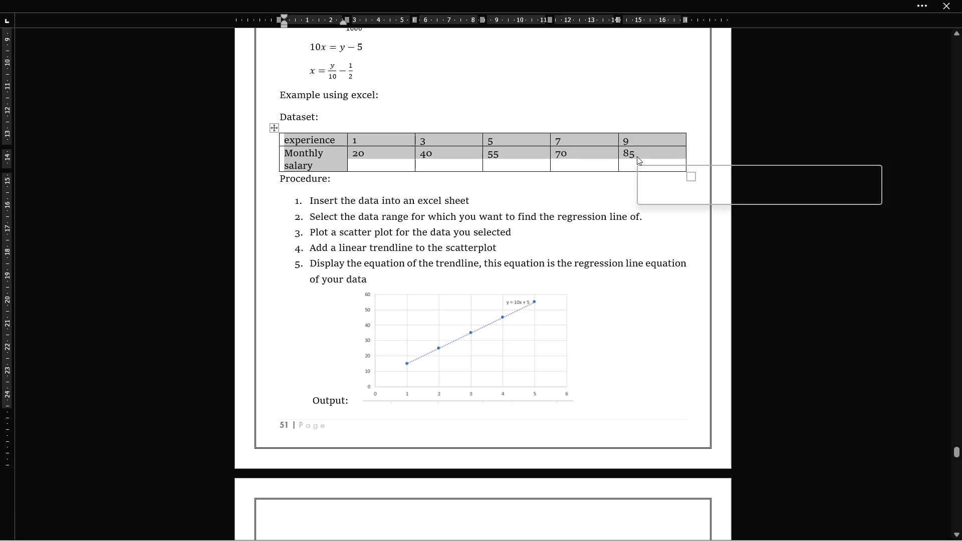
pyautogui.hotkey('ctrl', 'c')
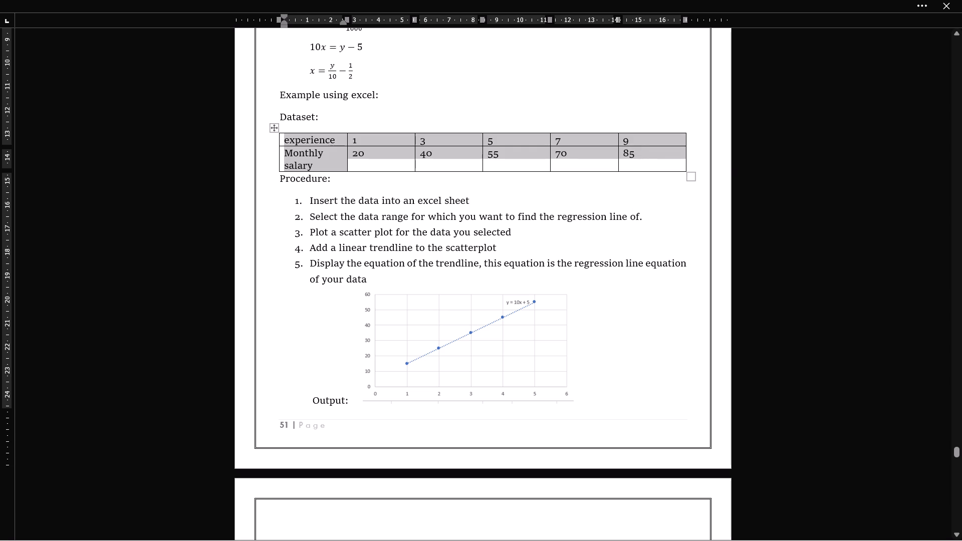
# Switch to the Excel workbook and delete the entire old Satisfaction Score to Churn table starting at cell B2.
pyautogui.click(697, 526)
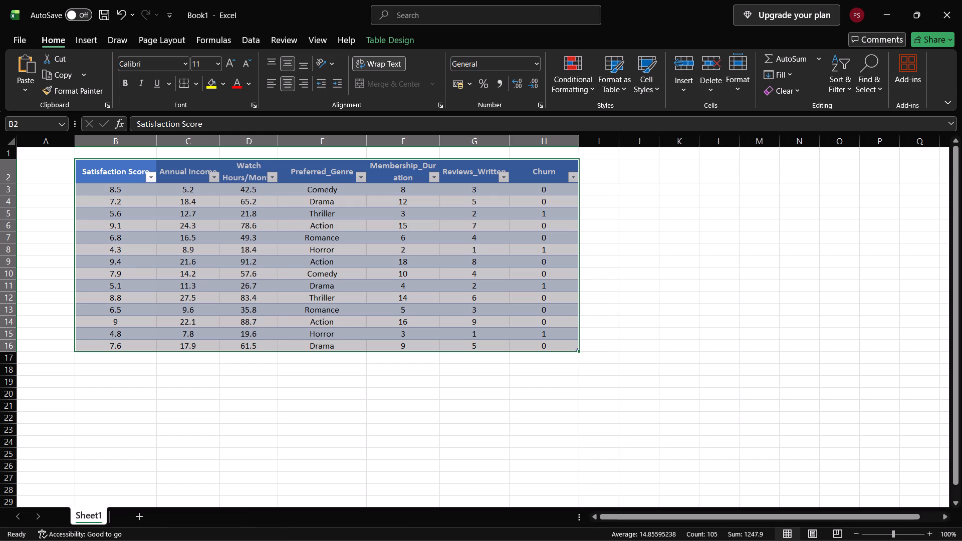
pyautogui.press('BackSpace')
pyautogui.press('BackSpace')
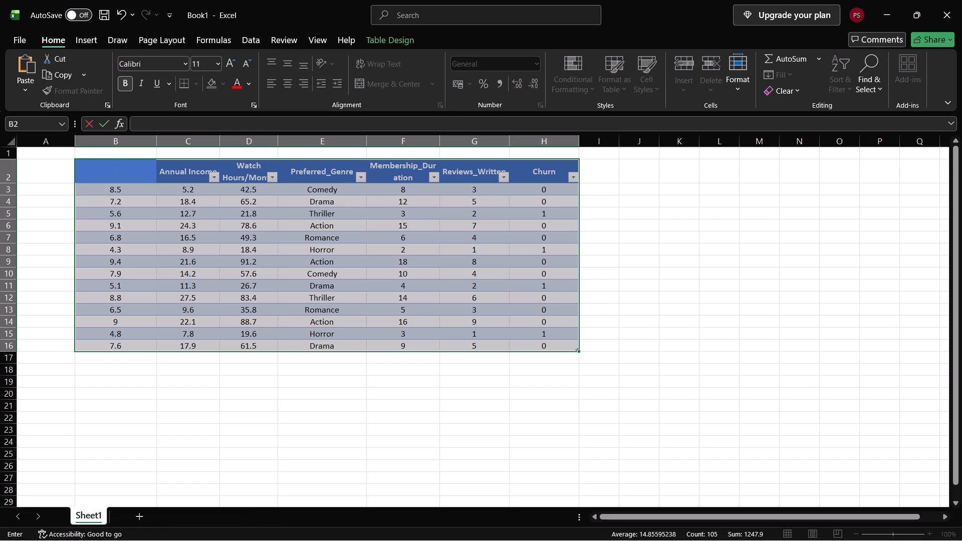
pyautogui.press('Delete')
pyautogui.press('Delete')
pyautogui.press('Delete')
pyautogui.click(392, 317)
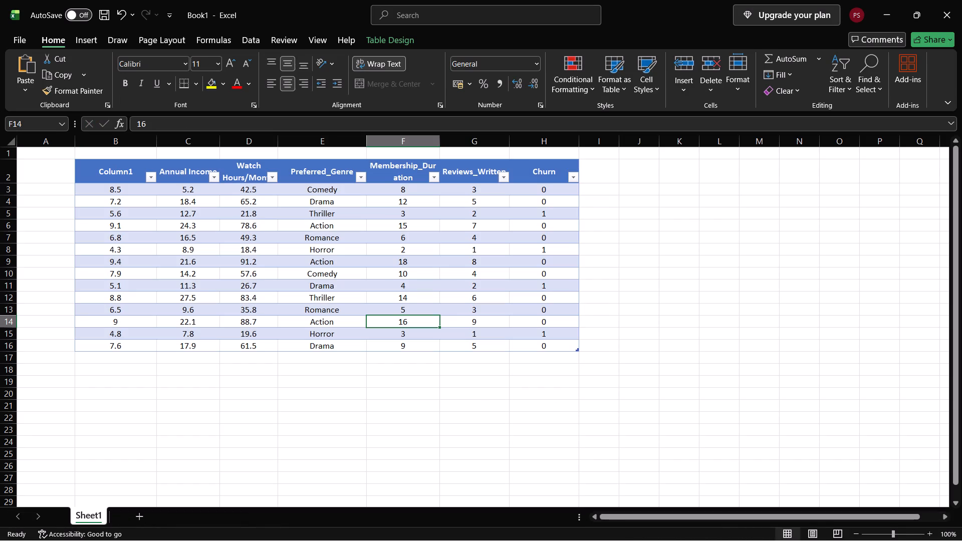
pyautogui.click(77, 166)
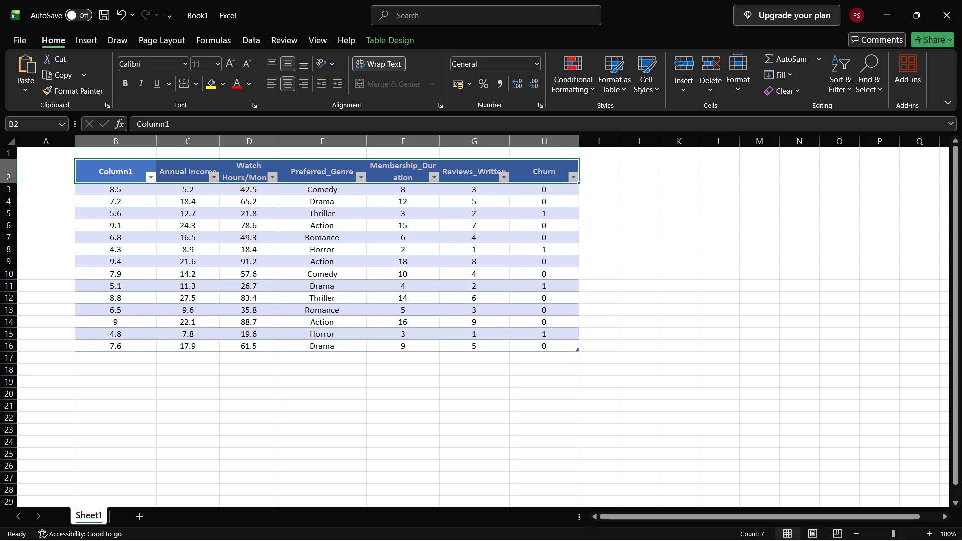
pyautogui.click(78, 163)
pyautogui.click(78, 163)
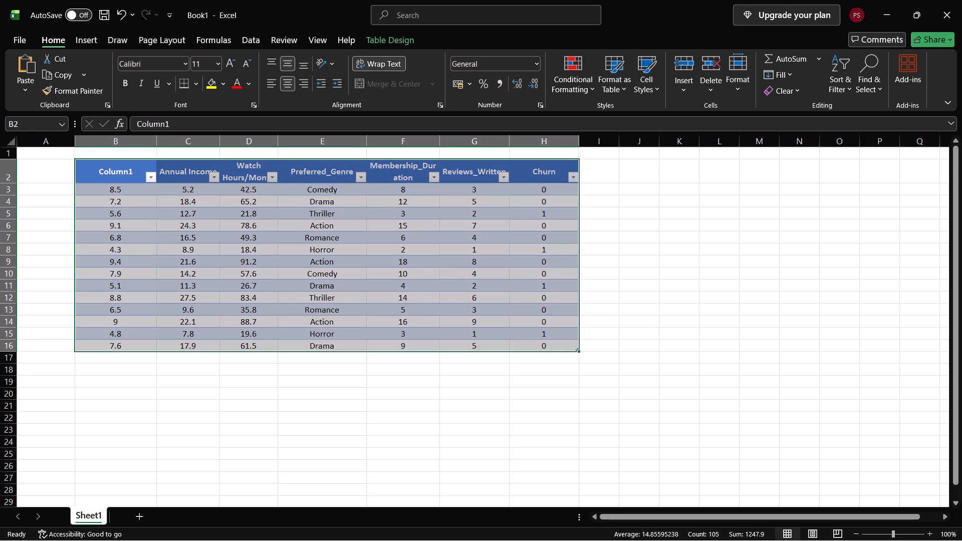
pyautogui.press('Delete')
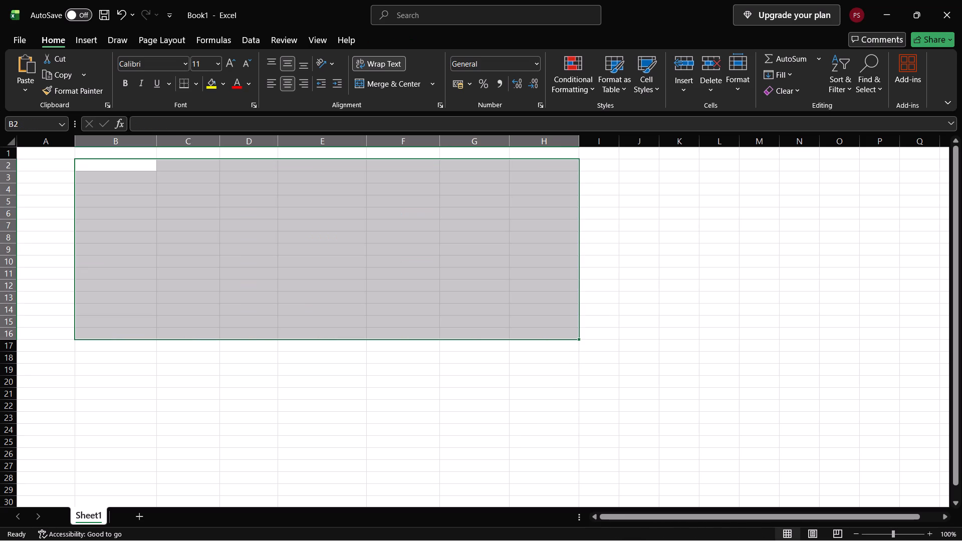
# Insert a new table at cell B2 without the headers option and extend it across columns B and C.
pyautogui.click(78, 163)
pyautogui.click(77, 34)
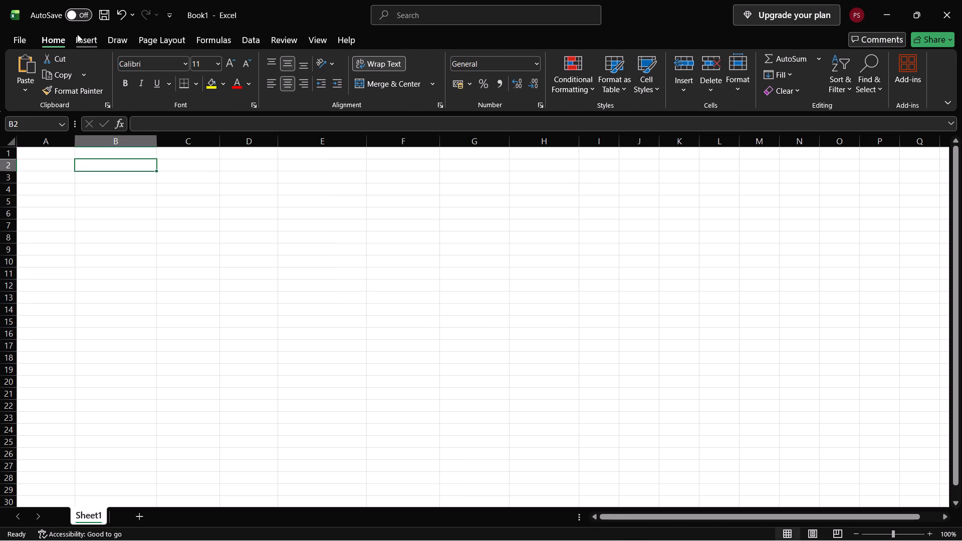
pyautogui.click(117, 71)
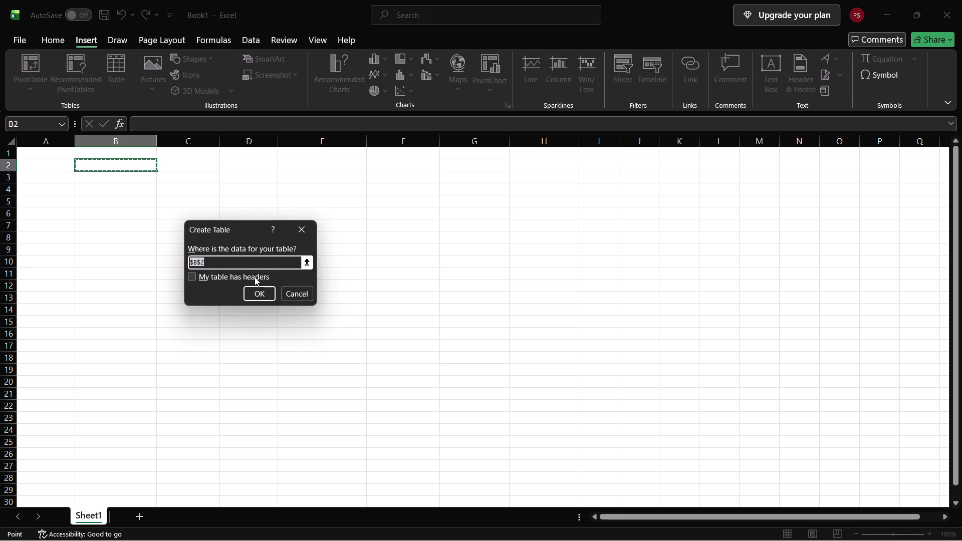
pyautogui.click(261, 295)
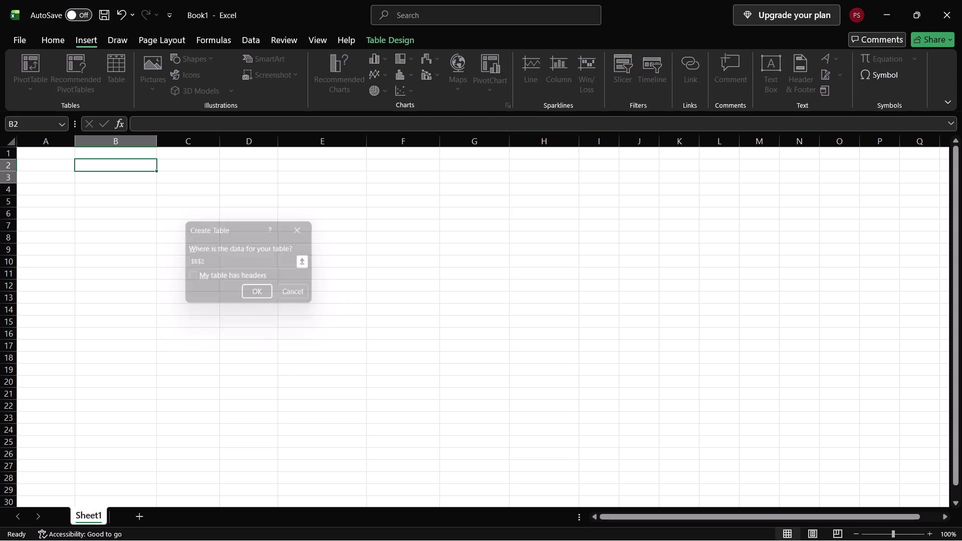
pyautogui.moveTo(156, 184); pyautogui.dragTo(208, 183)
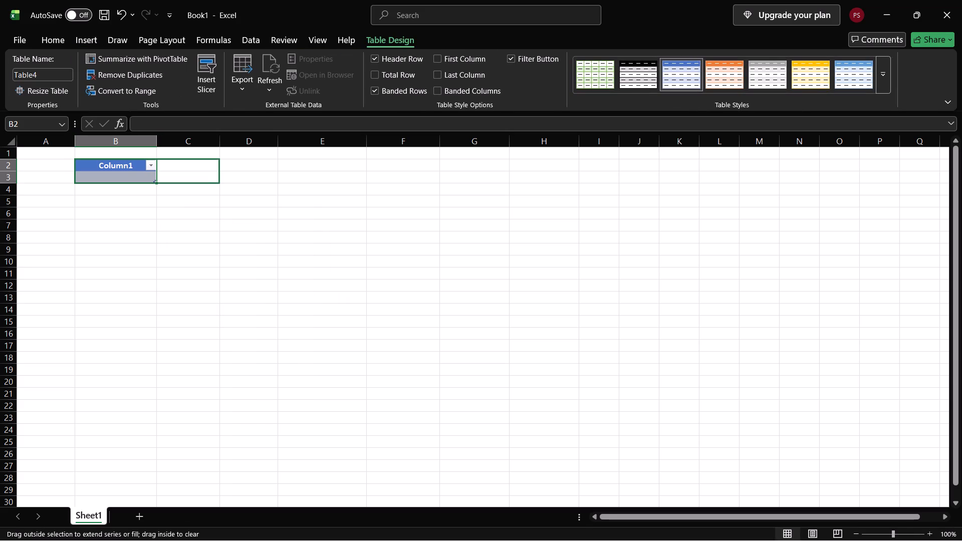
pyautogui.moveTo(208, 183); pyautogui.dragTo(429, 188)
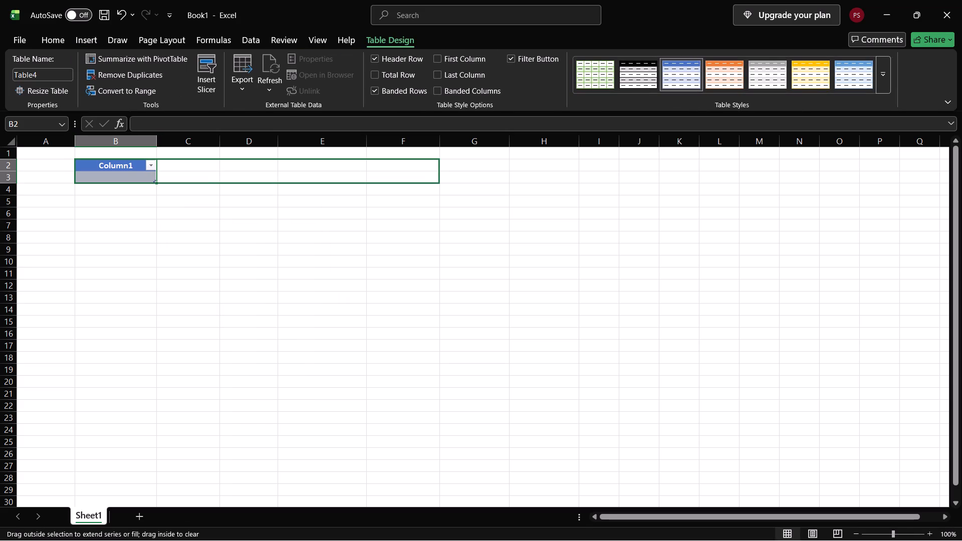
pyautogui.moveTo(429, 188); pyautogui.dragTo(496, 185)
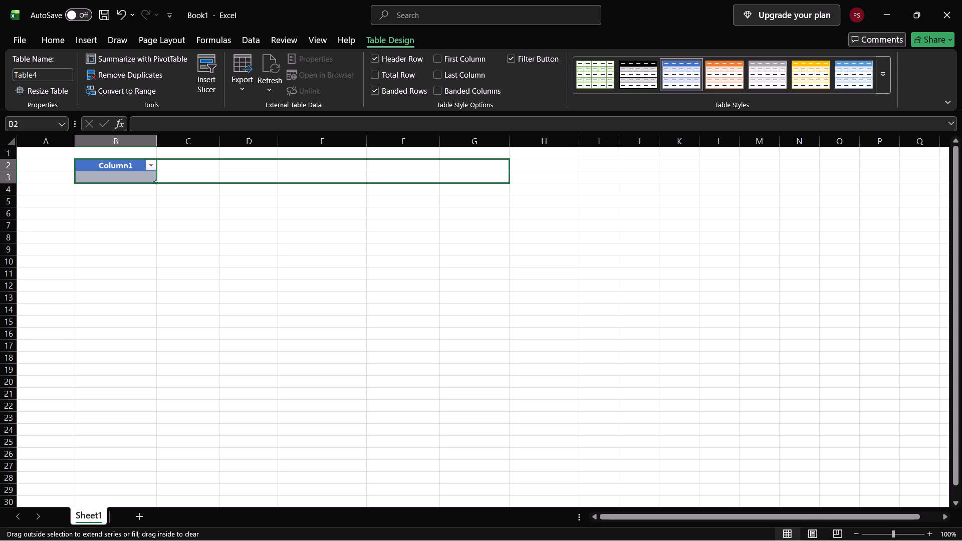
pyautogui.moveTo(496, 185); pyautogui.dragTo(385, 181)
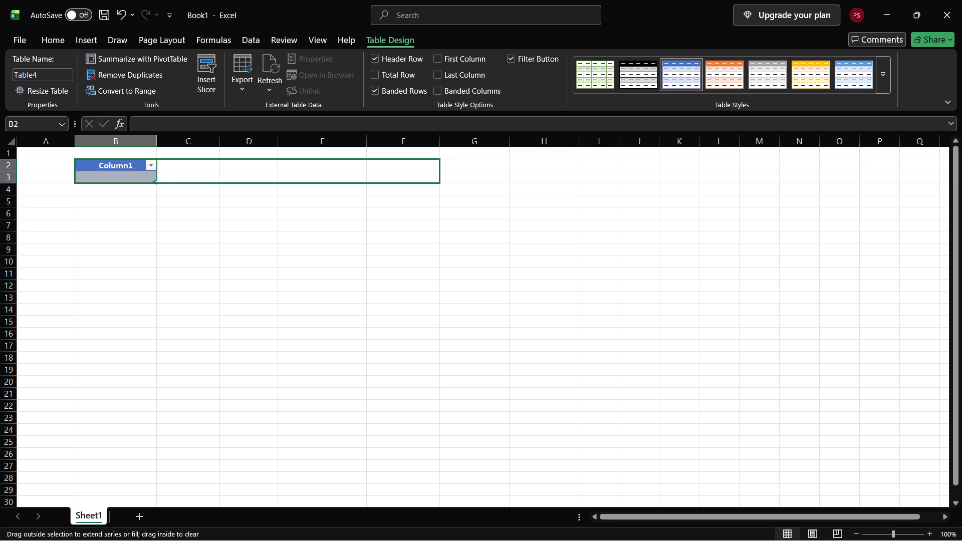
pyautogui.moveTo(385, 181); pyautogui.dragTo(209, 199)
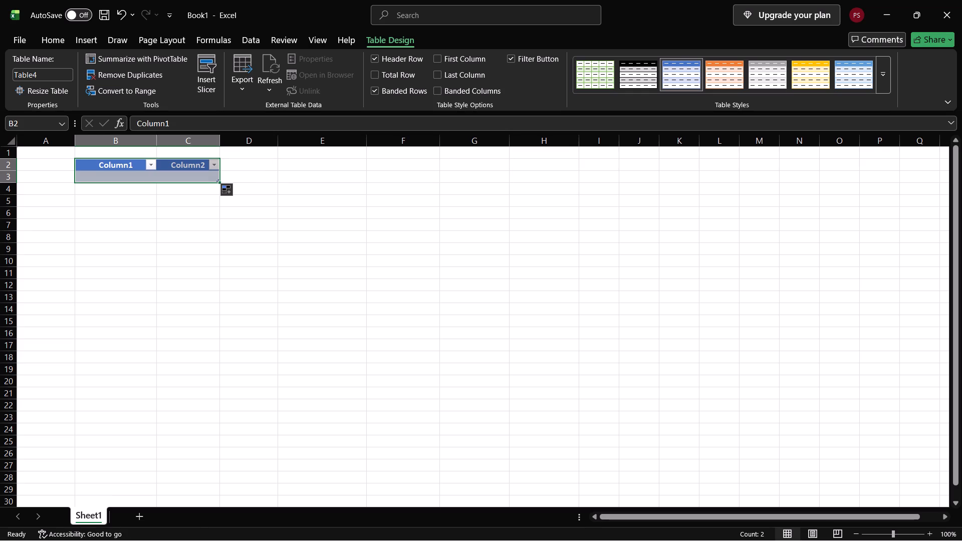
# Paste the copied experience and monthly salary dataset into the new table, starting at cell B3.
pyautogui.click(125, 167)
pyautogui.click(105, 175)
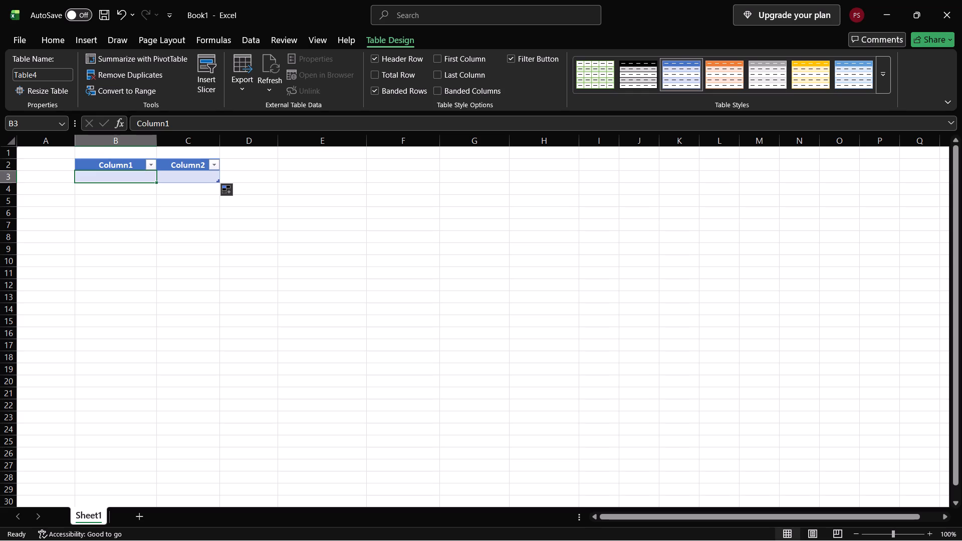
pyautogui.hotkey('ctrl', 'v')
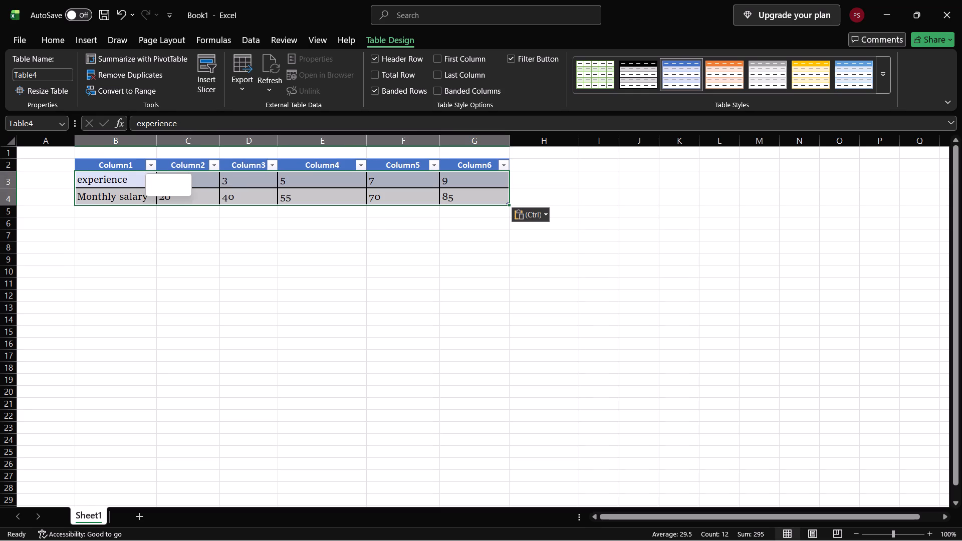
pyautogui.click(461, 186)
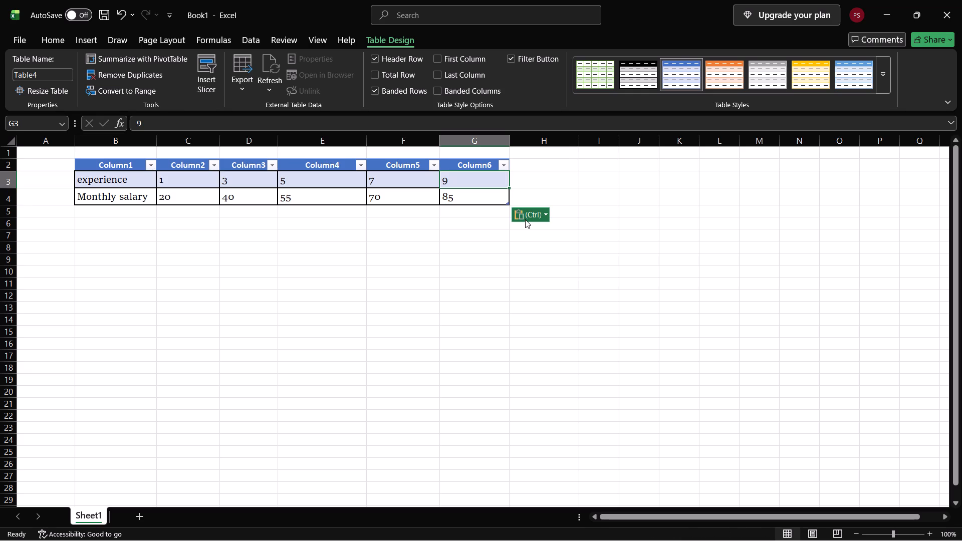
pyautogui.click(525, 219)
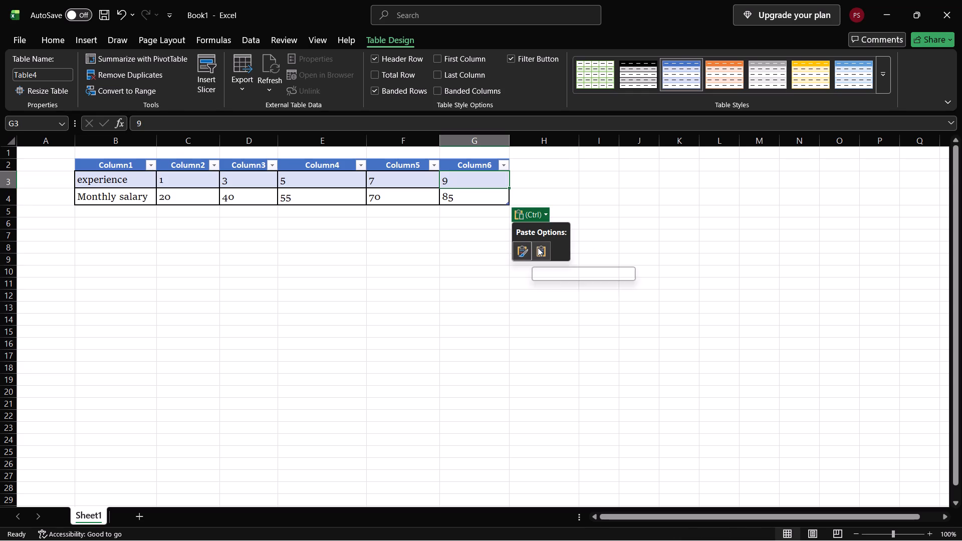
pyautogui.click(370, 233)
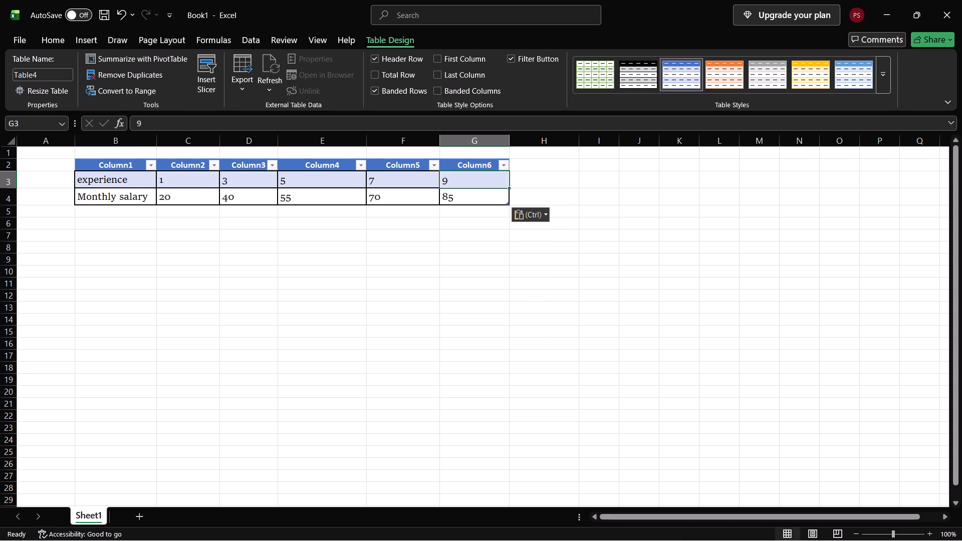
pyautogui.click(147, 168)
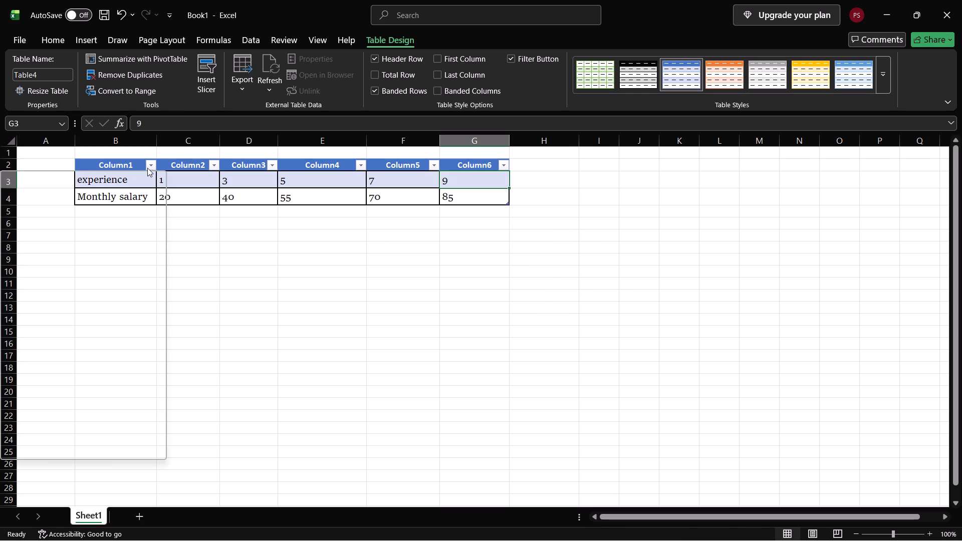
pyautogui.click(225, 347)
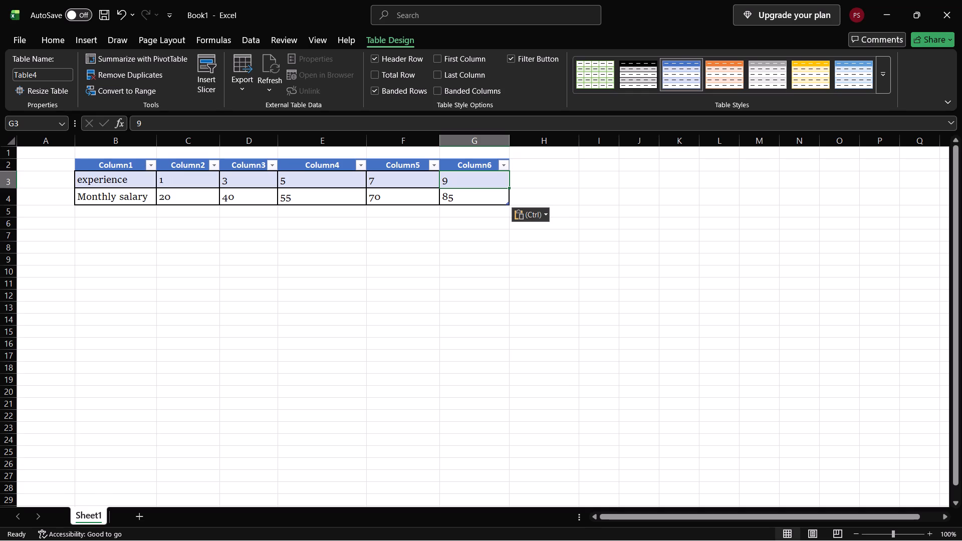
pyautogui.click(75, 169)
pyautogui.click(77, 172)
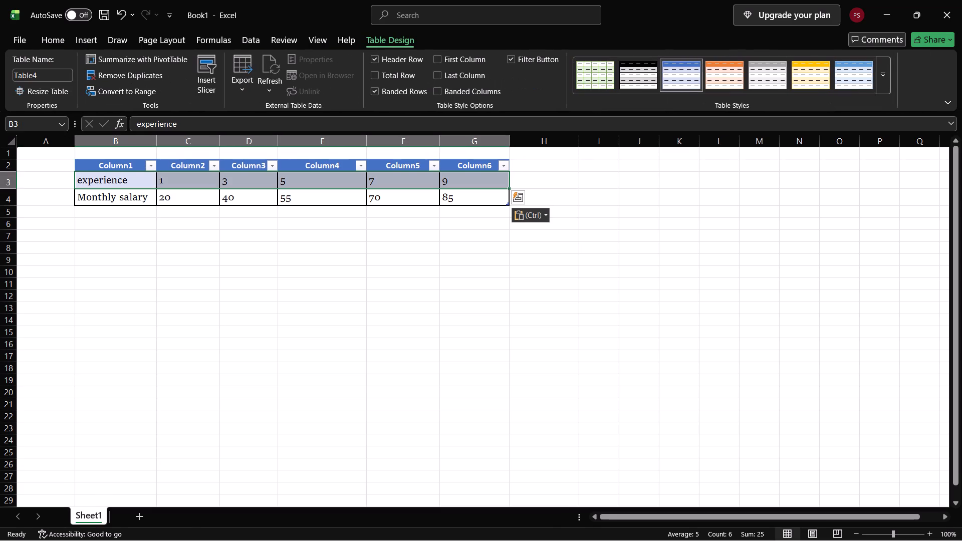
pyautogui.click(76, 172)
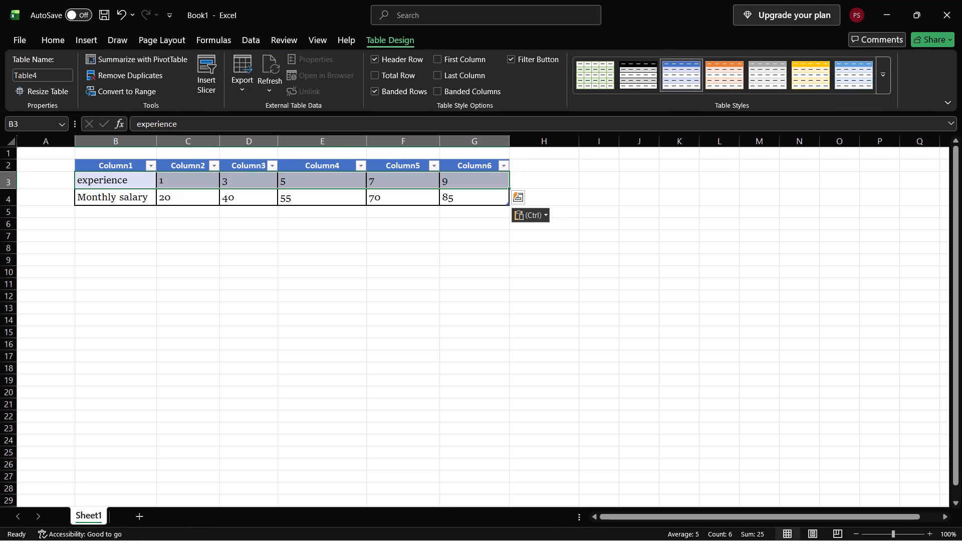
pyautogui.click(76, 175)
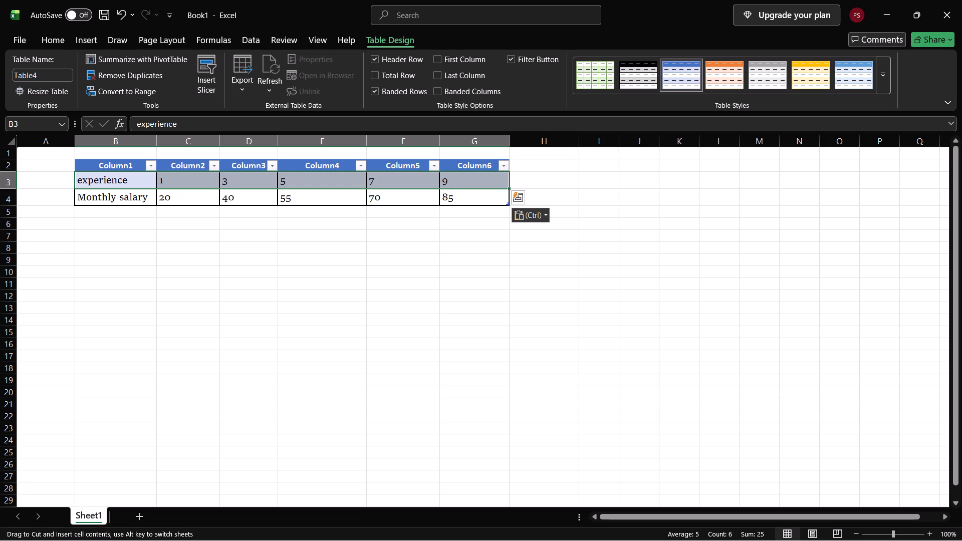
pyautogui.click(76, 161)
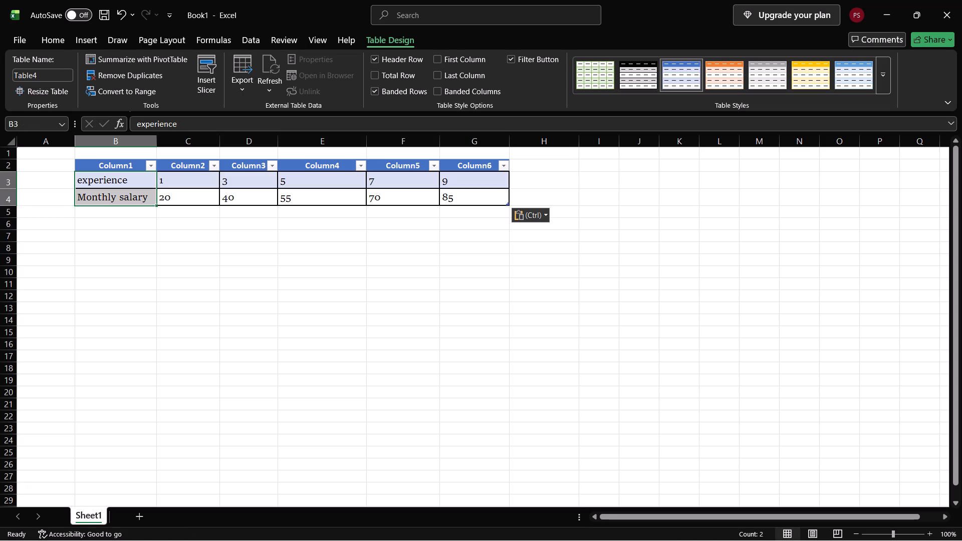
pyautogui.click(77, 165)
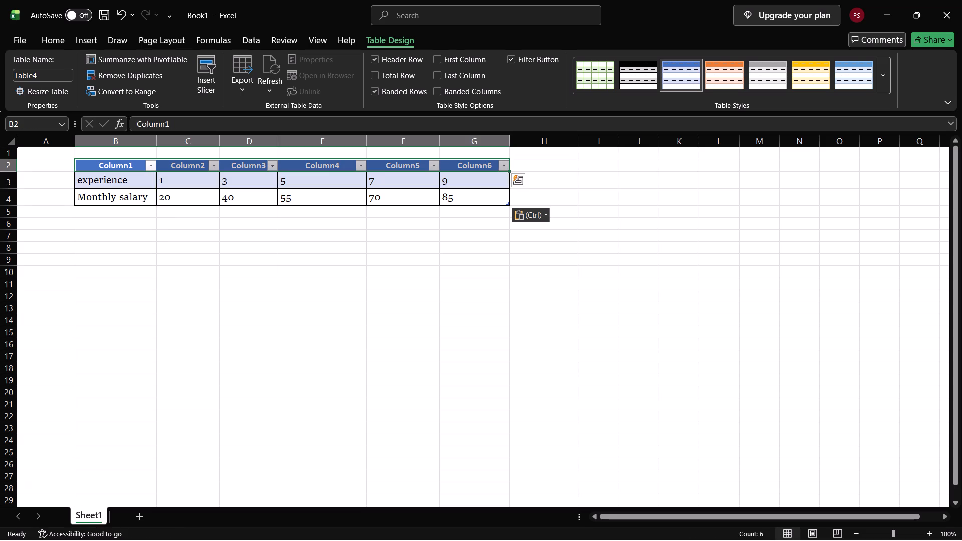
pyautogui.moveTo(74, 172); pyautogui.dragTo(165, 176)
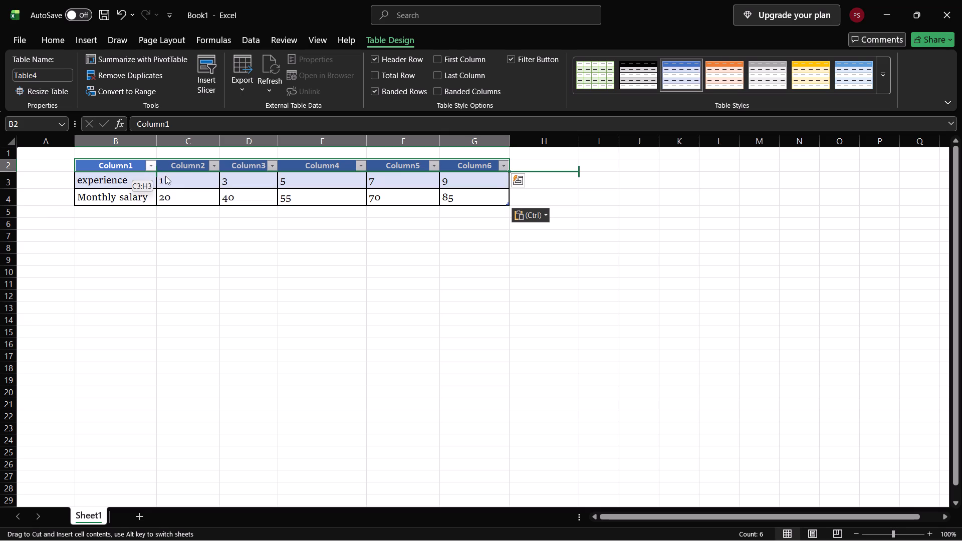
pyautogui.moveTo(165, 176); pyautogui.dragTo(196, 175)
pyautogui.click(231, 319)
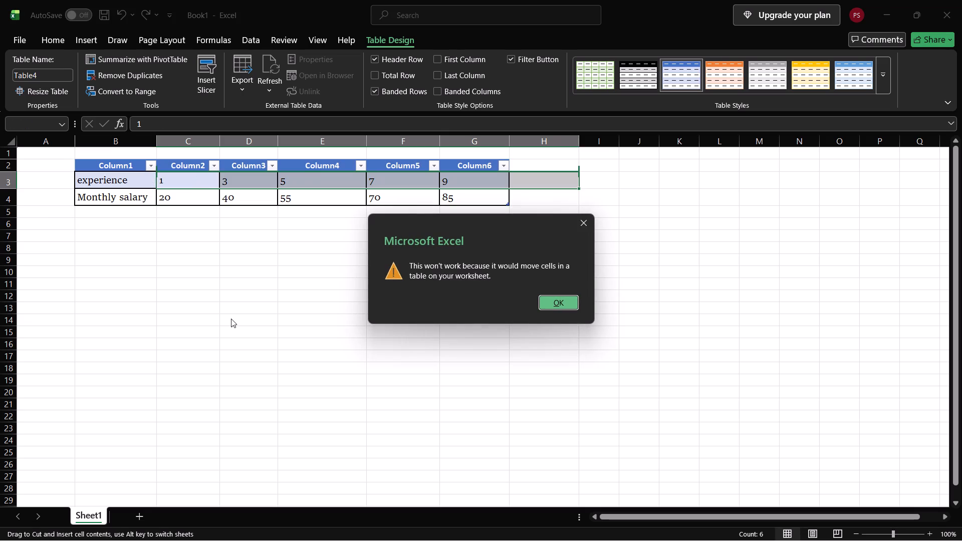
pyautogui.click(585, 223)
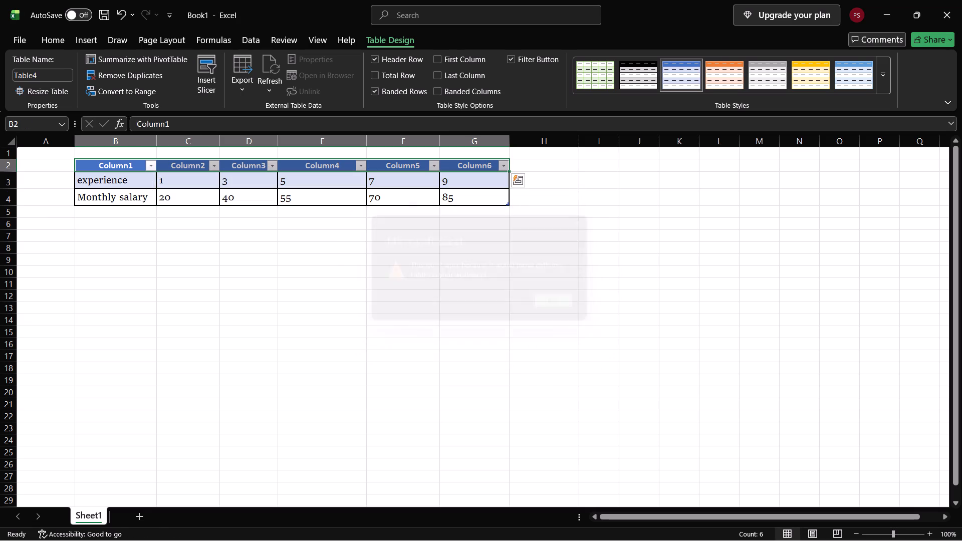
# Centre the contents of the experience and Monthly salary rows horizontally in the table.
pyautogui.click(120, 164)
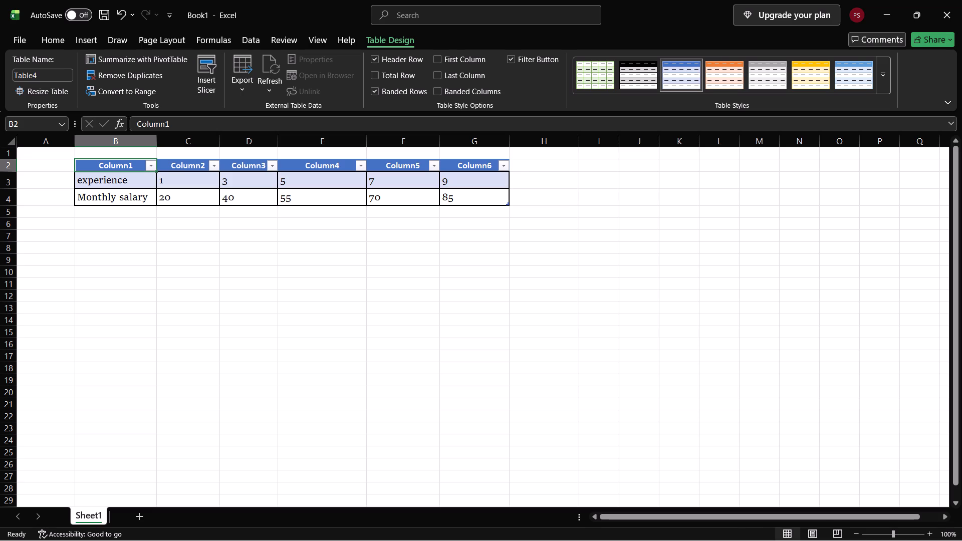
pyautogui.click(75, 159)
pyautogui.moveTo(75, 159); pyautogui.dragTo(75, 162)
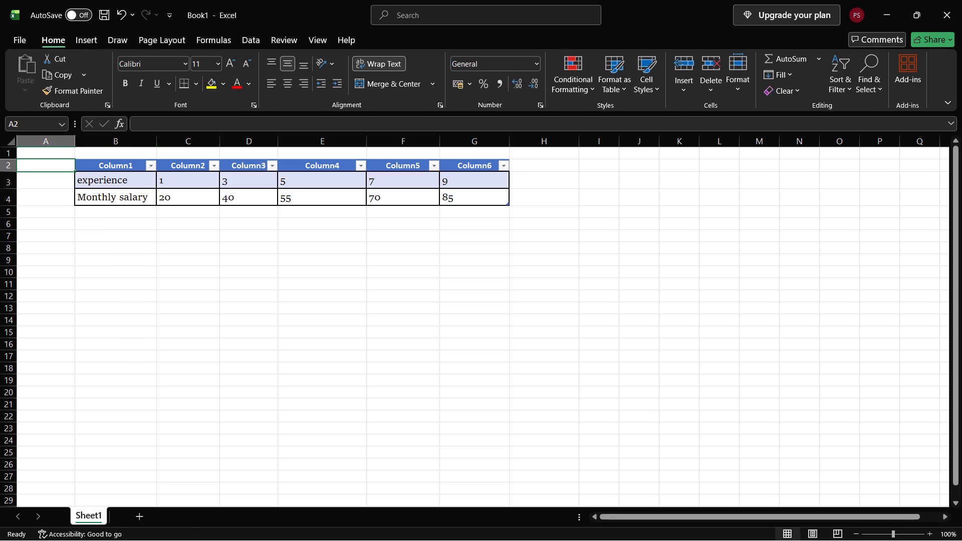
pyautogui.moveTo(75, 162); pyautogui.dragTo(80, 160)
pyautogui.click(80, 160)
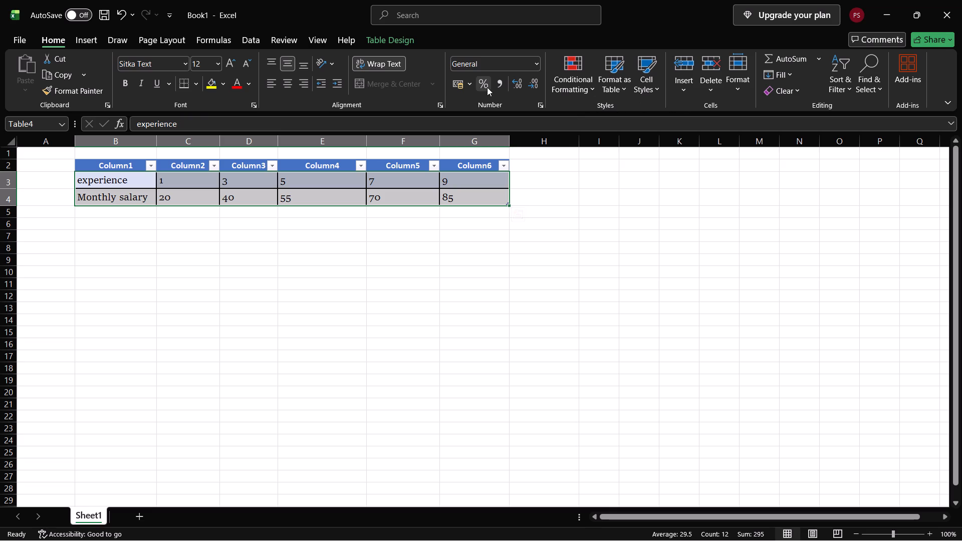
pyautogui.scroll(1, 332, 105)
pyautogui.click(288, 74)
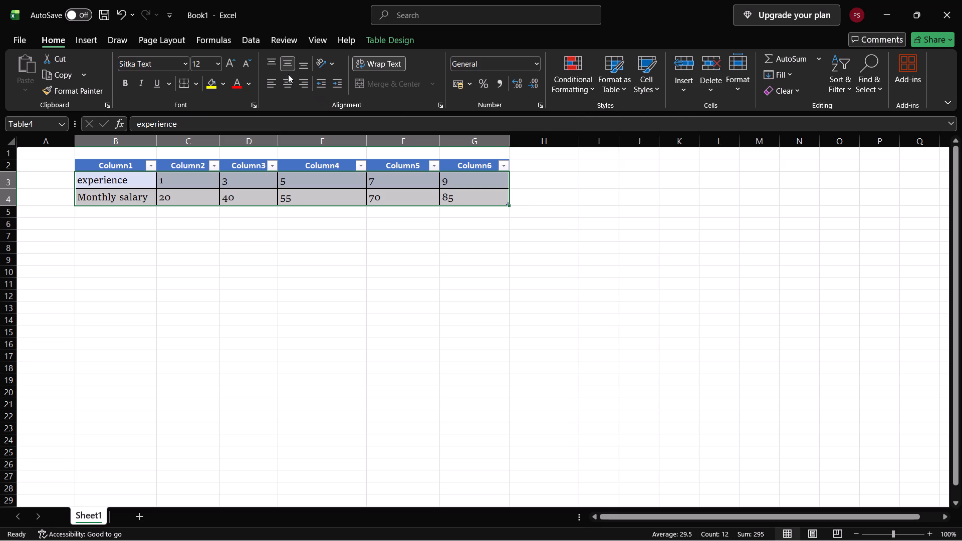
pyautogui.click(288, 75)
pyautogui.click(287, 82)
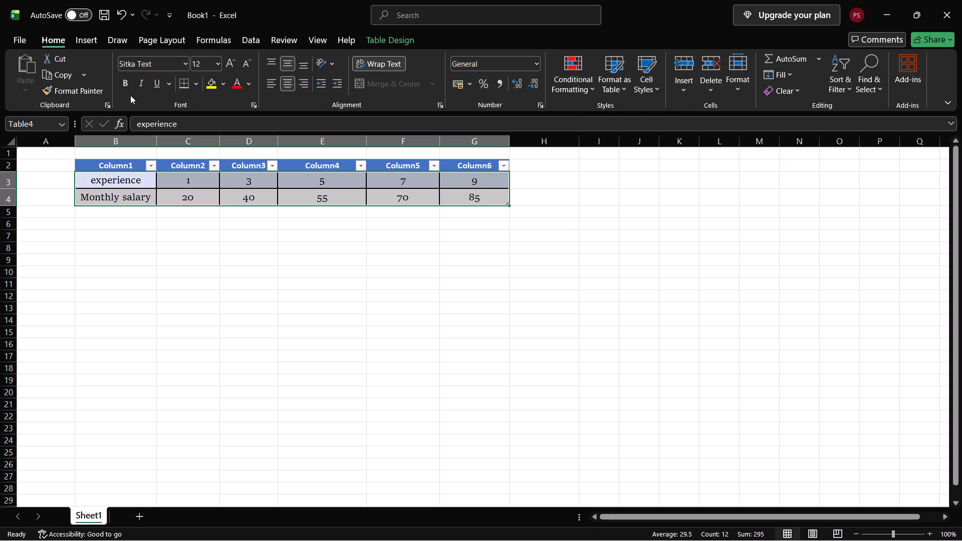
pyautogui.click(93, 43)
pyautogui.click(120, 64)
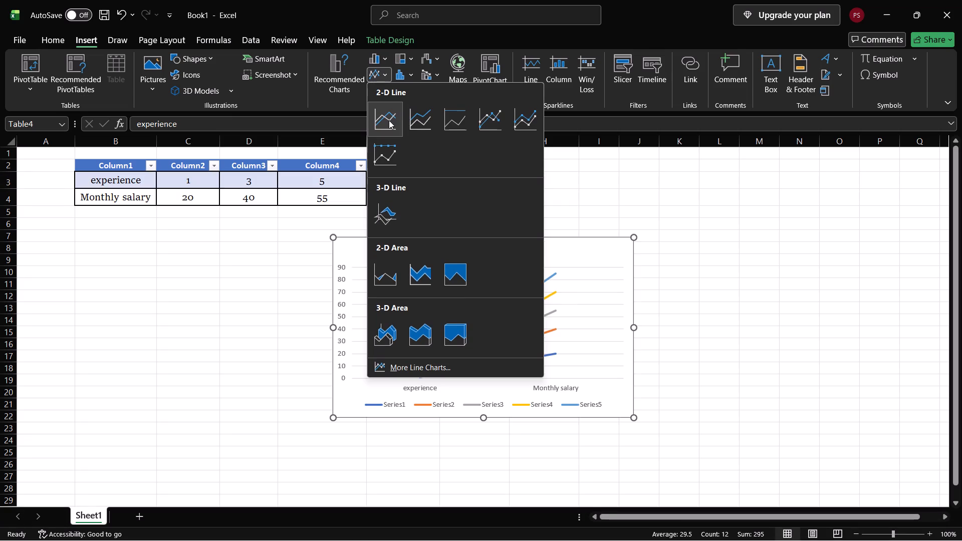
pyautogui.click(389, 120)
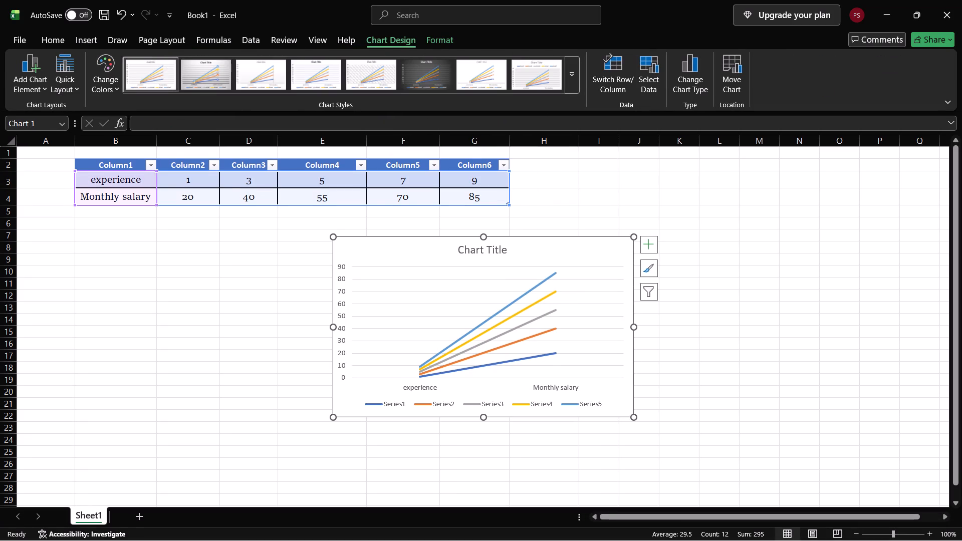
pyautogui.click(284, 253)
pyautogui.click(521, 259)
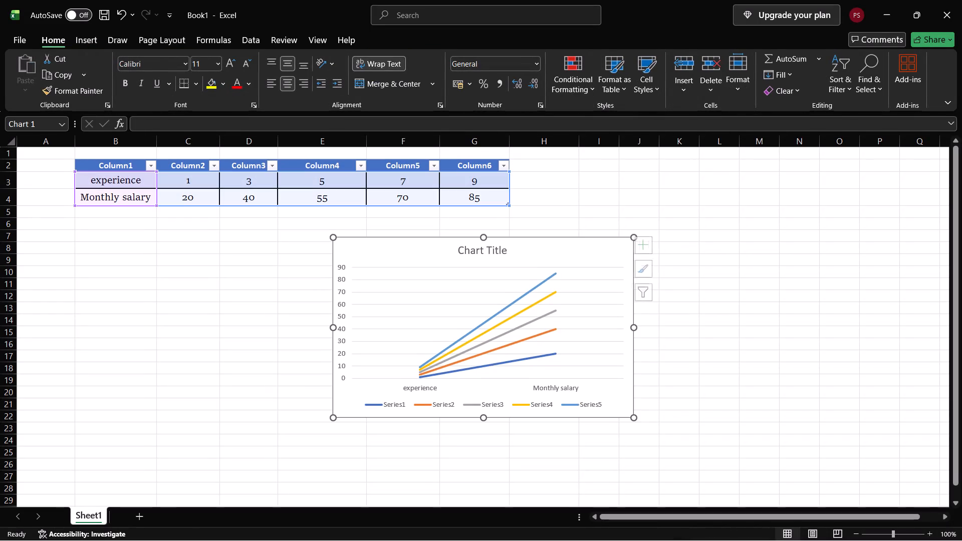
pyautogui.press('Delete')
# Insert a new table at cell H9 without the headers option.
pyautogui.click(521, 259)
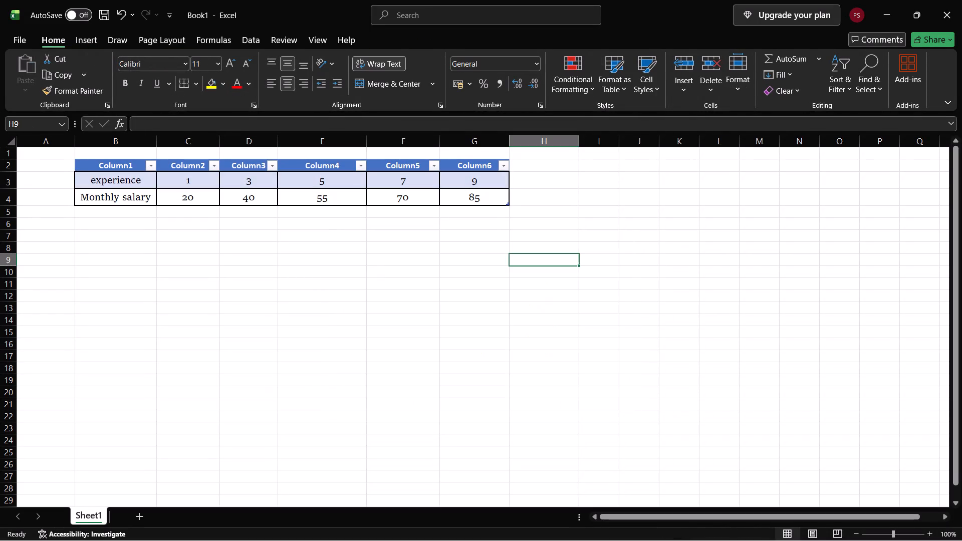
pyautogui.hscroll(-7, 521, 259)
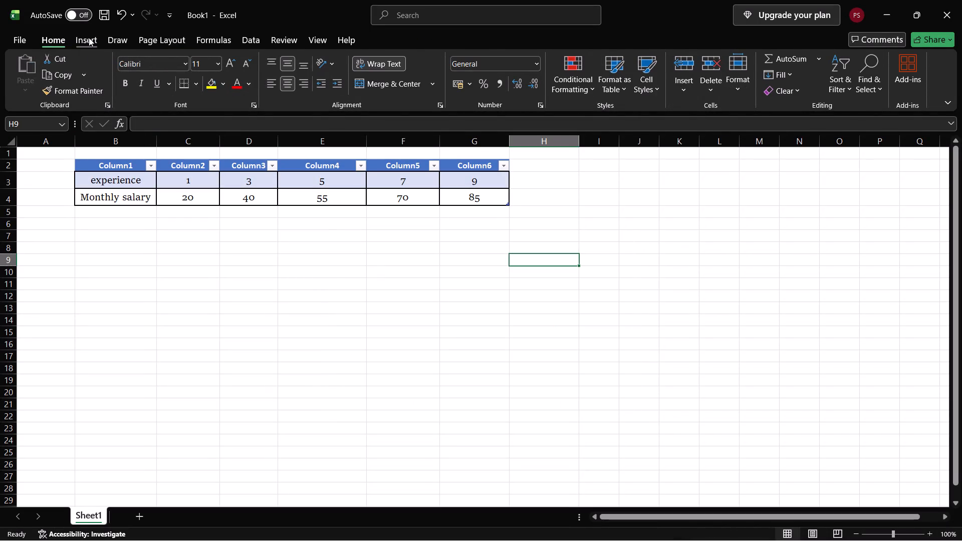
pyautogui.click(89, 38)
pyautogui.click(115, 73)
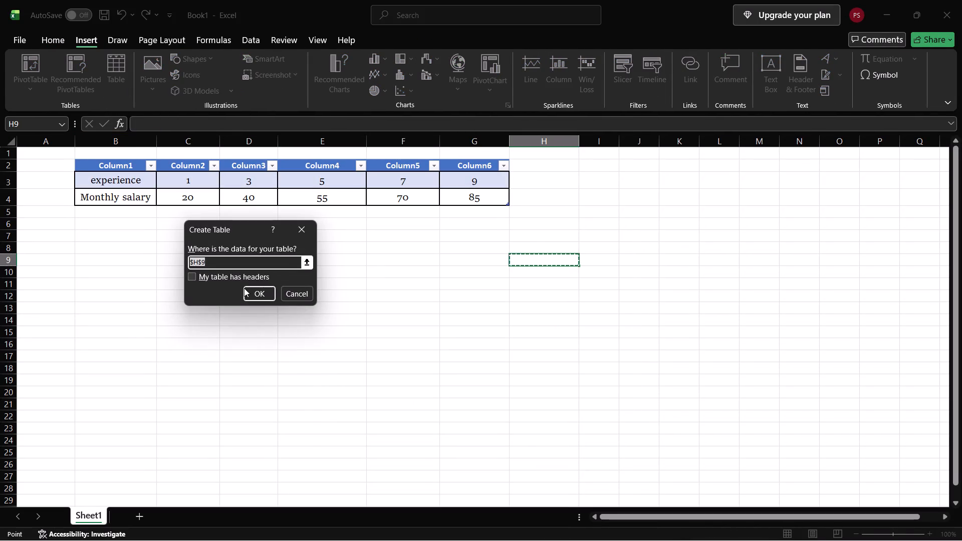
pyautogui.click(256, 295)
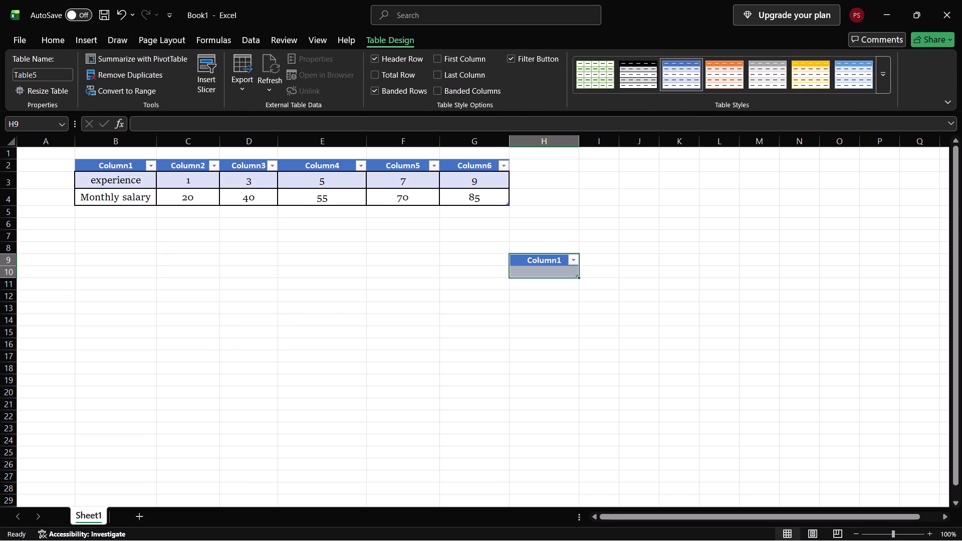
# Extend the new table to the range H9:I14 and widen column I to fit its header.
pyautogui.moveTo(581, 280); pyautogui.dragTo(583, 275)
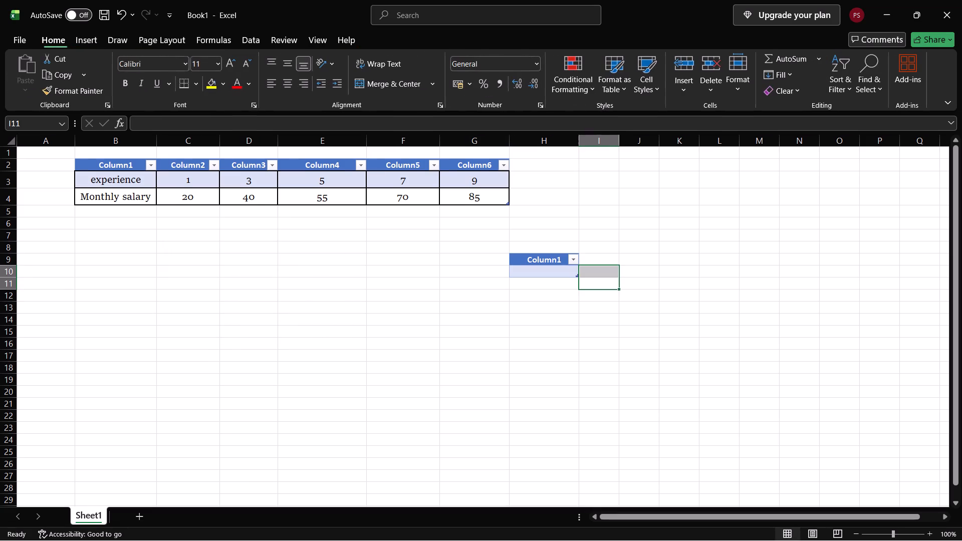
pyautogui.click(557, 264)
pyautogui.moveTo(580, 264); pyautogui.dragTo(602, 262)
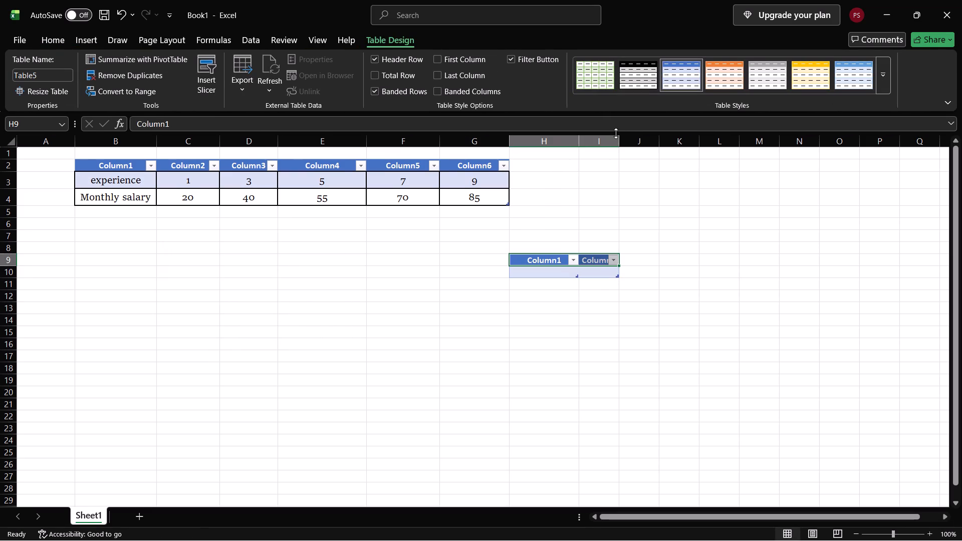
pyautogui.moveTo(618, 141); pyautogui.dragTo(638, 138)
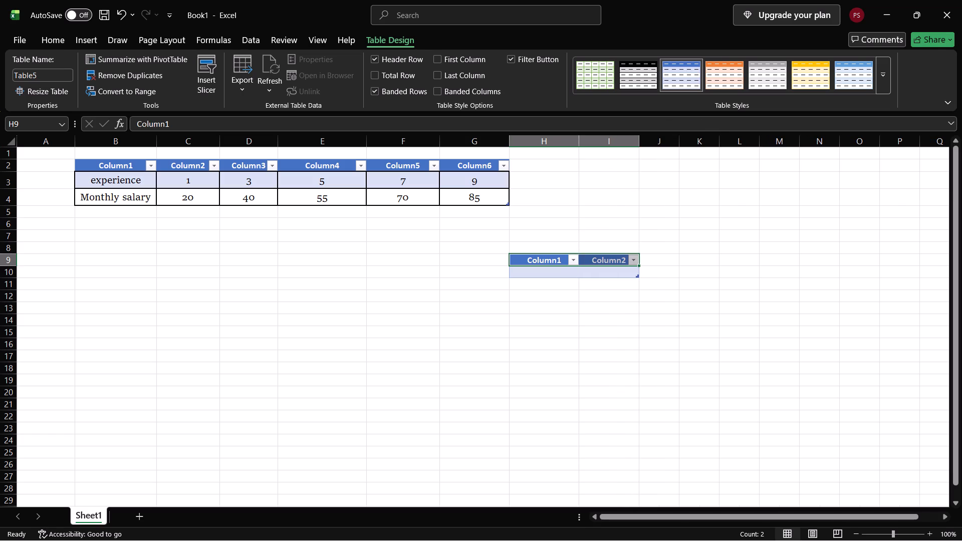
pyautogui.moveTo(637, 277); pyautogui.dragTo(650, 351)
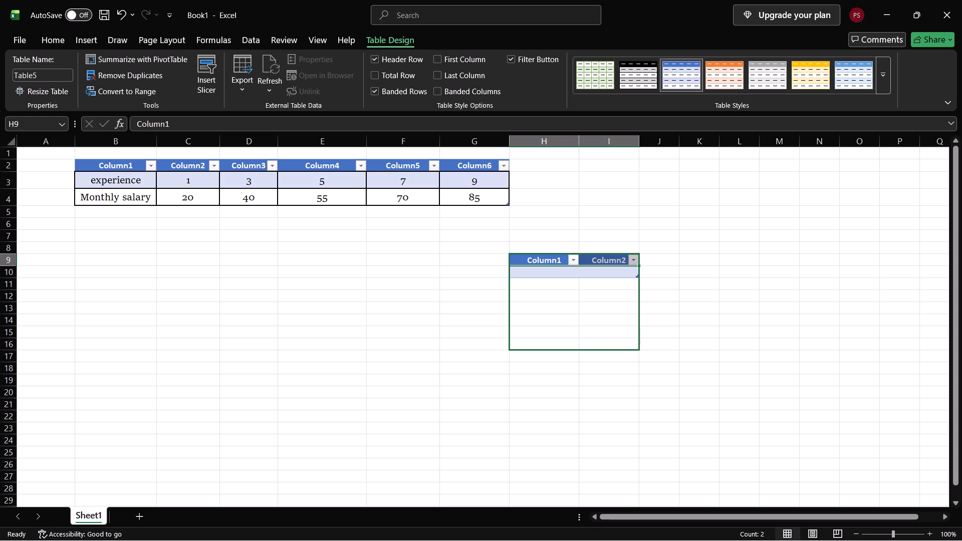
pyautogui.moveTo(650, 351); pyautogui.dragTo(649, 317)
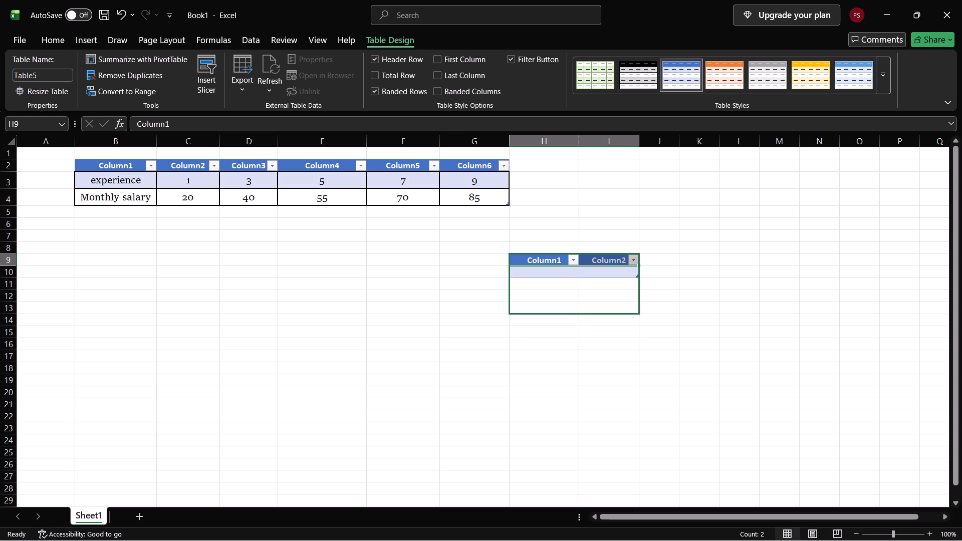
pyautogui.moveTo(649, 317); pyautogui.dragTo(651, 326)
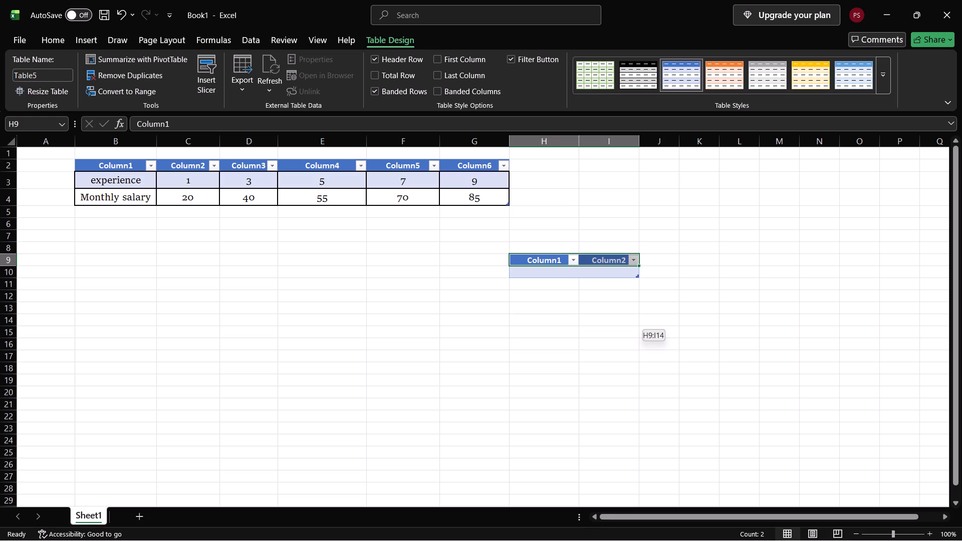
# Replace the new table's first header in cell H9 with the text "experience" copied from cell B3.
pyautogui.click(564, 258)
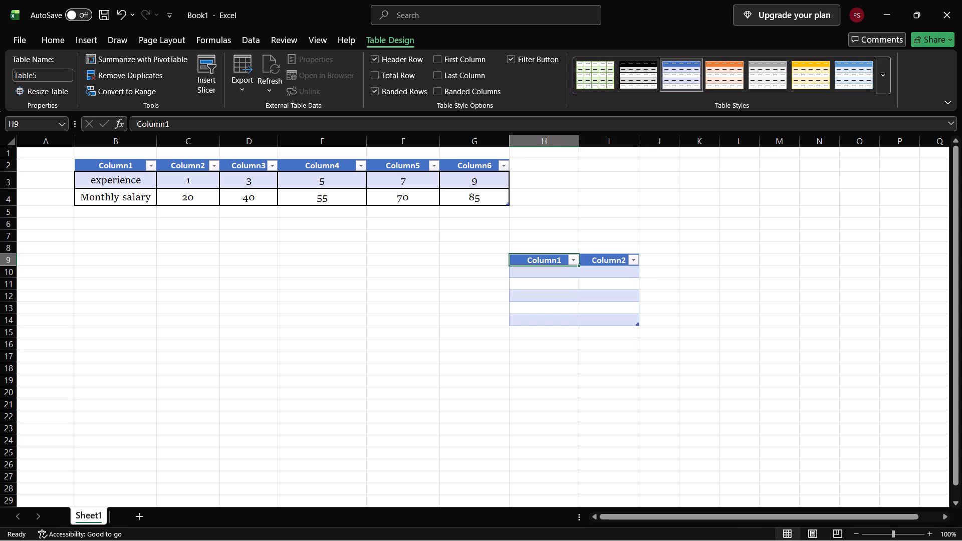
pyautogui.rightClick(565, 262)
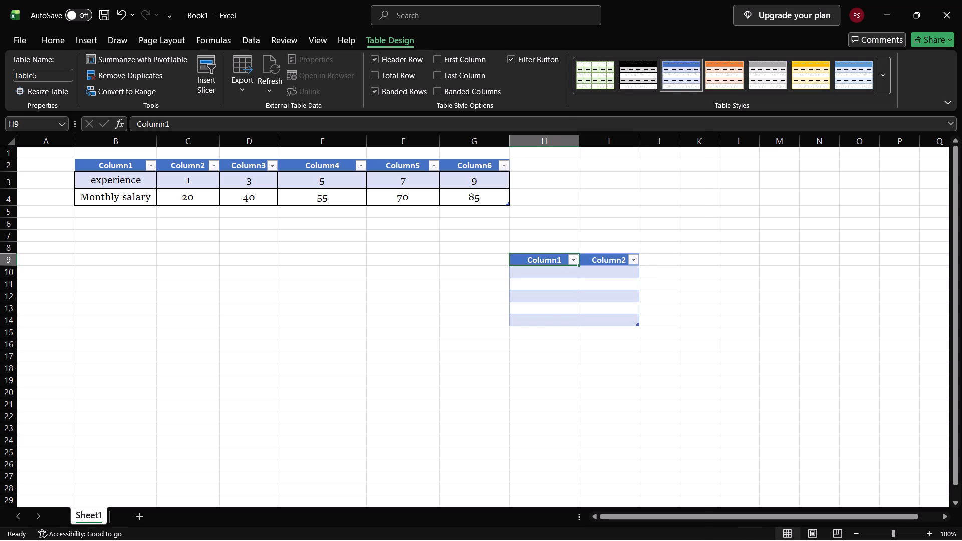
pyautogui.click(558, 256)
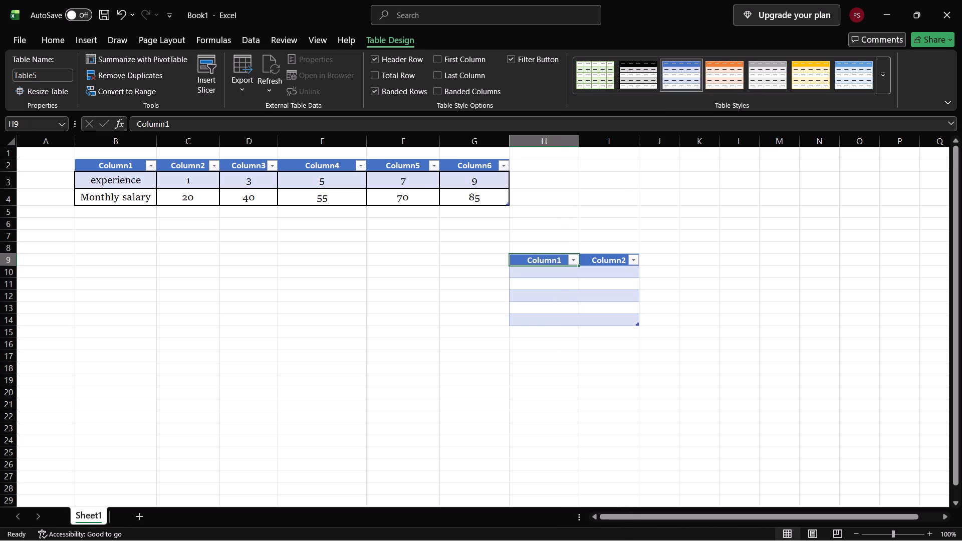
pyautogui.click(563, 258)
pyautogui.moveTo(563, 258); pyautogui.dragTo(524, 260)
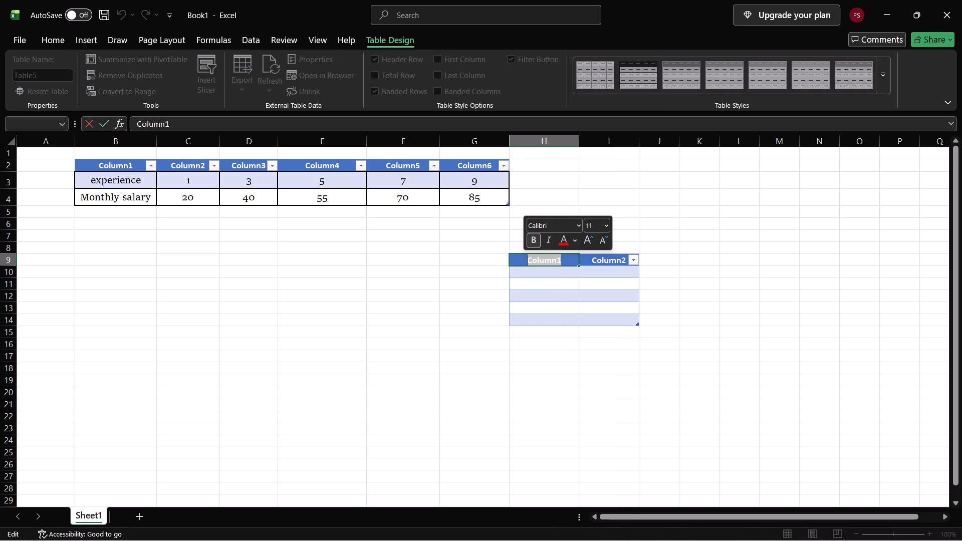
pyautogui.click(142, 179)
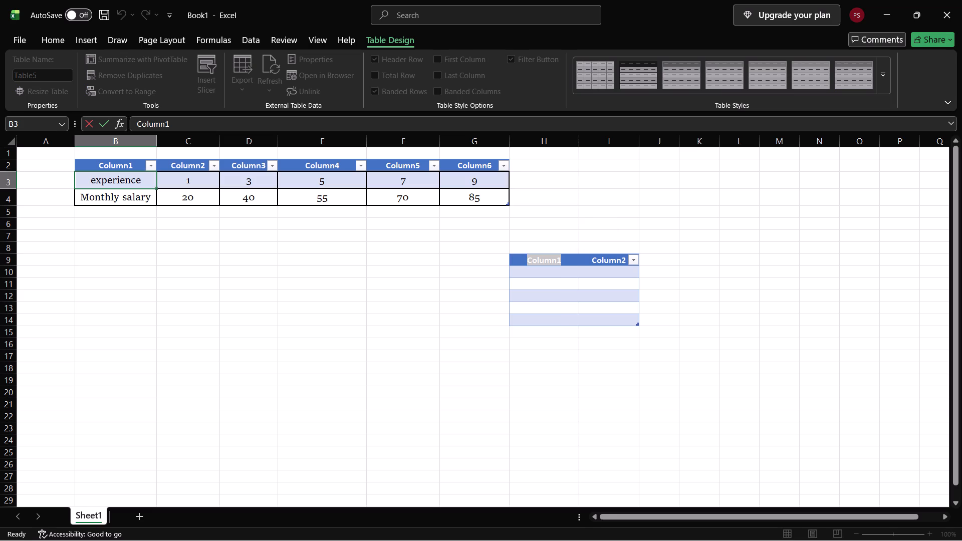
pyautogui.moveTo(142, 179); pyautogui.dragTo(85, 179)
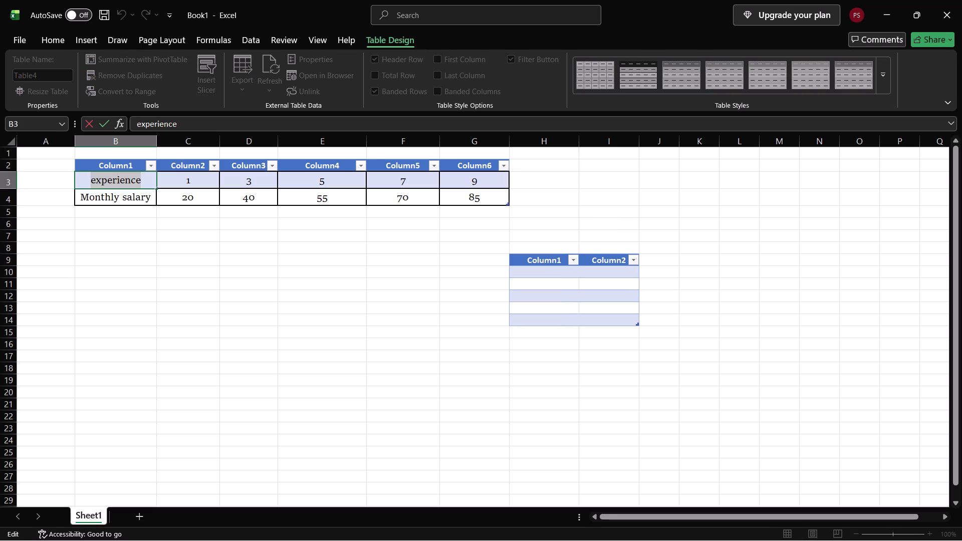
pyautogui.hotkey('ctrl', 'c')
pyautogui.click(564, 260)
pyautogui.moveTo(564, 260); pyautogui.dragTo(528, 260)
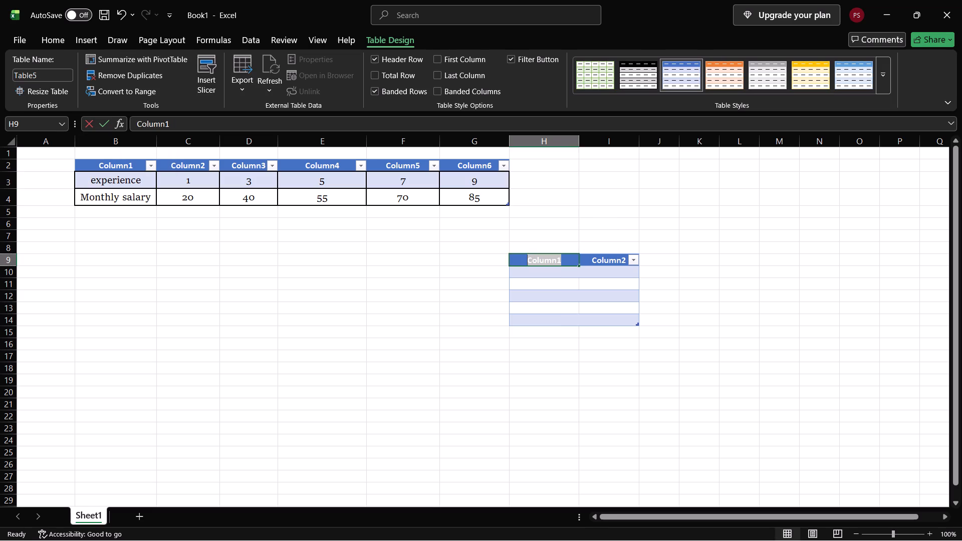
pyautogui.moveTo(528, 260); pyautogui.dragTo(524, 261)
pyautogui.hotkey('ctrl', 'v')
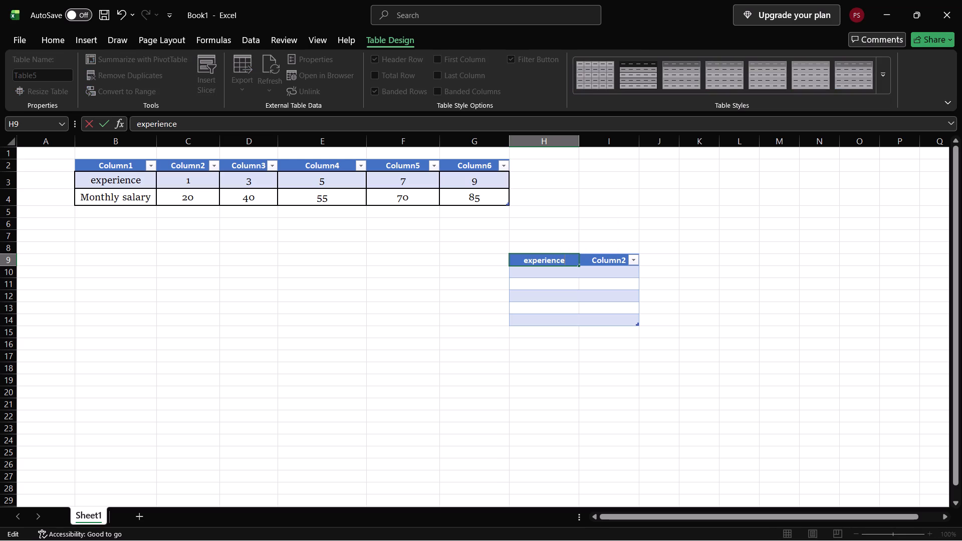
# Replace the new table's second header in cell I9 with the text "Monthly salary" copied from cell B4.
pyautogui.click(618, 259)
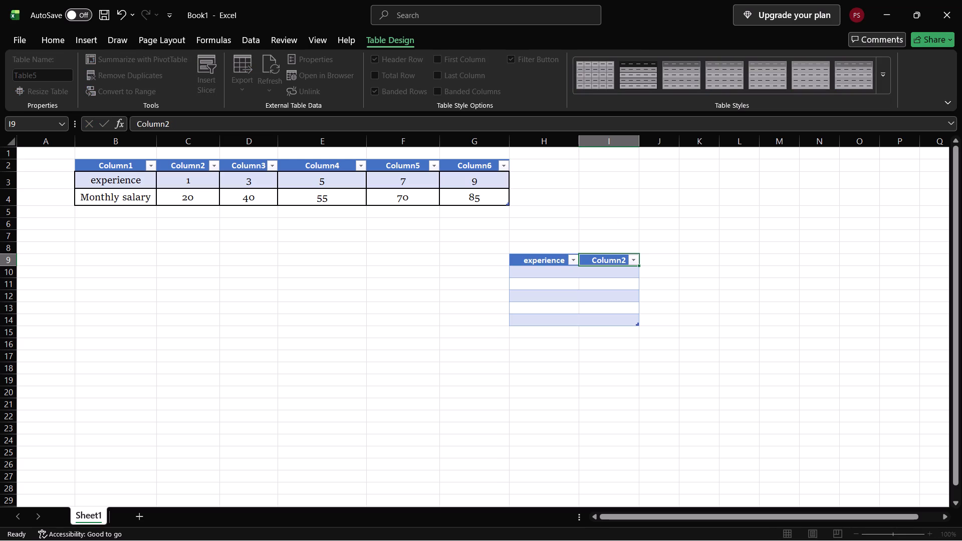
pyautogui.click(625, 260)
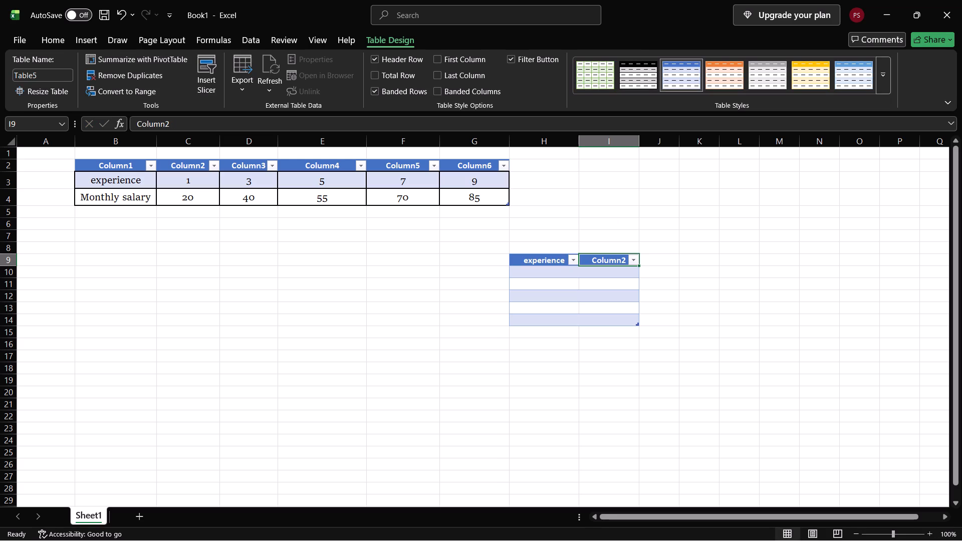
pyautogui.click(626, 259)
pyautogui.moveTo(626, 259); pyautogui.dragTo(589, 262)
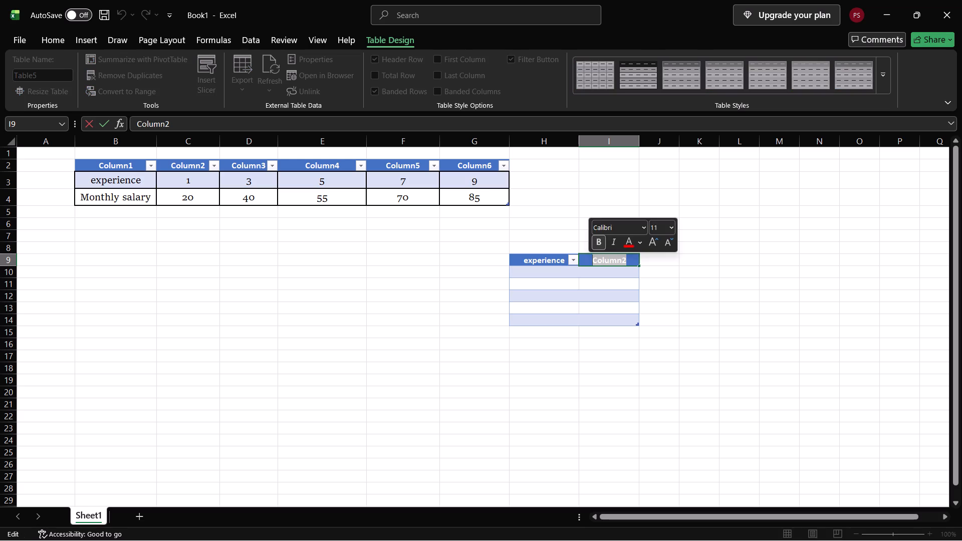
pyautogui.hscroll(-1, 387, 248)
pyautogui.moveTo(148, 201); pyautogui.dragTo(103, 193)
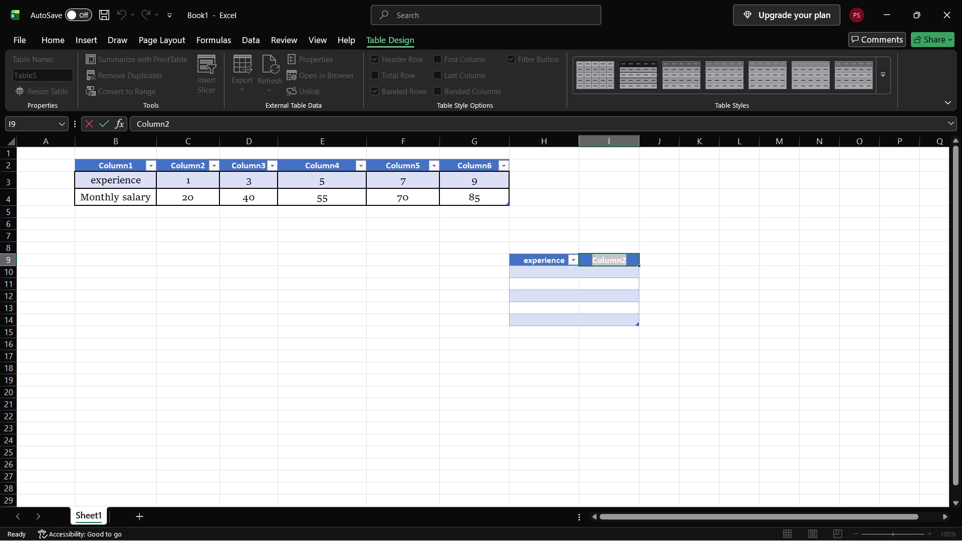
pyautogui.moveTo(103, 193); pyautogui.dragTo(153, 198)
pyautogui.click(153, 198)
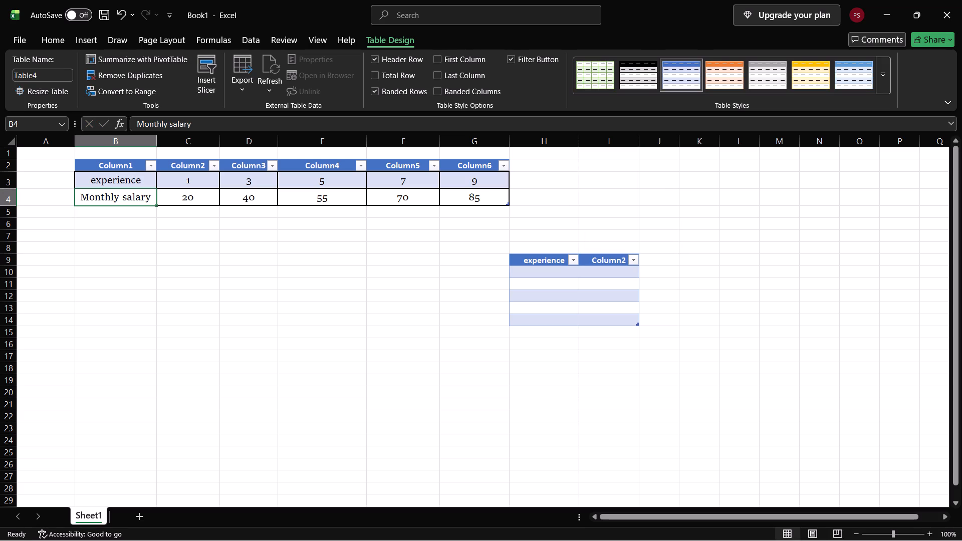
pyautogui.click(153, 195)
pyautogui.click(153, 195)
pyautogui.moveTo(153, 195); pyautogui.dragTo(85, 184)
pyautogui.hotkey('ctrl', 'c')
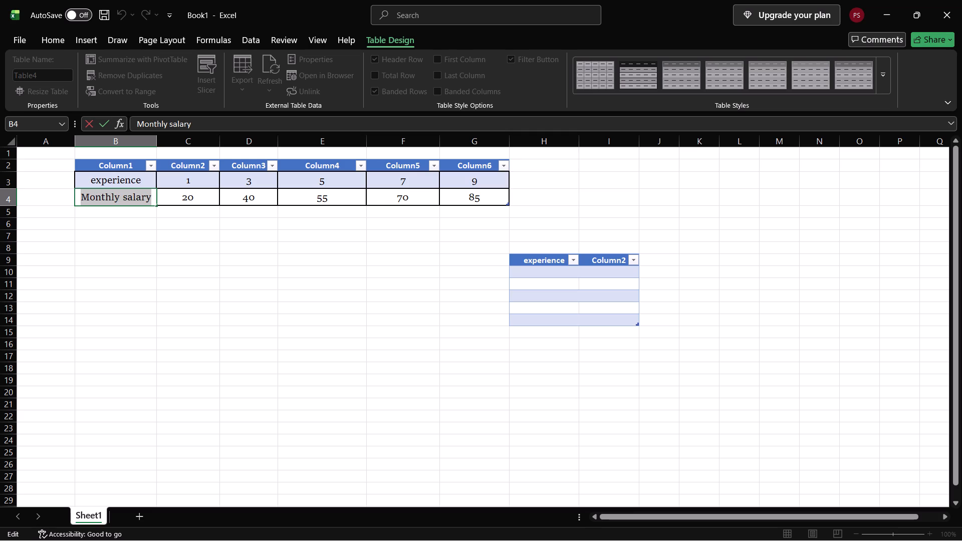
pyautogui.click(626, 260)
pyautogui.moveTo(626, 260); pyautogui.dragTo(585, 263)
pyautogui.hotkey('ctrl', 'v')
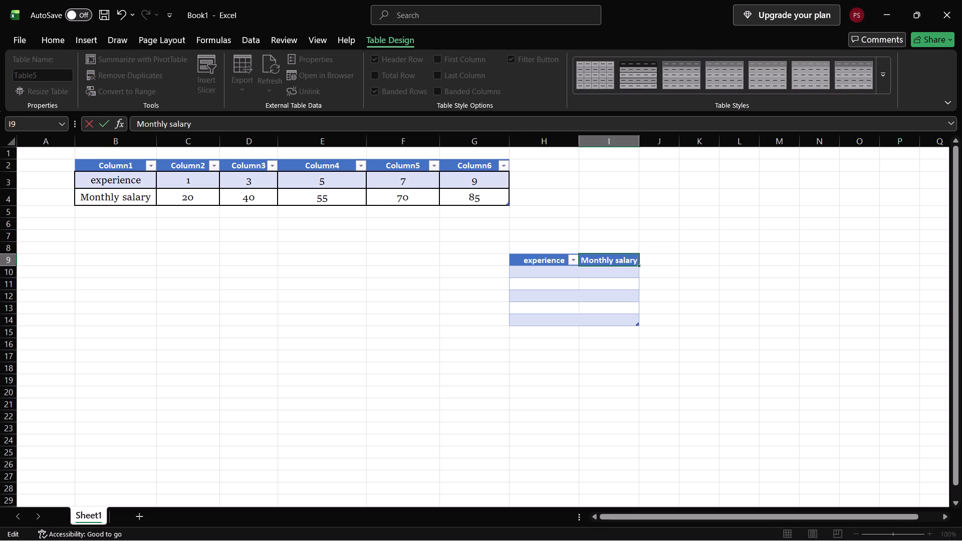
# Fill the experience column of the new table, cells H10 to H14, with 1, 3, 5, 7 and 9.
pyautogui.click(531, 276)
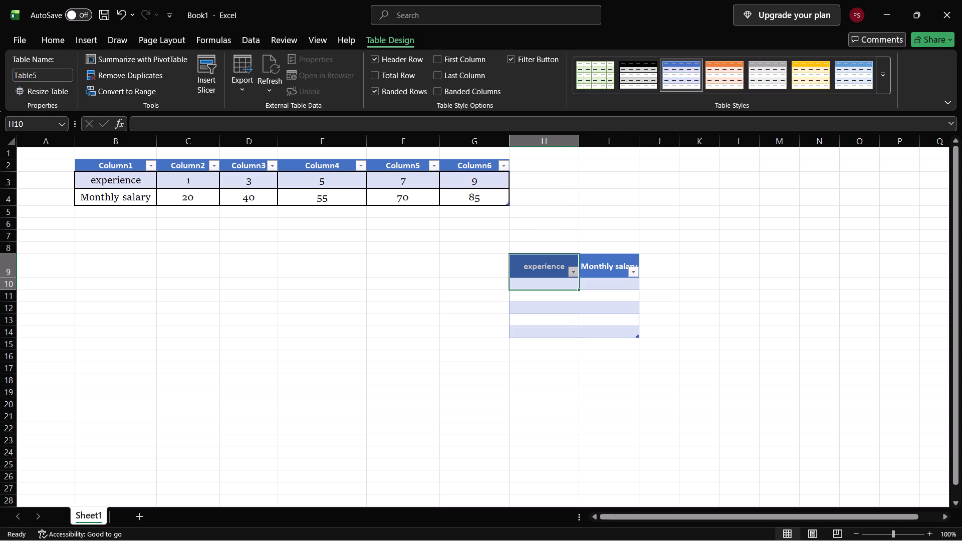
pyautogui.moveTo(539, 276); pyautogui.dragTo(540, 288)
pyautogui.doubleClick(540, 288)
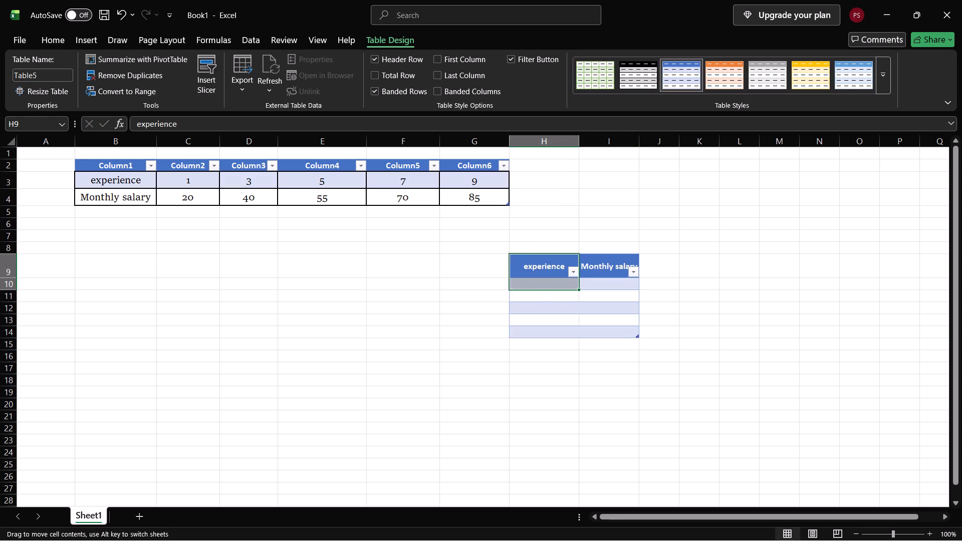
pyautogui.doubleClick(540, 287)
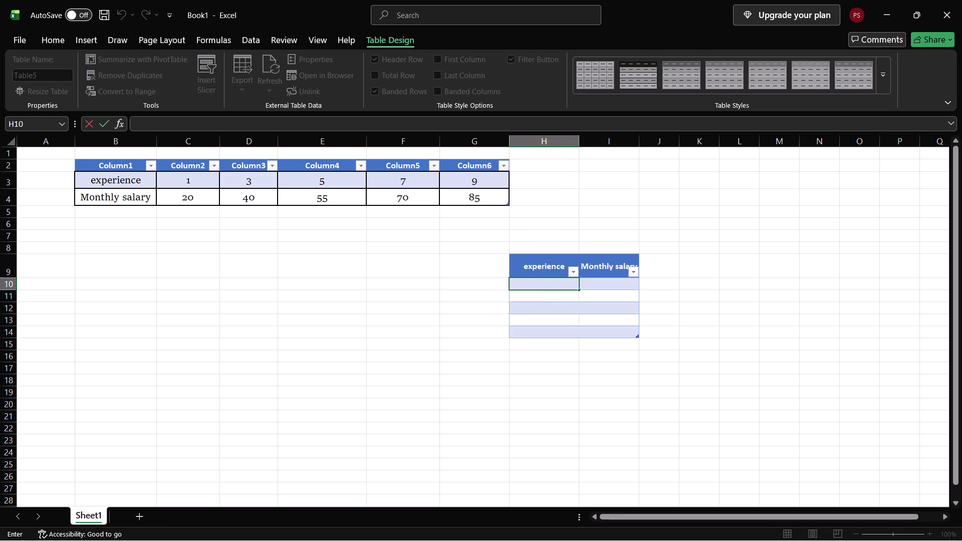
pyautogui.press('1')
pyautogui.press('Return')
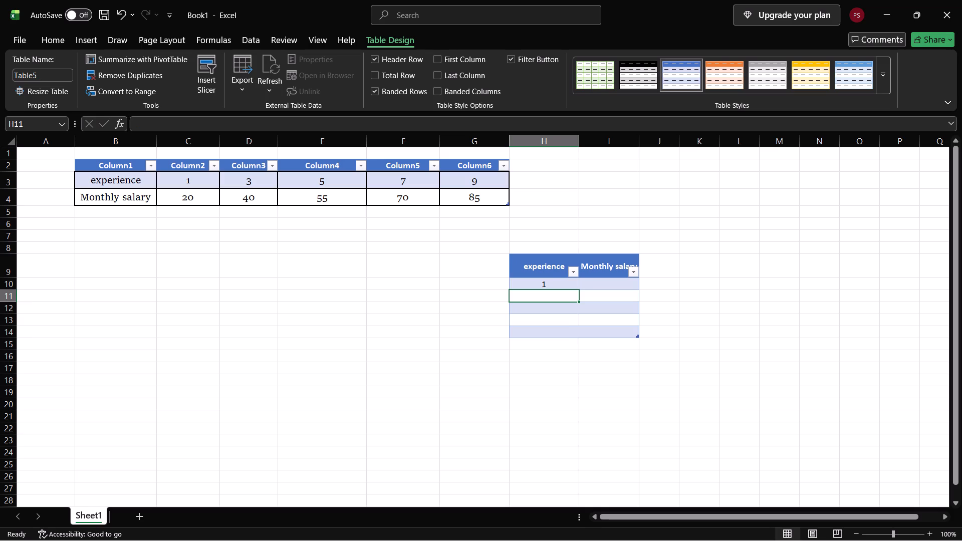
pyautogui.press('3')
pyautogui.press('Return')
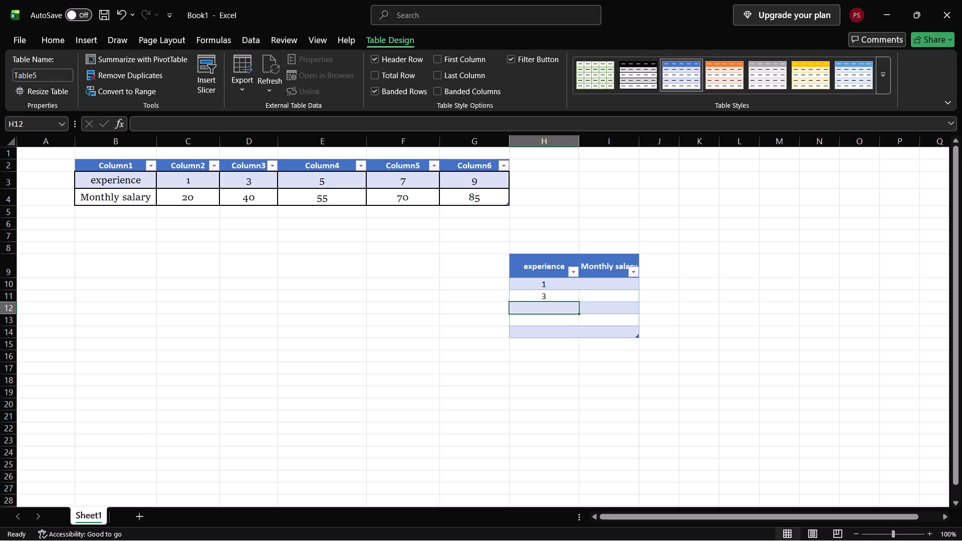
pyautogui.press('5')
pyautogui.press('Return')
pyautogui.press('7')
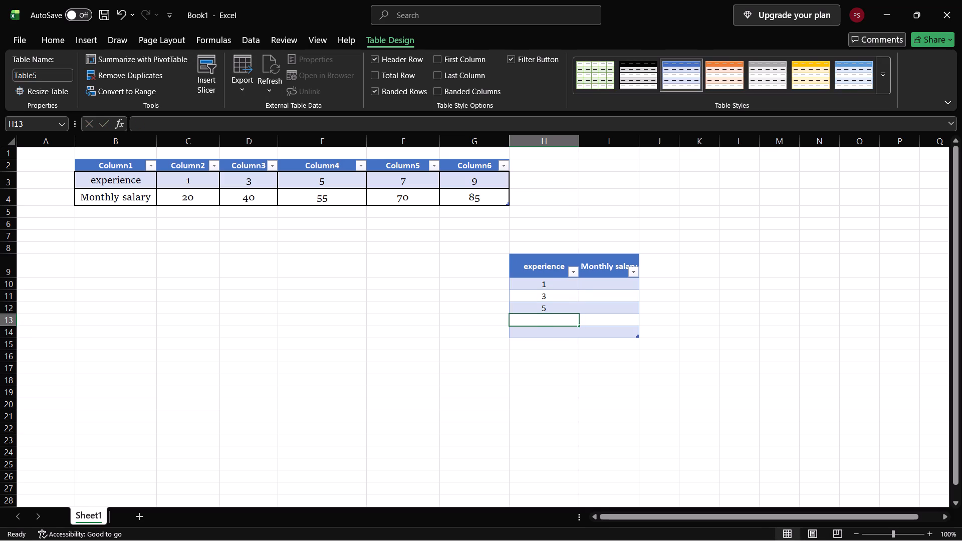
pyautogui.press('Return')
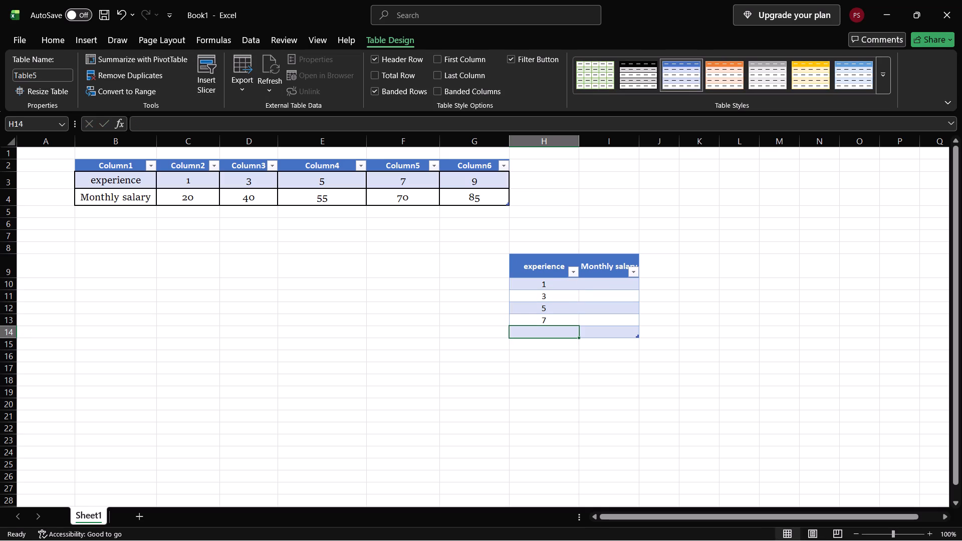
pyautogui.press('9')
# Fill the Monthly salary column, cells I10 to I14, with 20, 40, 55, 70 and 85.
pyautogui.doubleClick(602, 286)
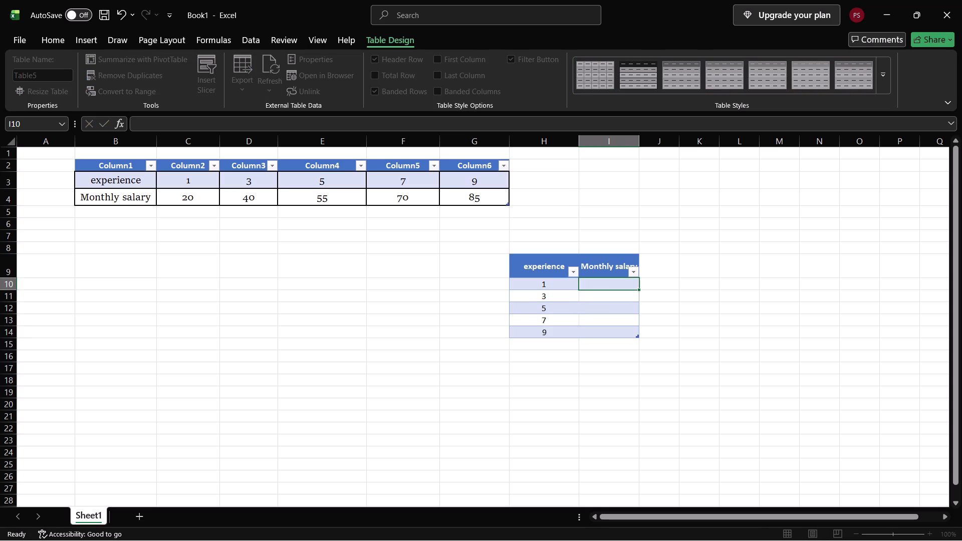
pyautogui.write('20')
pyautogui.press('Return')
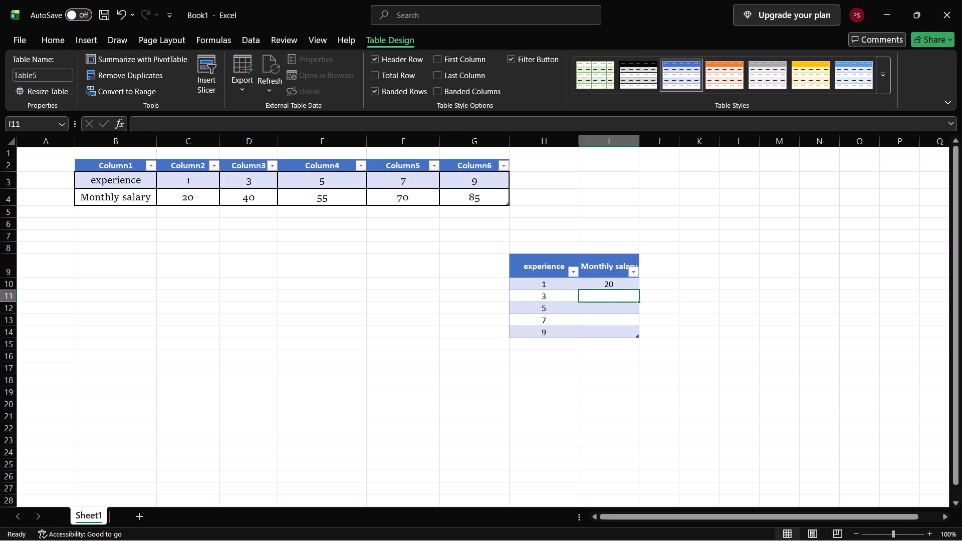
pyautogui.write('40')
pyautogui.press('Return')
pyautogui.write('55')
pyautogui.press('Return')
pyautogui.write('70')
pyautogui.press('Return')
pyautogui.press('8')
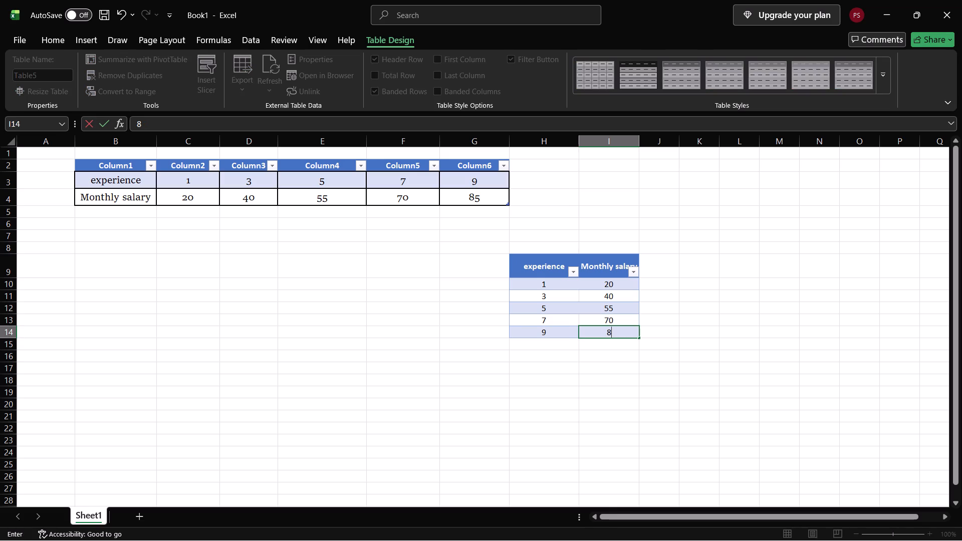
pyautogui.press('5')
pyautogui.click(667, 282)
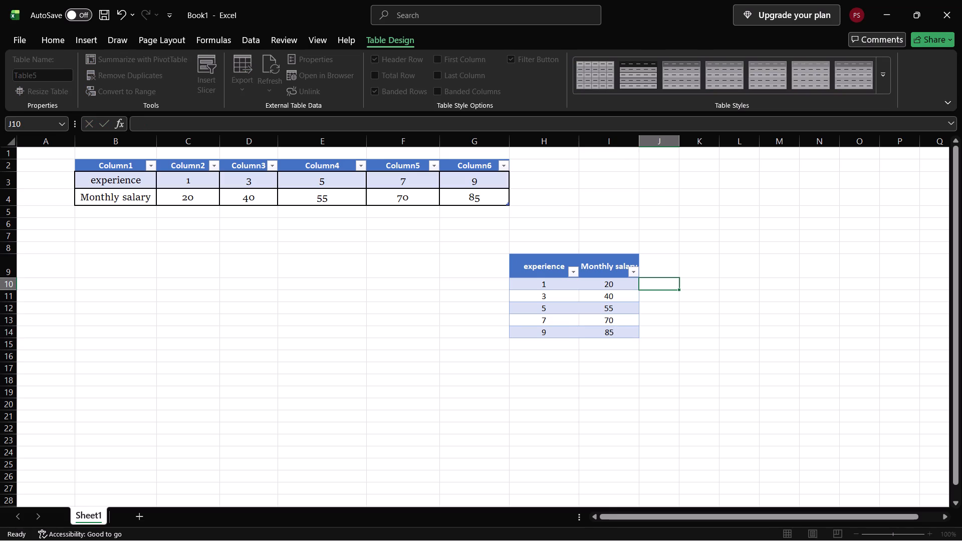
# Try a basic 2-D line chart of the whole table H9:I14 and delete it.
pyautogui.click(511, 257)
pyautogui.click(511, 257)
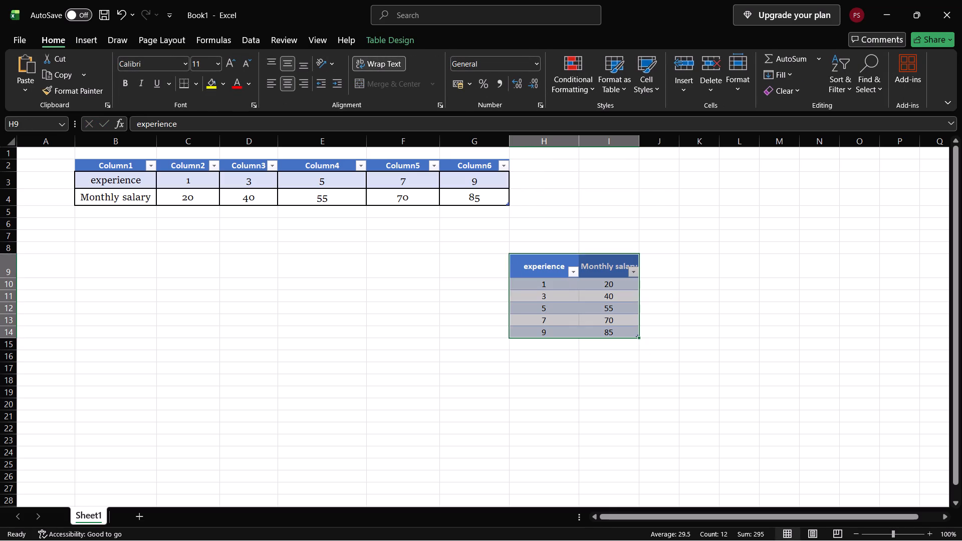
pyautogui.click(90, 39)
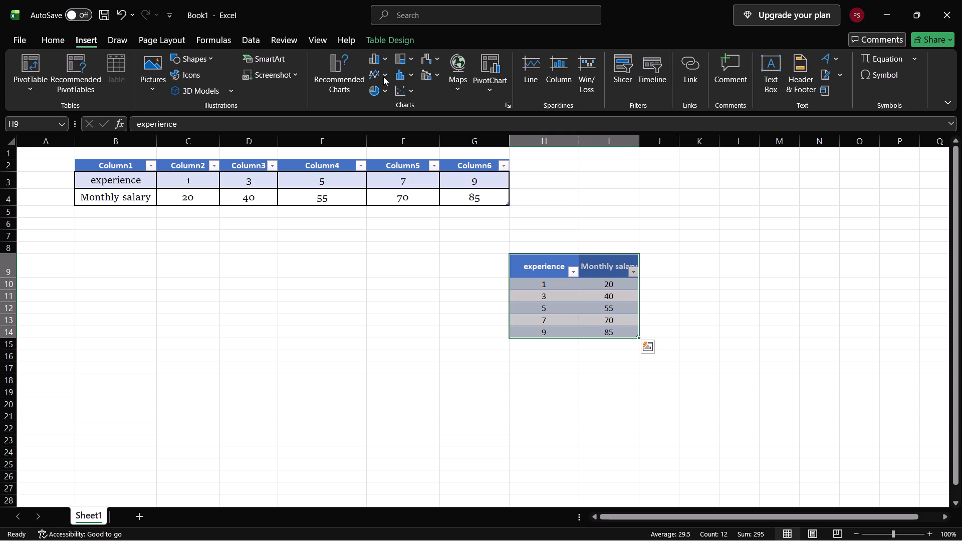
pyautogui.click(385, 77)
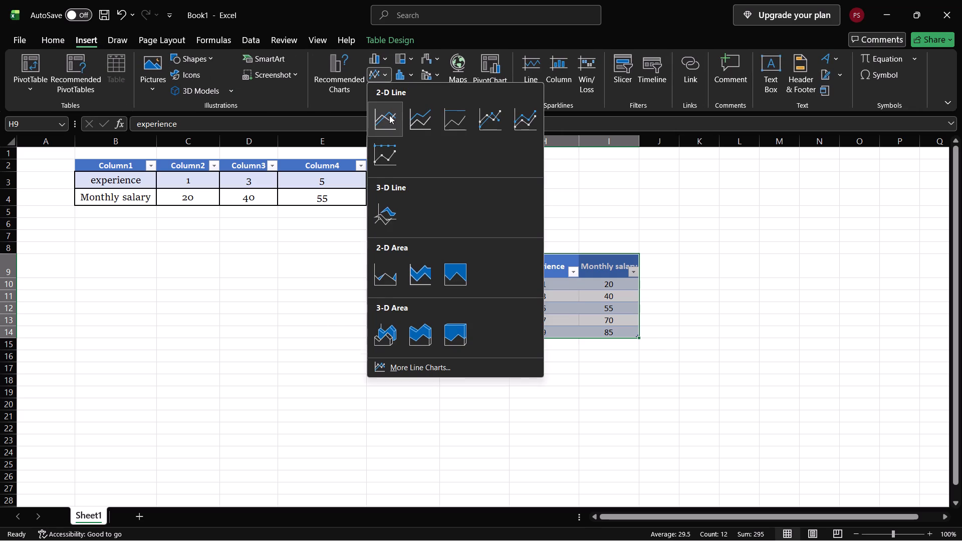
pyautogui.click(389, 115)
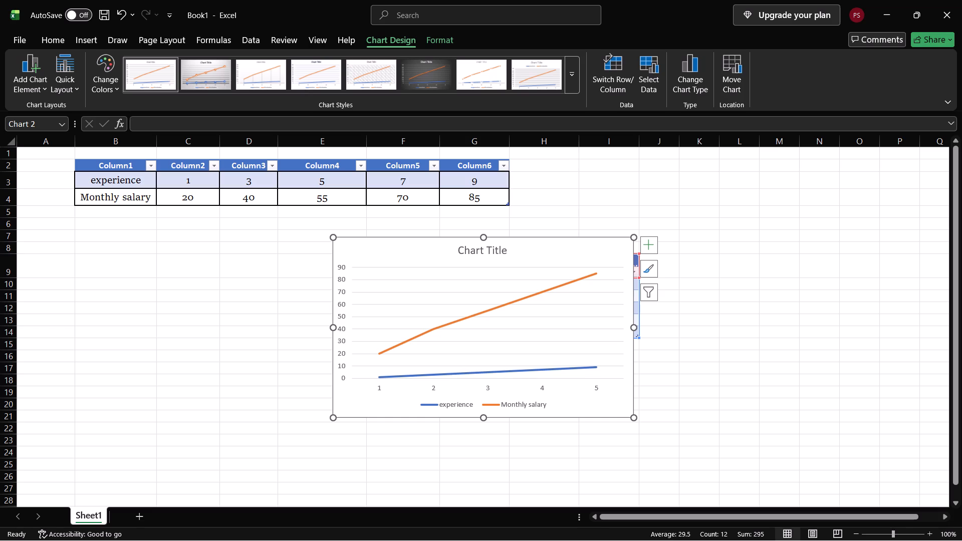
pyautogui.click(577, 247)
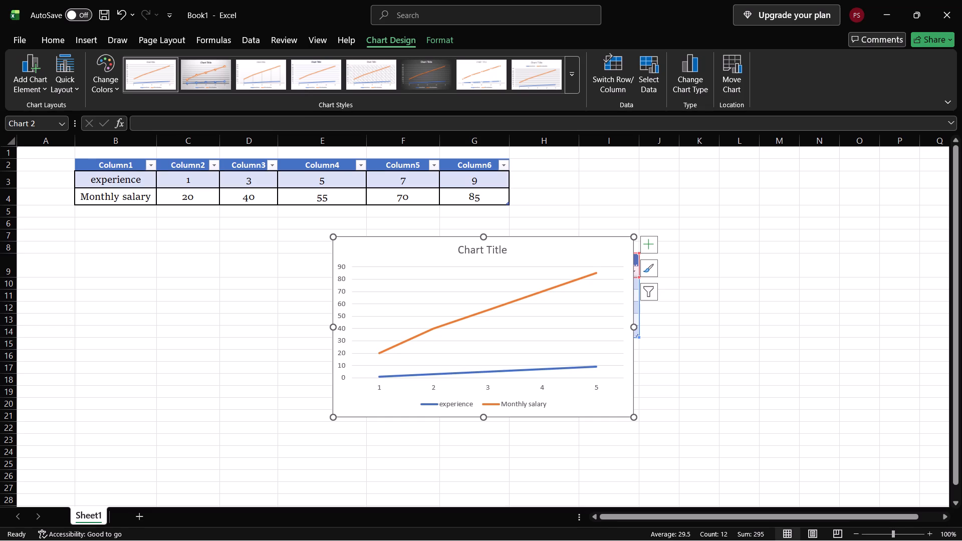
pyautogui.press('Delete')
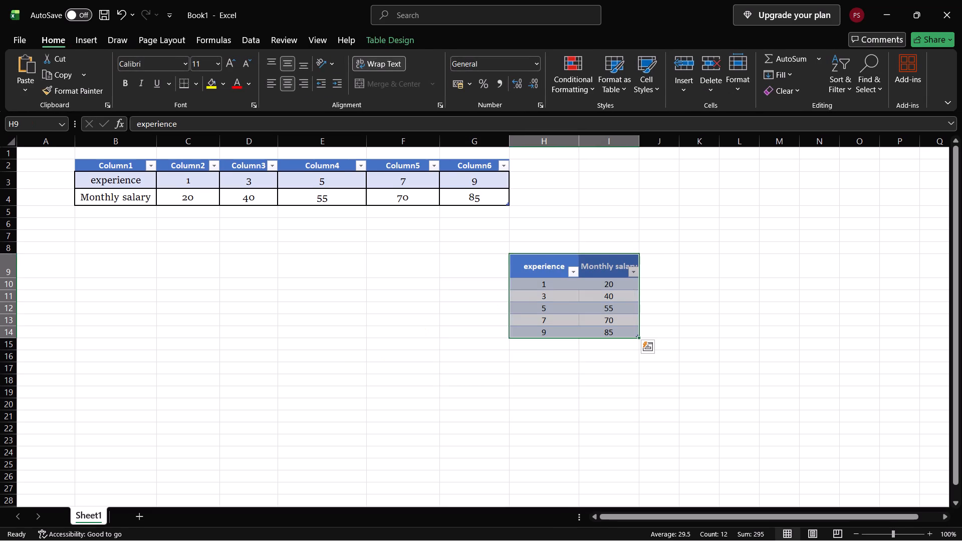
# Insert a scatter chart with smooth lines and markers from the whole experience–salary table H9:I14.
pyautogui.click(88, 34)
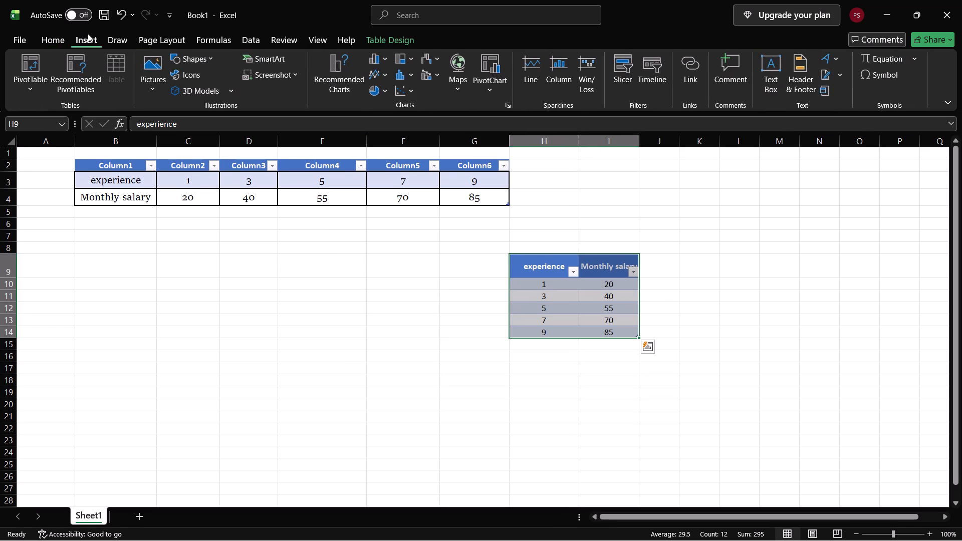
pyautogui.click(407, 94)
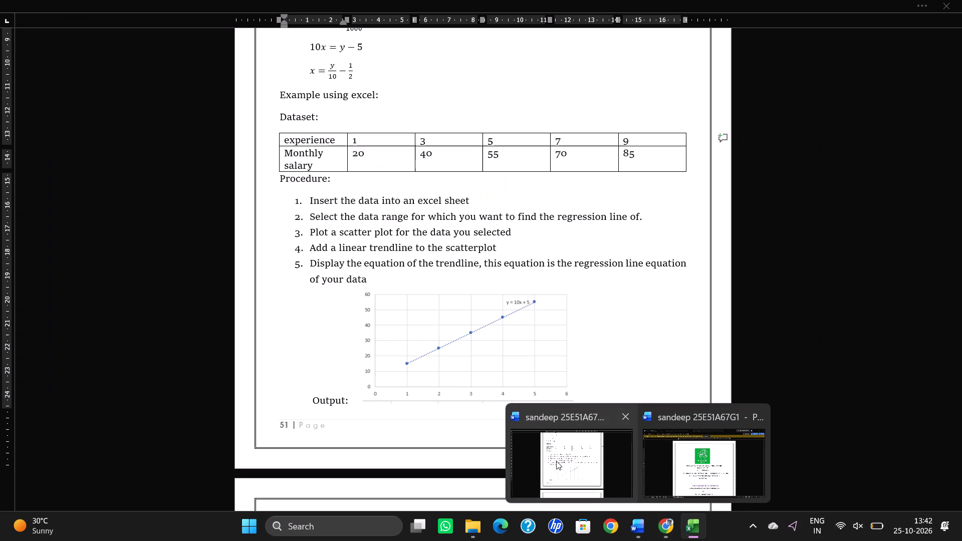
pyautogui.moveTo(519, 238); pyautogui.dragTo(362, 200)
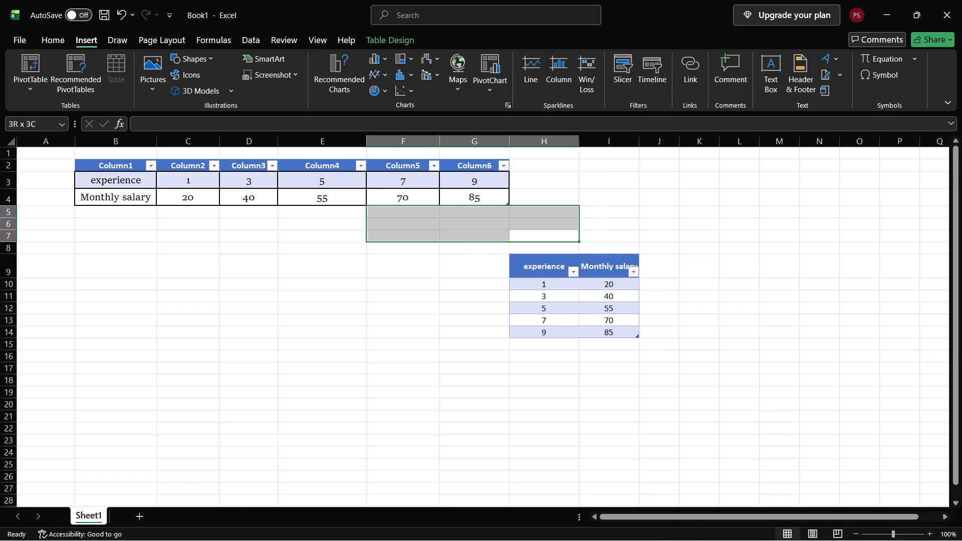
pyautogui.moveTo(362, 200); pyautogui.dragTo(259, 149)
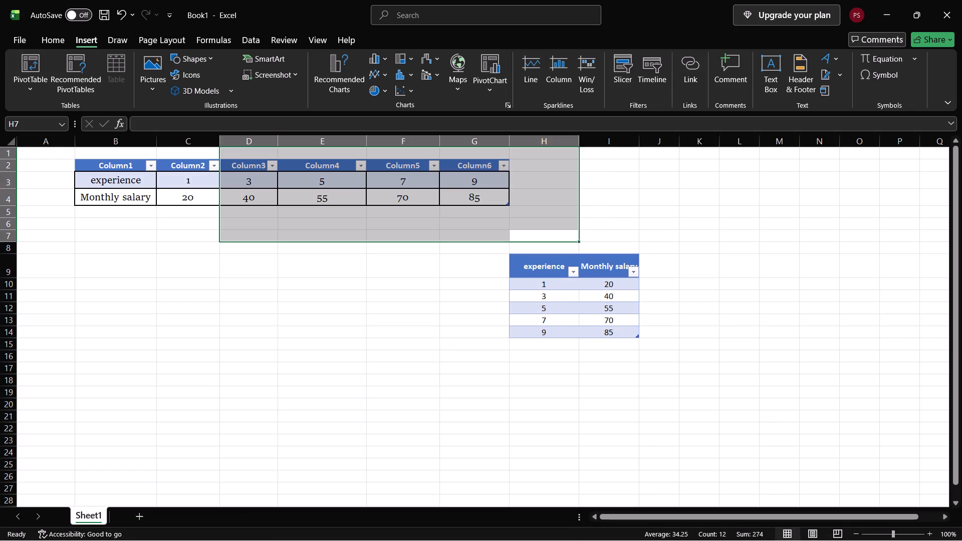
pyautogui.click(511, 253)
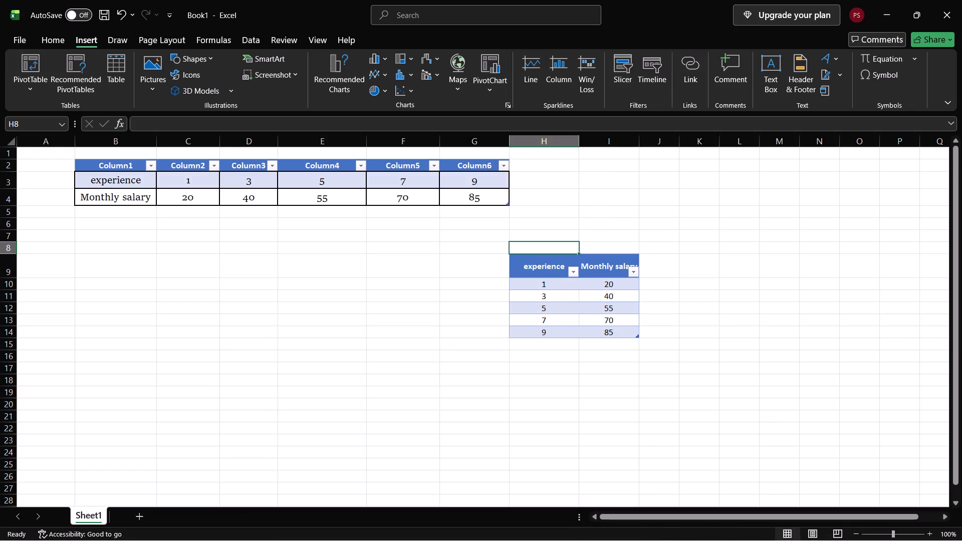
pyautogui.doubleClick(514, 257)
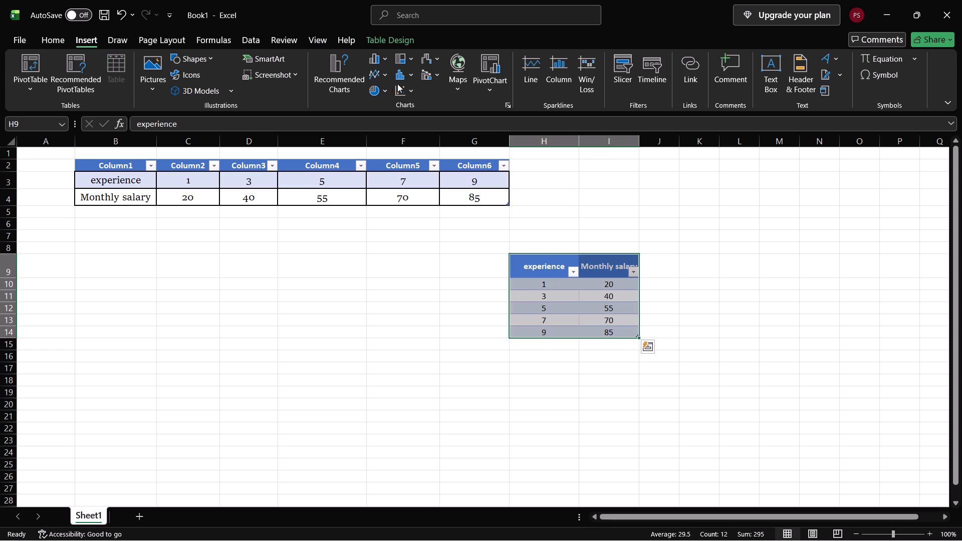
pyautogui.click(404, 90)
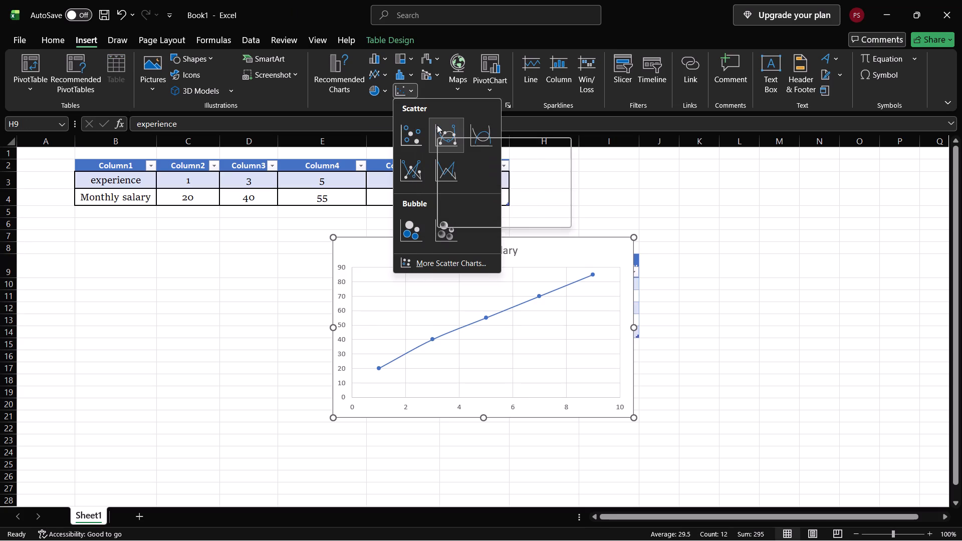
pyautogui.click(437, 125)
# Replace the old Output chart in the Word record with a copy of the Monthly salary chart, closing the document's second Word window on the way.
pyautogui.click(542, 242)
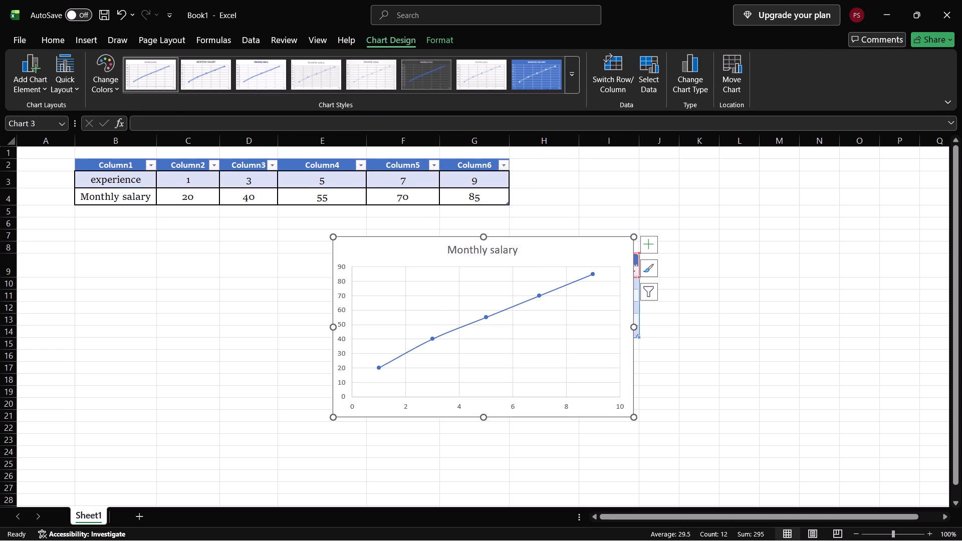
pyautogui.hotkey('ctrl', 'c')
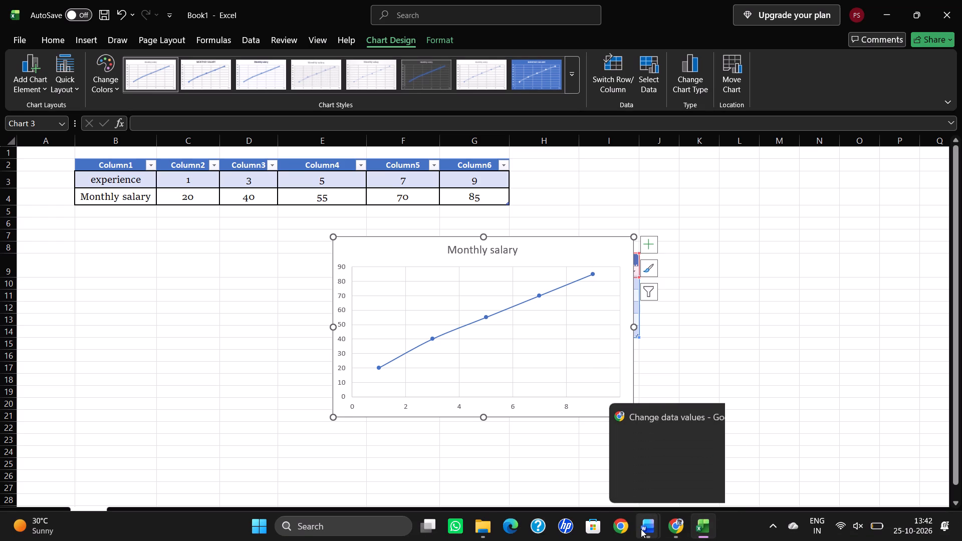
pyautogui.click(641, 529)
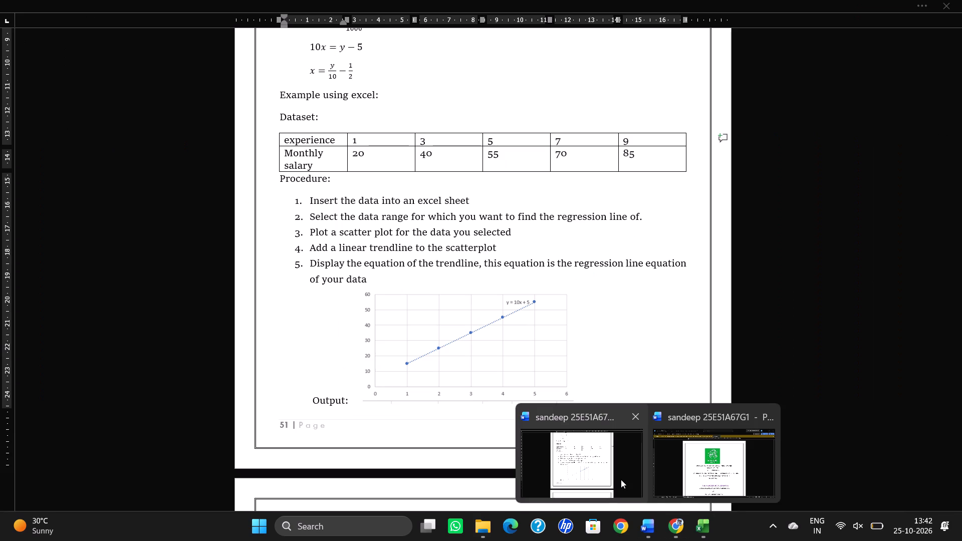
pyautogui.click(771, 421)
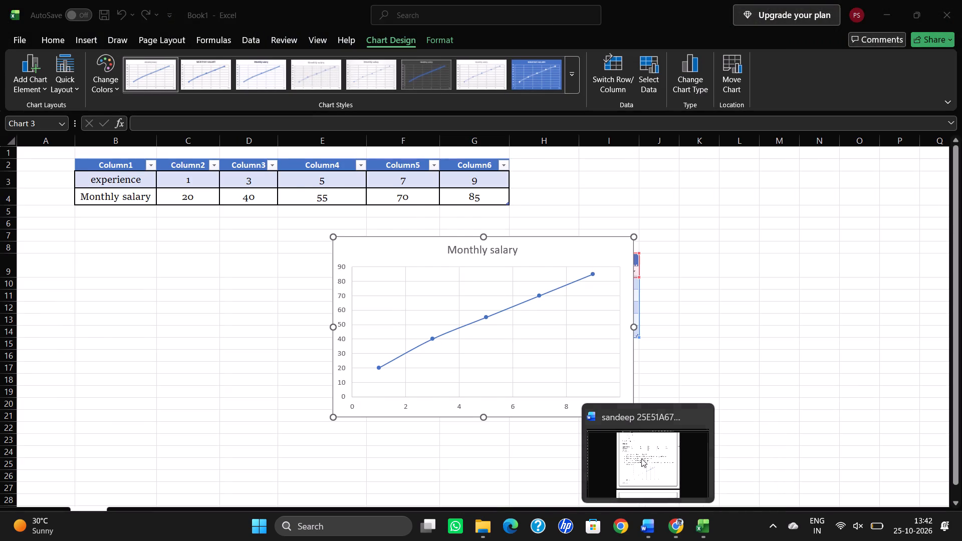
pyautogui.click(633, 465)
pyautogui.click(404, 339)
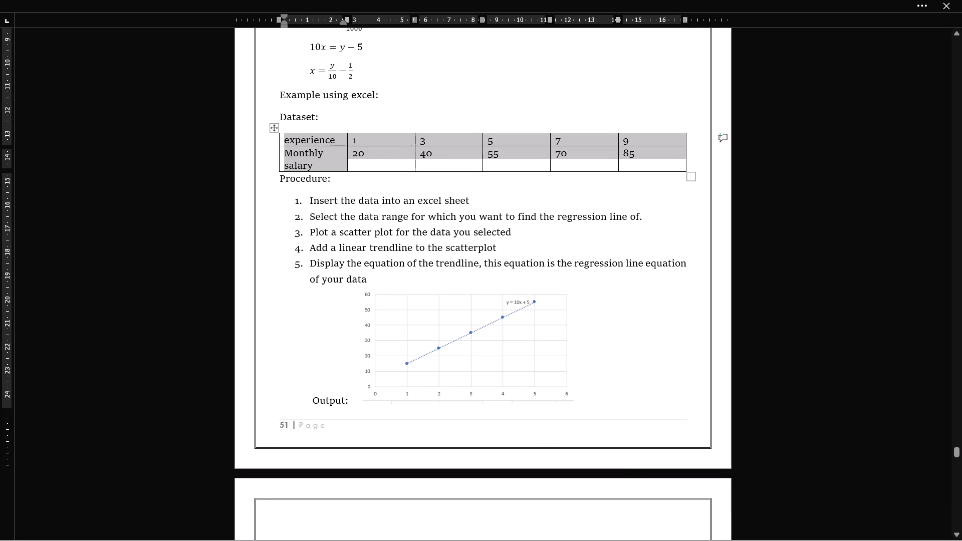
pyautogui.press('BackSpace')
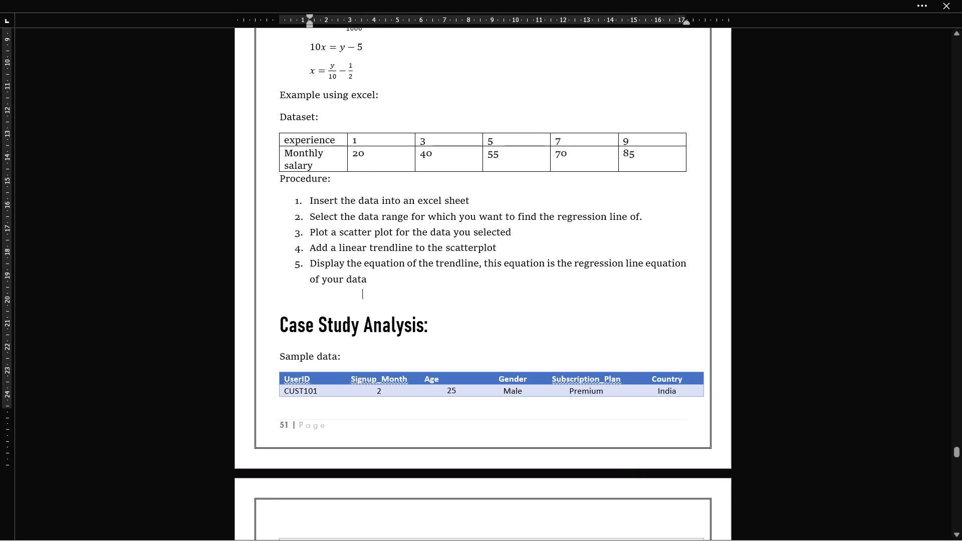
pyautogui.hotkey('ctrl', 'v')
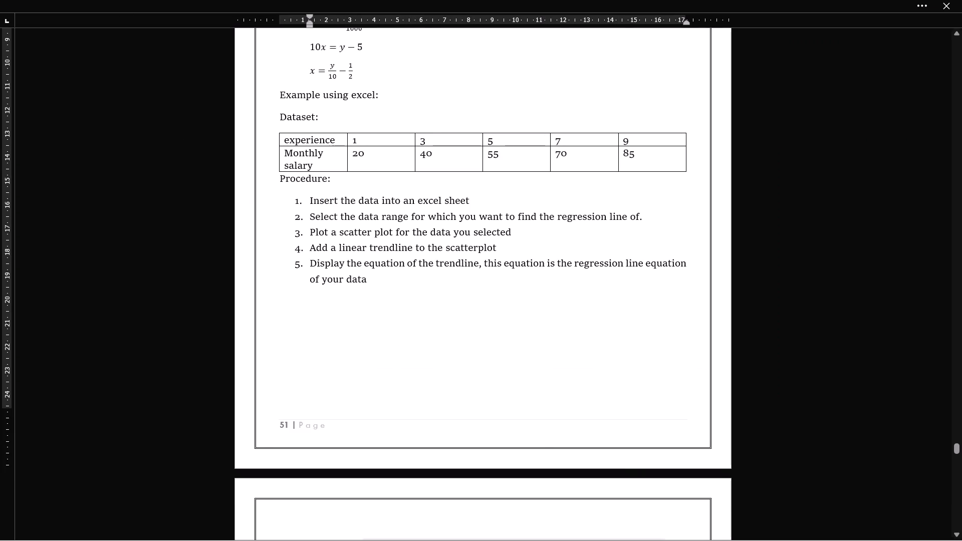
# Reduce the height of the pasted Monthly salary chart by about 30 percent, keeping its width.
pyautogui.scroll(-1, 484, 480)
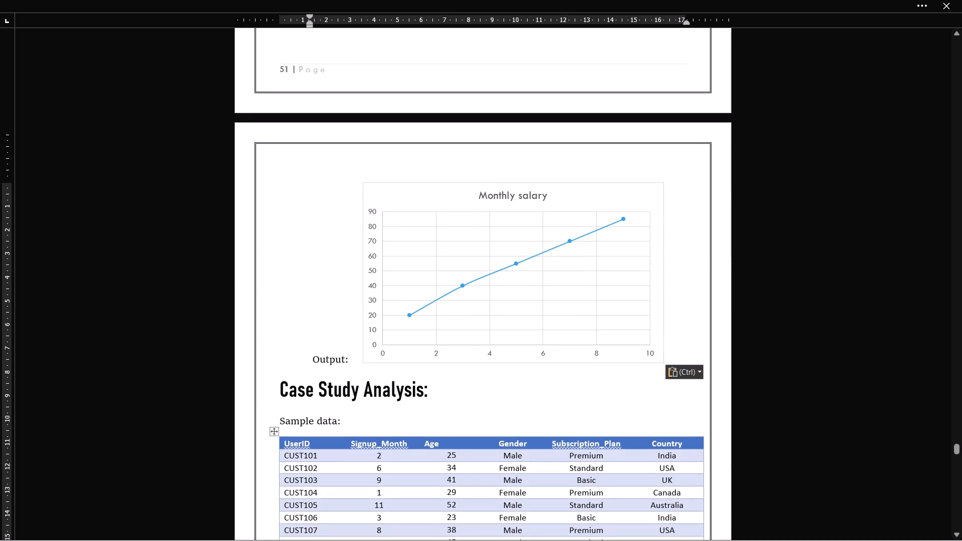
pyautogui.click(515, 361)
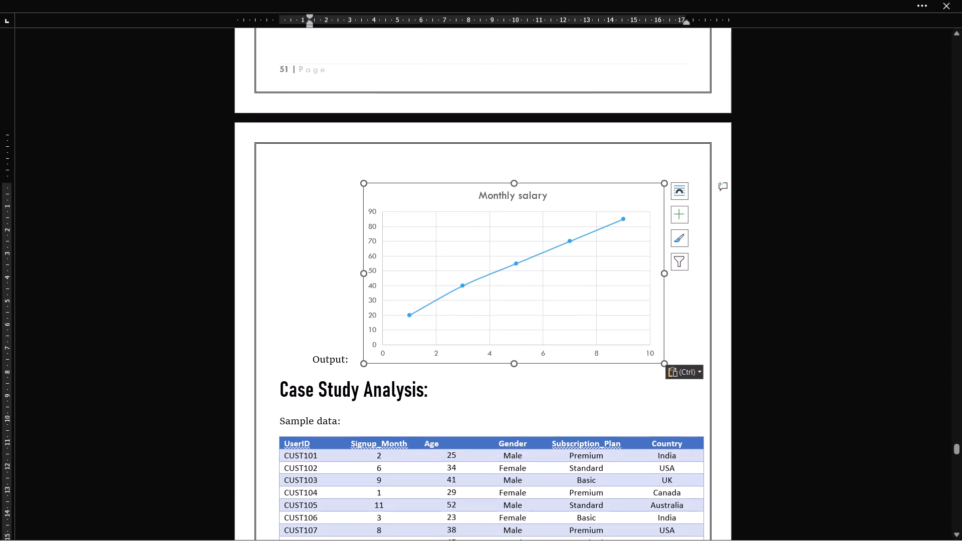
pyautogui.moveTo(512, 365); pyautogui.dragTo(511, 310)
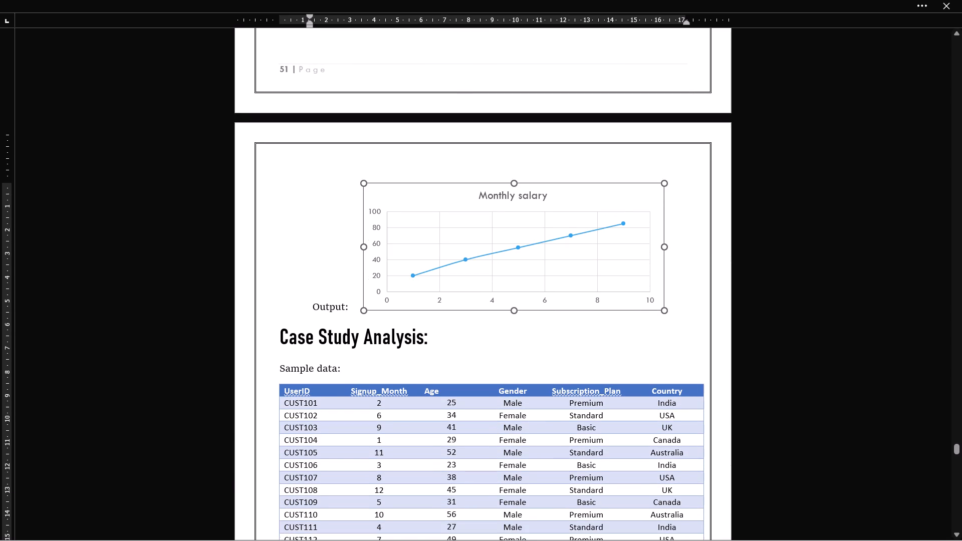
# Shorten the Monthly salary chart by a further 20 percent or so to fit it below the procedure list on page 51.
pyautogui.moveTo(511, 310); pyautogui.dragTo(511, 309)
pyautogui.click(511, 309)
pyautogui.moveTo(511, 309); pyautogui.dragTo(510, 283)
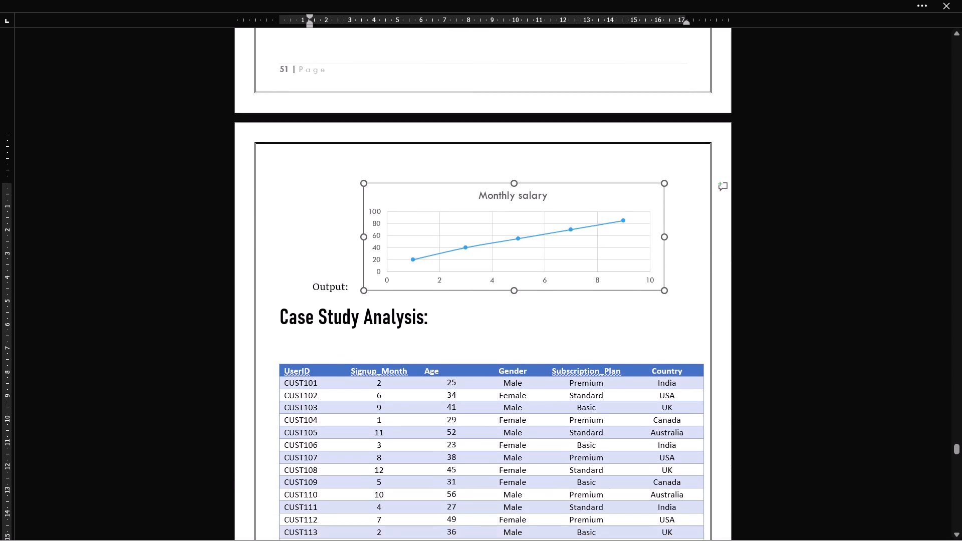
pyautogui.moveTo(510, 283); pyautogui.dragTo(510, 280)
# Set the font size of the "Regression:" heading on page 50 to 18.
pyautogui.scroll(2, 493, 162)
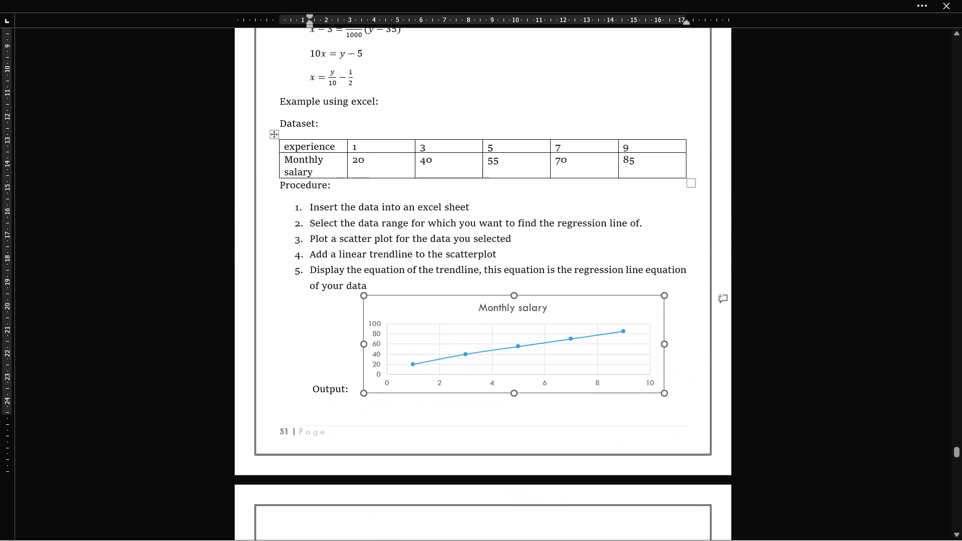
pyautogui.scroll(3, 493, 162)
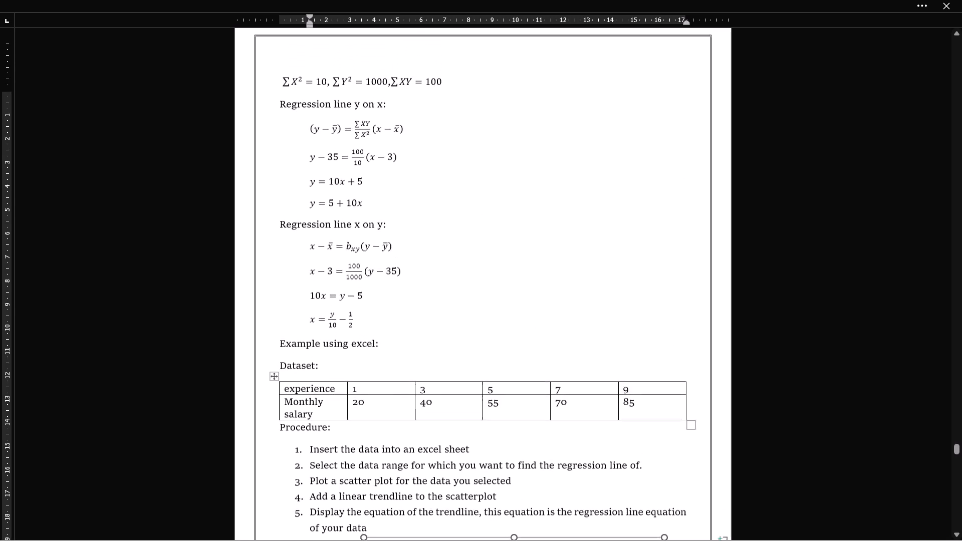
pyautogui.scroll(4, 493, 162)
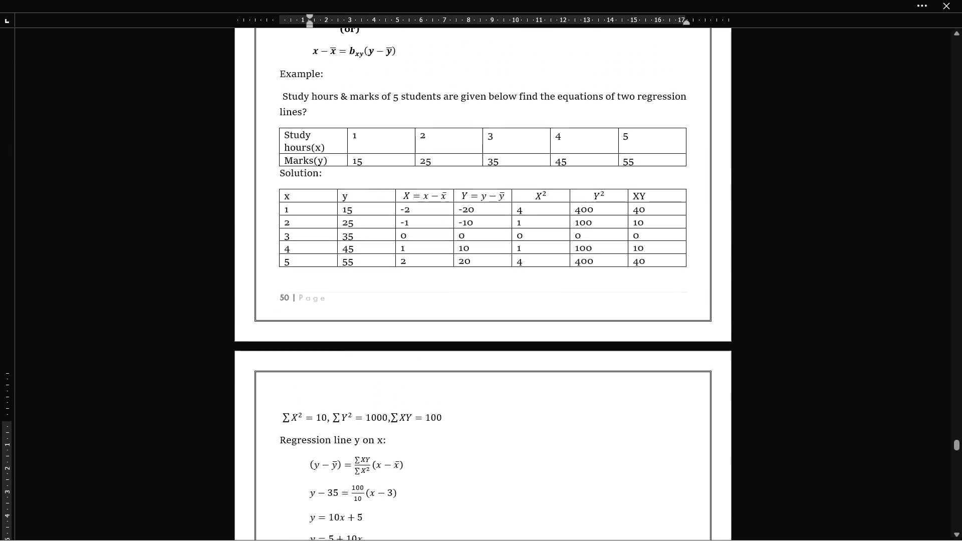
pyautogui.scroll(2, 493, 162)
pyautogui.rightClick(493, 162)
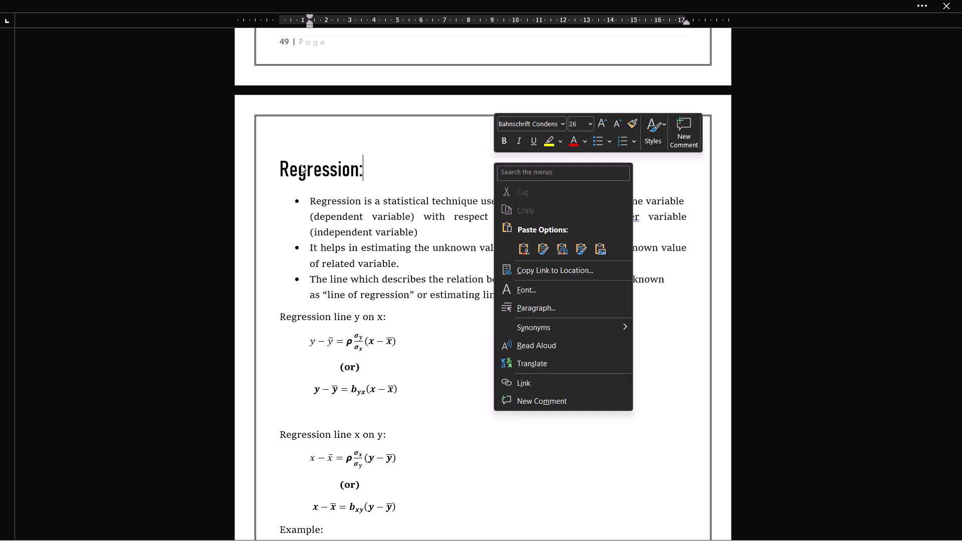
pyautogui.moveTo(366, 169); pyautogui.dragTo(312, 172)
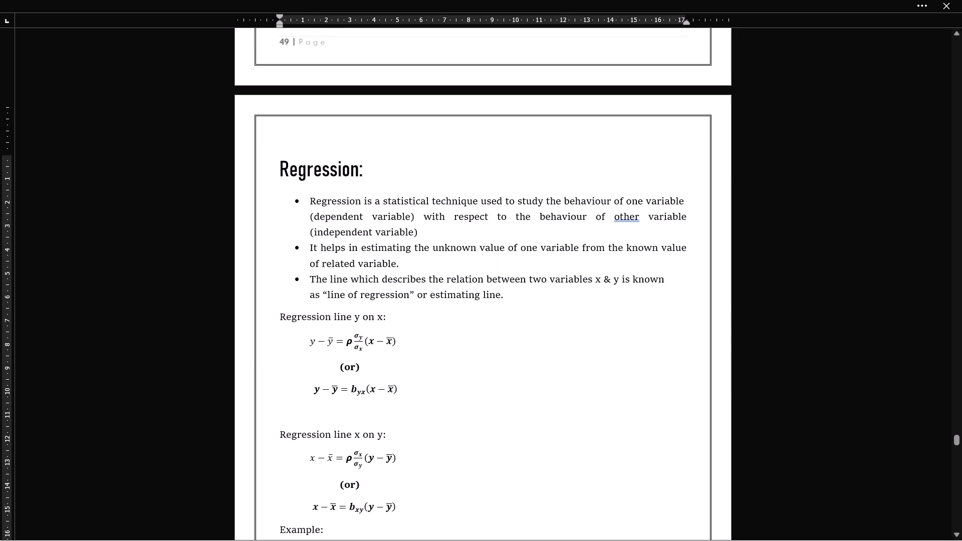
pyautogui.moveTo(312, 172); pyautogui.dragTo(357, 170)
pyautogui.moveTo(361, 170); pyautogui.dragTo(283, 171)
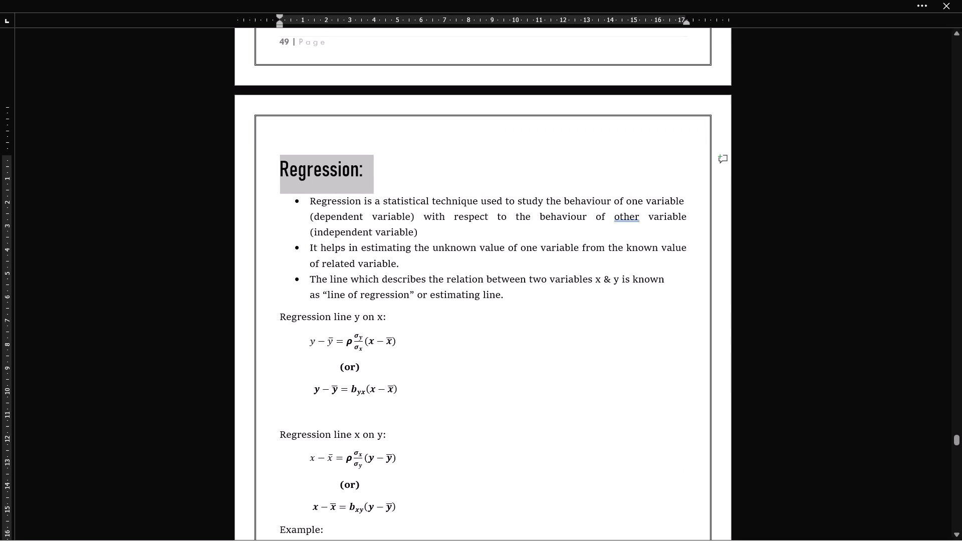
pyautogui.moveTo(283, 171); pyautogui.dragTo(278, 170)
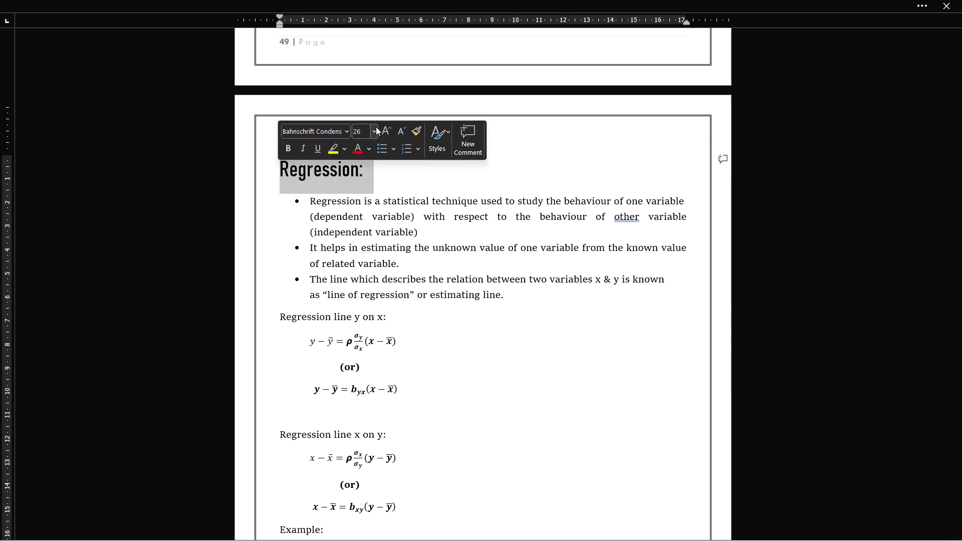
pyautogui.click(376, 127)
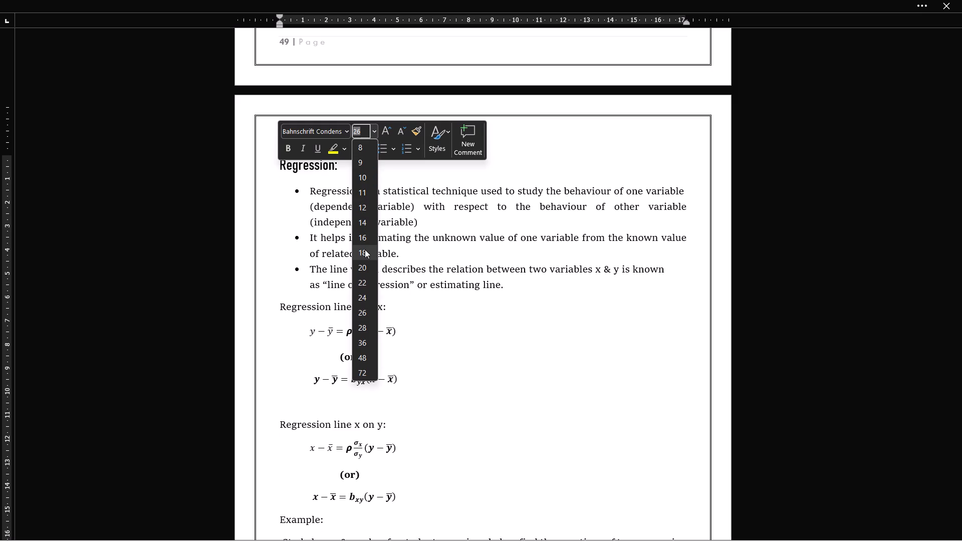
pyautogui.click(365, 249)
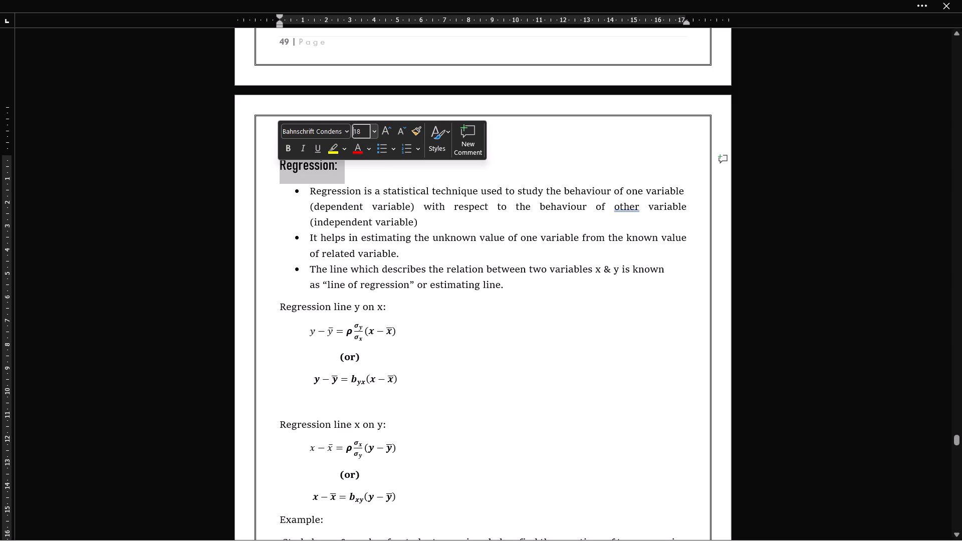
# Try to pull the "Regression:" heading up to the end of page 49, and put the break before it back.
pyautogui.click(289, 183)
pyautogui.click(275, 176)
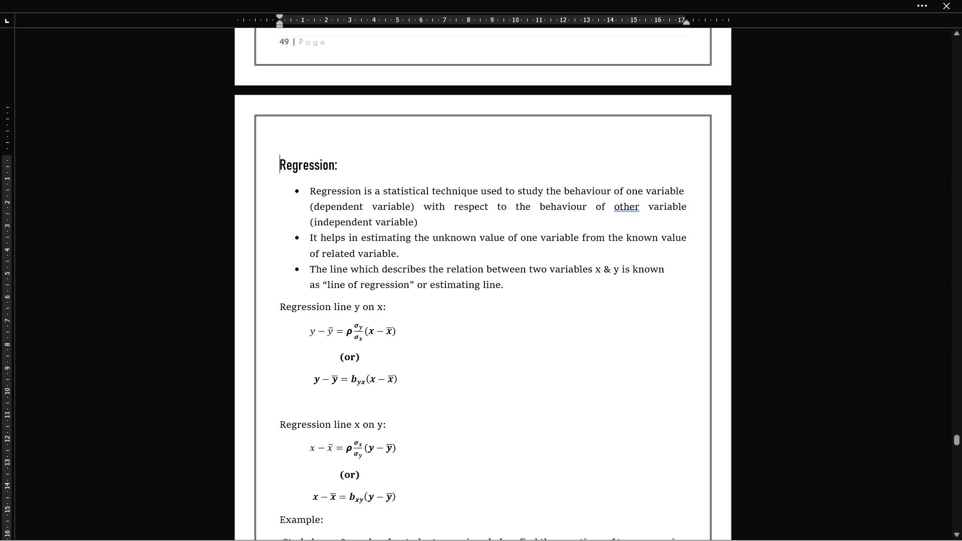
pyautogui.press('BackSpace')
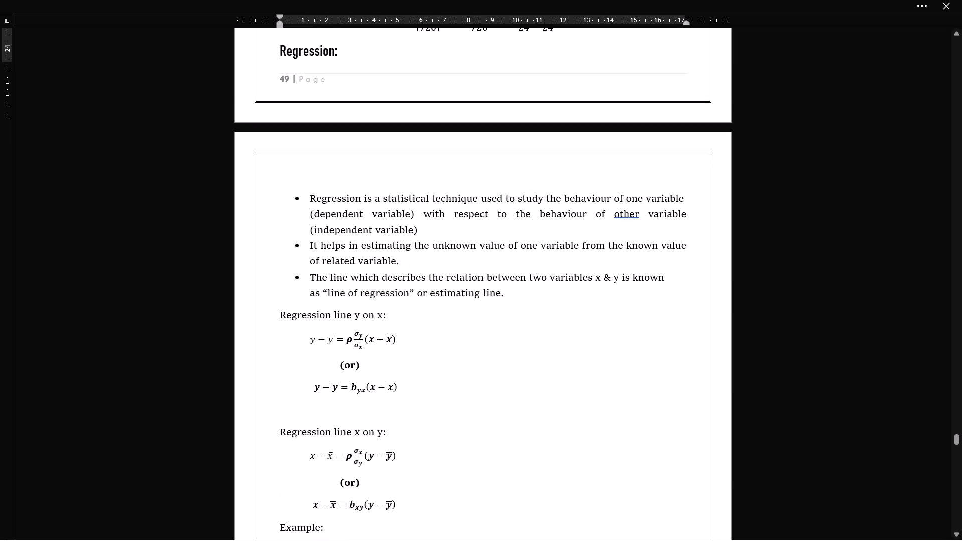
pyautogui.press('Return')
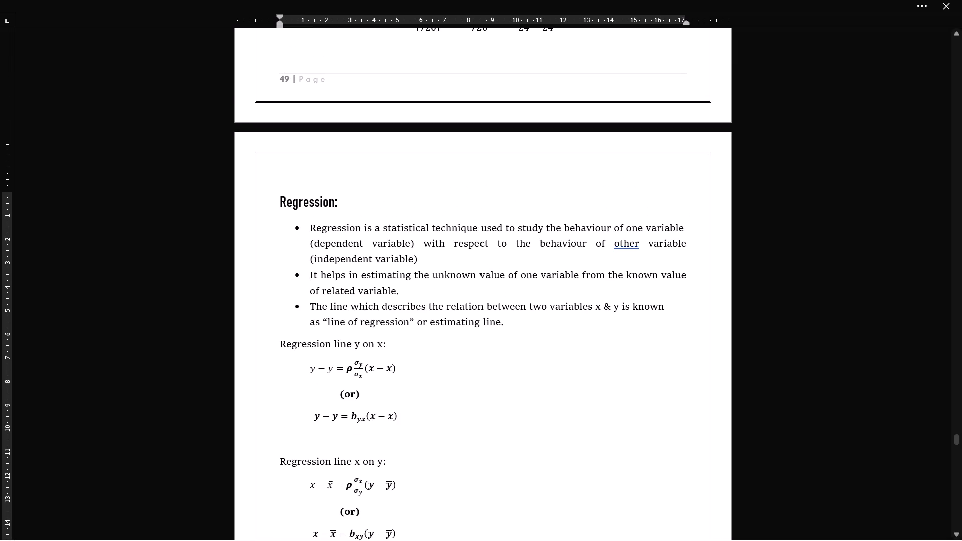
# Delete the blank lines above the "Regression line x on y:" label on page 50 and above the ΣX², ΣY², ΣXY sums line.
pyautogui.scroll(1, 282, 183)
pyautogui.hscroll(1, 282, 183)
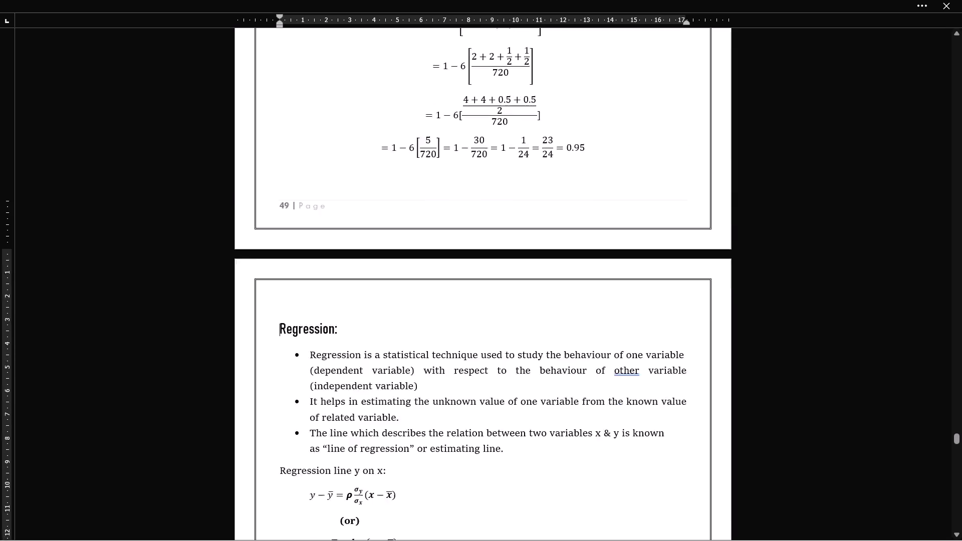
pyautogui.hscroll(1, 282, 183)
pyautogui.scroll(-1, 282, 183)
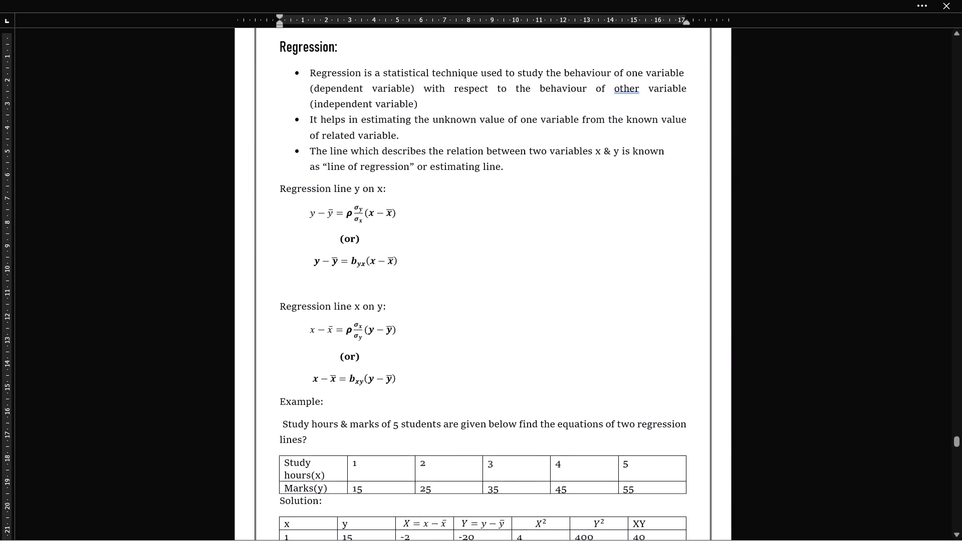
pyautogui.scroll(-2, 282, 183)
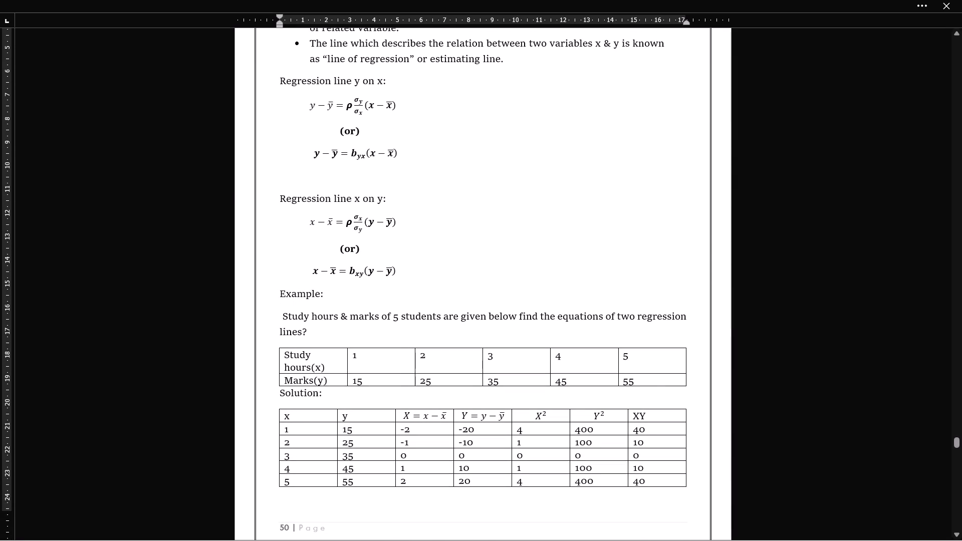
pyautogui.click(277, 200)
pyautogui.press('BackSpace')
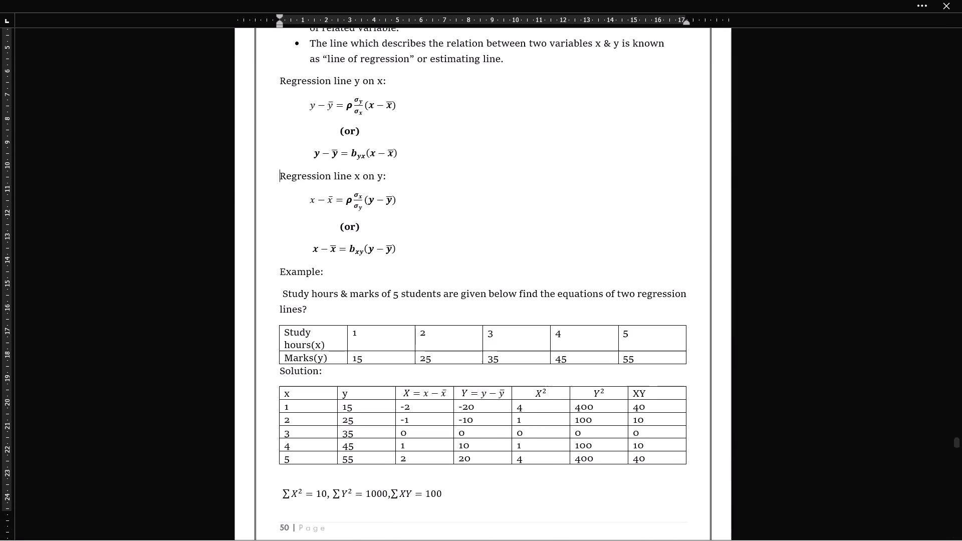
pyautogui.scroll(-4, 277, 200)
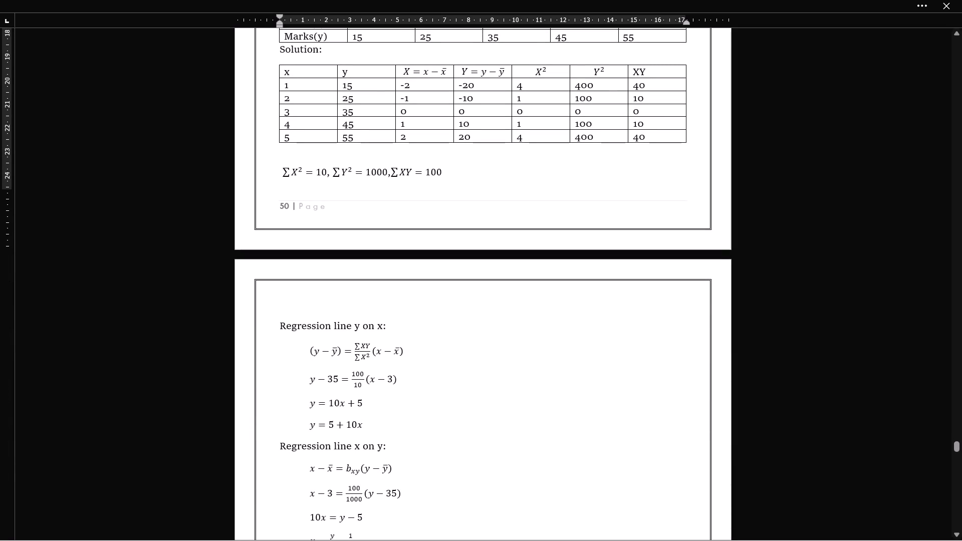
pyautogui.click(275, 173)
pyautogui.press('BackSpace')
# Increase the height of the Monthly salary chart by about 50 percent, keeping its width, to fill the remaining space on page 51.
pyautogui.scroll(-1, 374, 289)
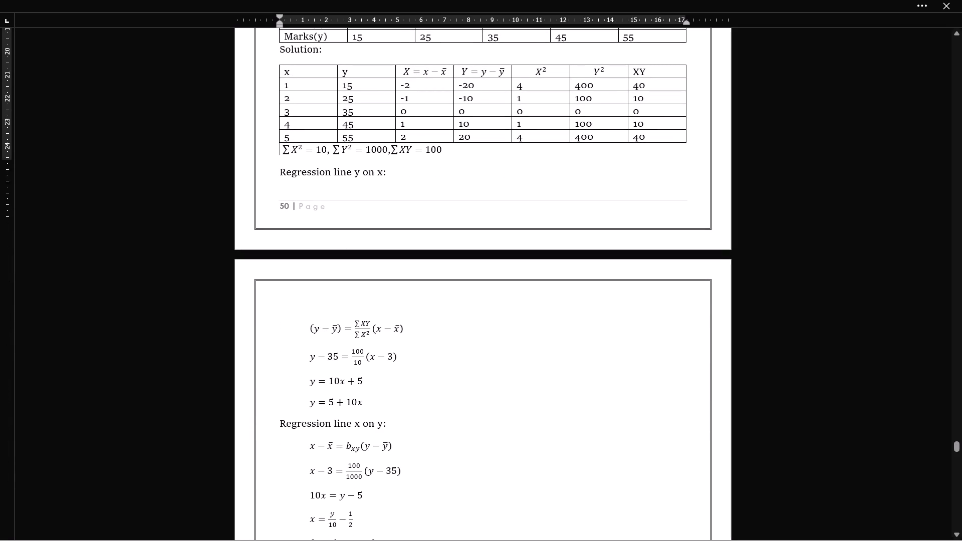
pyautogui.scroll(-6, 374, 289)
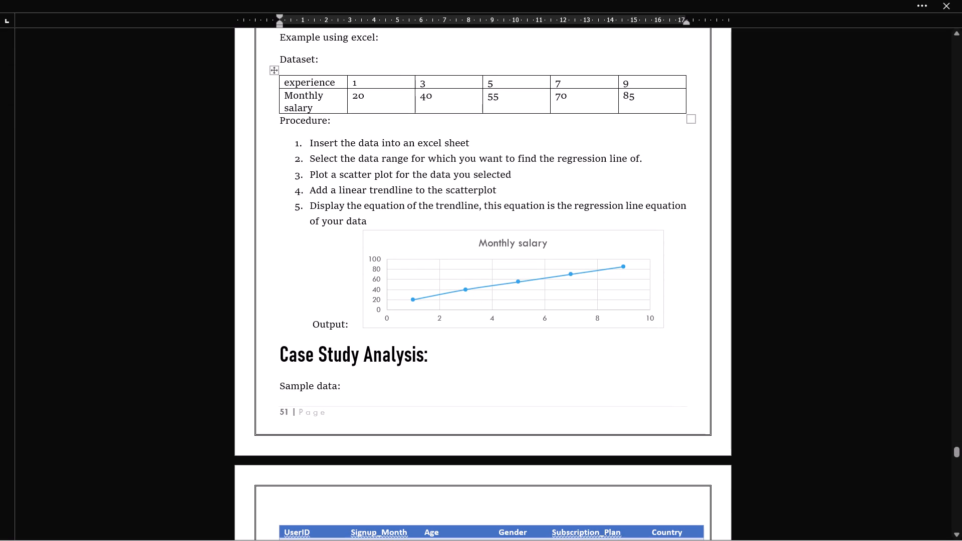
pyautogui.click(508, 329)
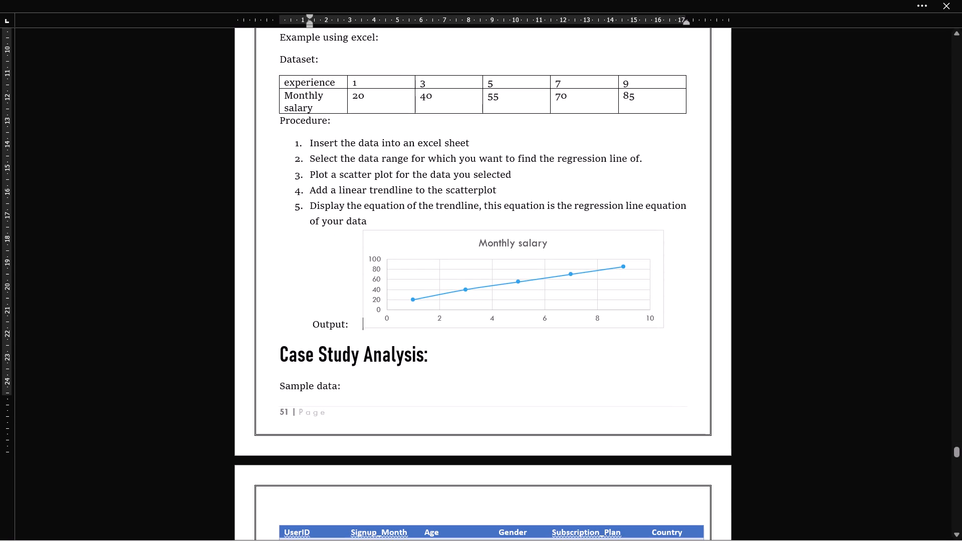
pyautogui.click(513, 294)
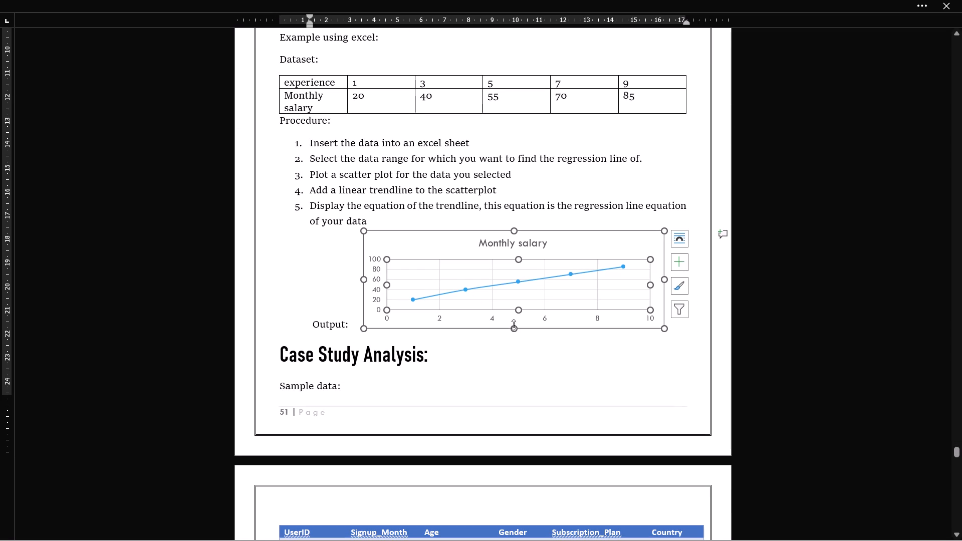
pyautogui.moveTo(514, 328); pyautogui.dragTo(517, 351)
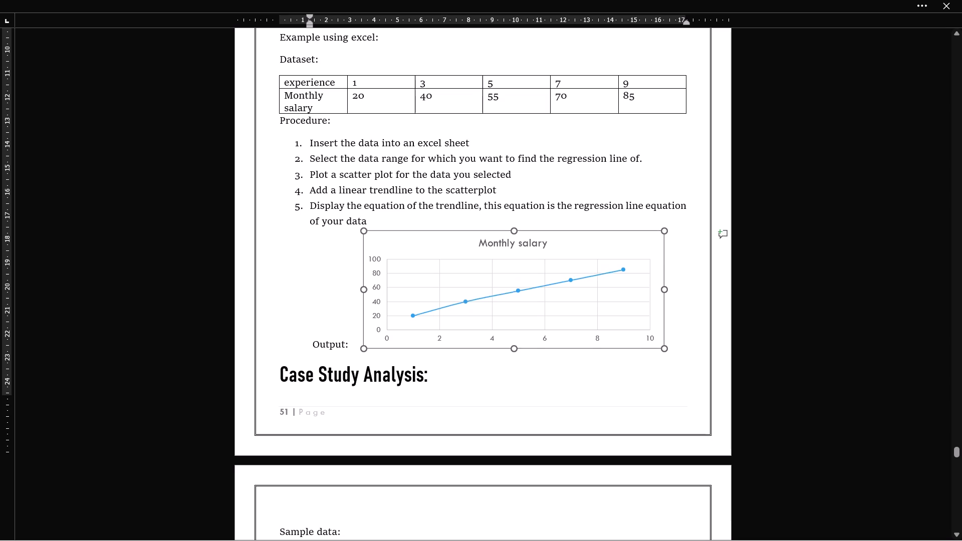
pyautogui.moveTo(517, 351); pyautogui.dragTo(521, 378)
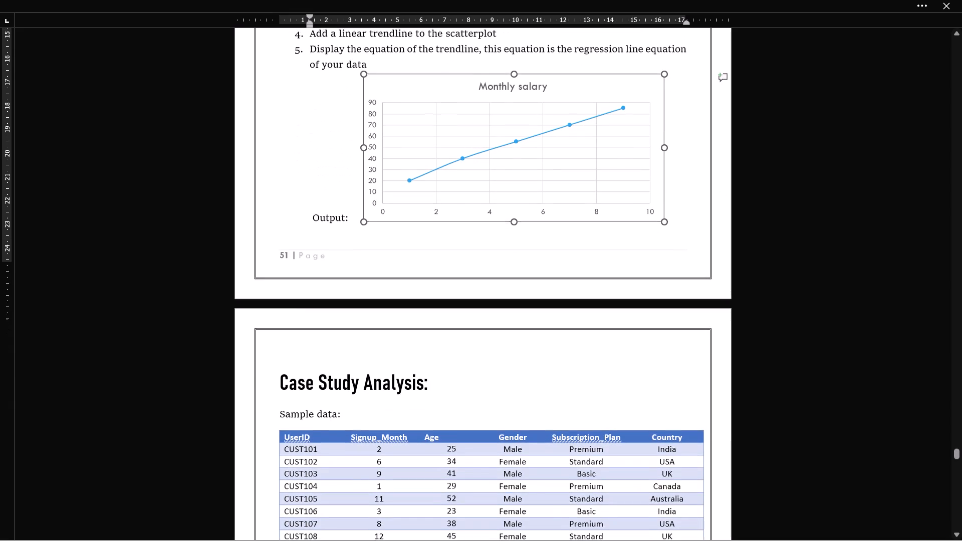
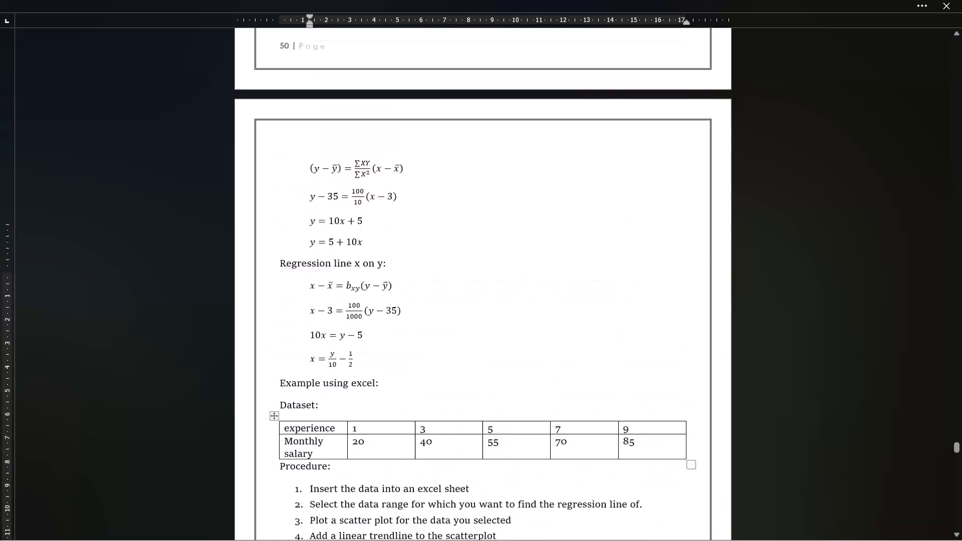
# Look back through the regression, rank correlation and correlation pages, from page 51 to page 44, to check their headings and layout.
pyautogui.scroll(1, 495, 290)
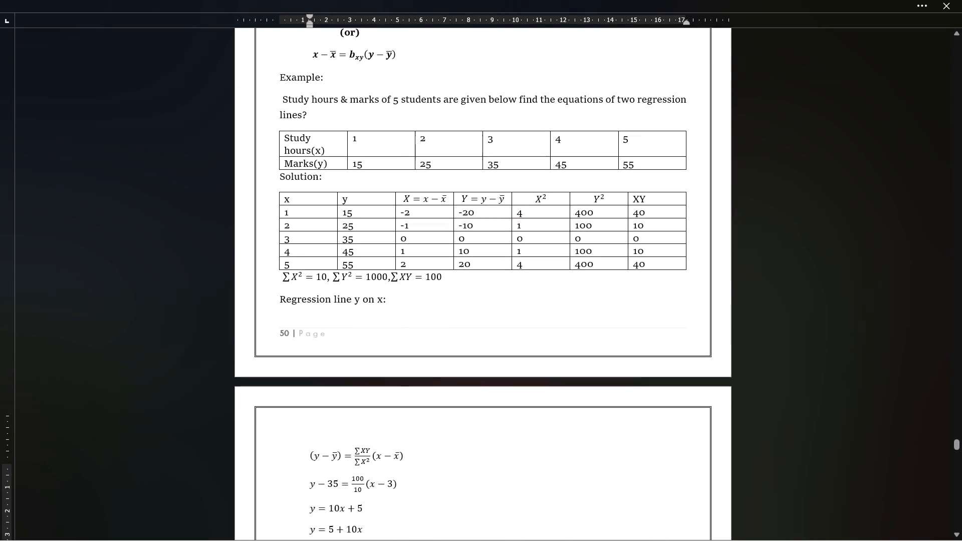
pyautogui.scroll(1, 495, 290)
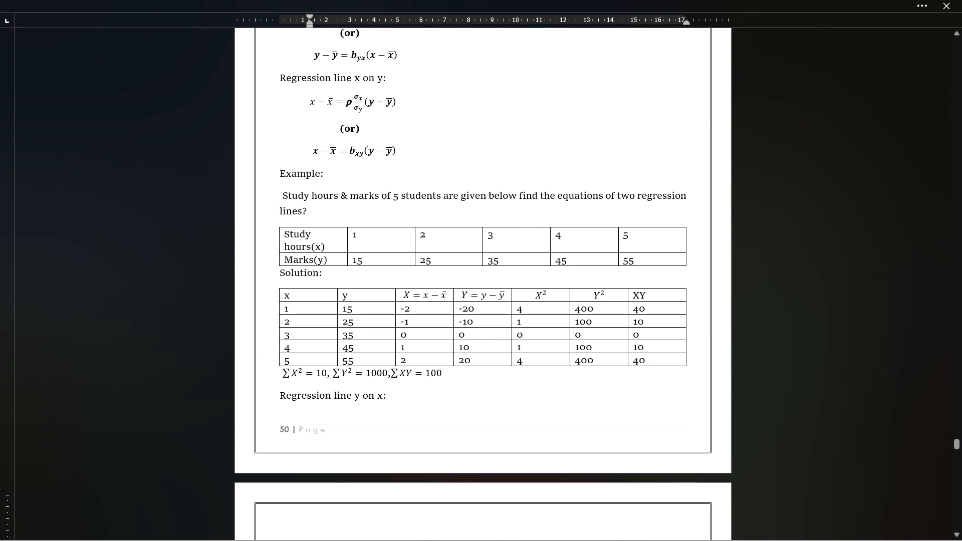
pyautogui.scroll(2, 495, 290)
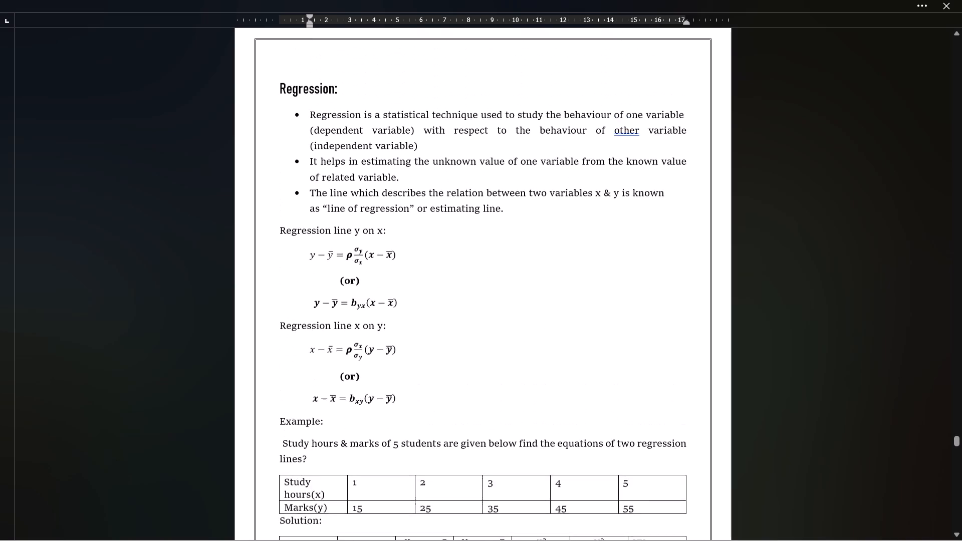
pyautogui.scroll(3, 495, 290)
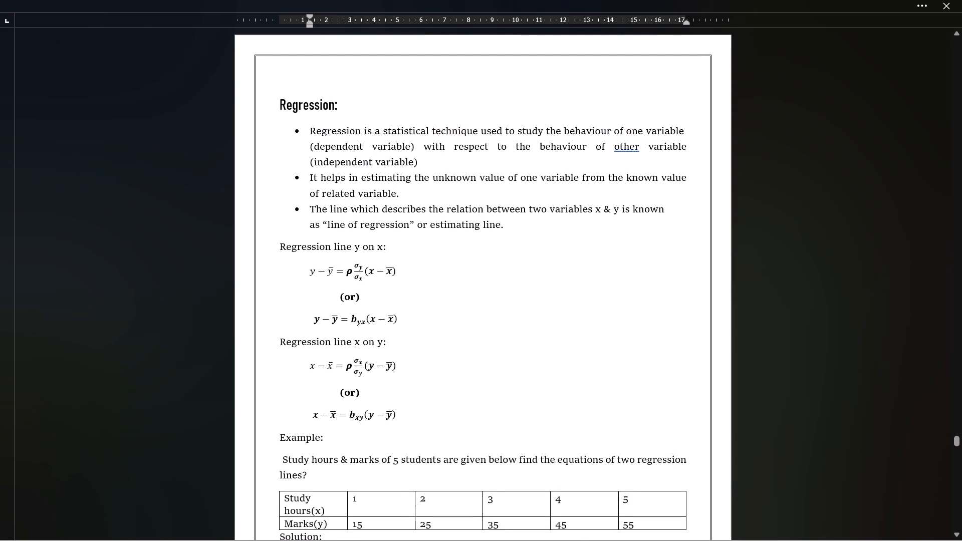
pyautogui.scroll(1, 495, 290)
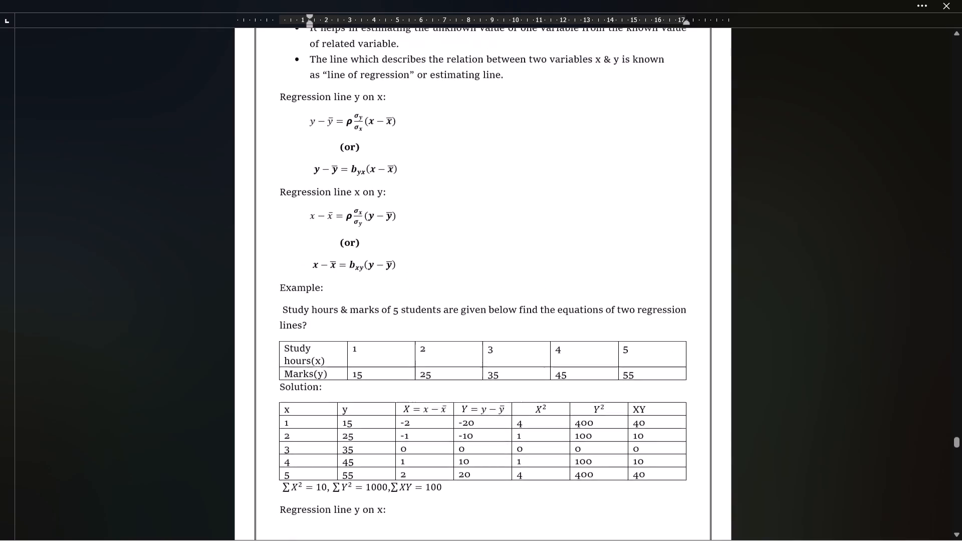
pyautogui.scroll(4, 495, 290)
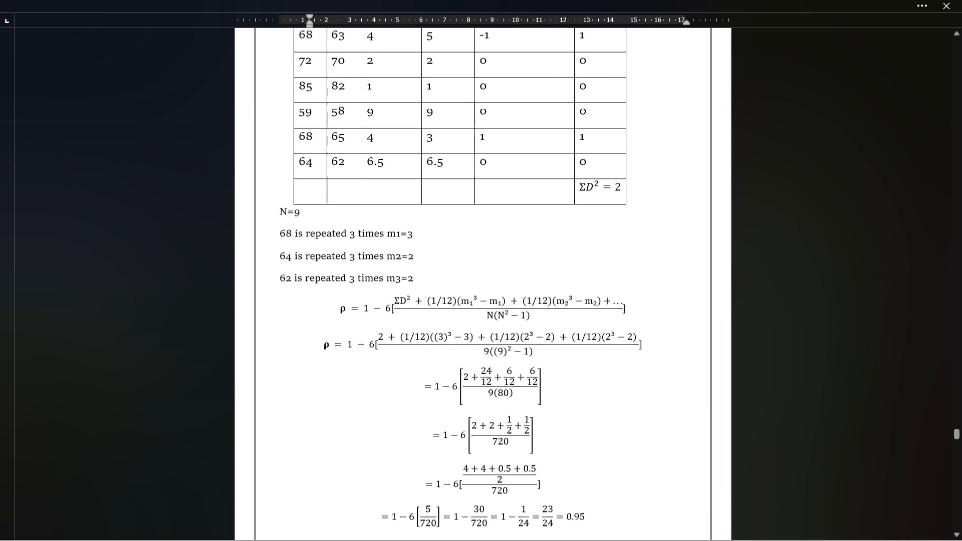
pyautogui.scroll(5, 495, 290)
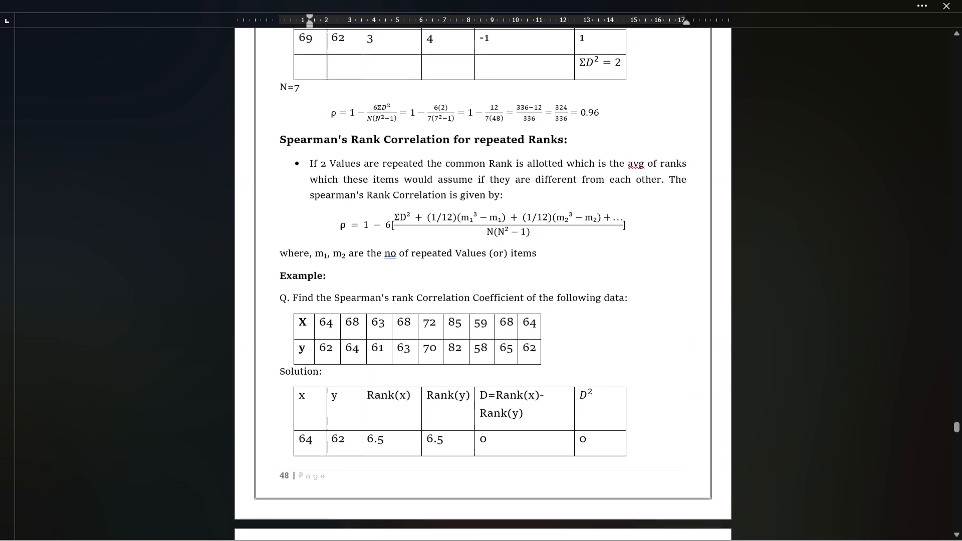
pyautogui.scroll(5, 495, 290)
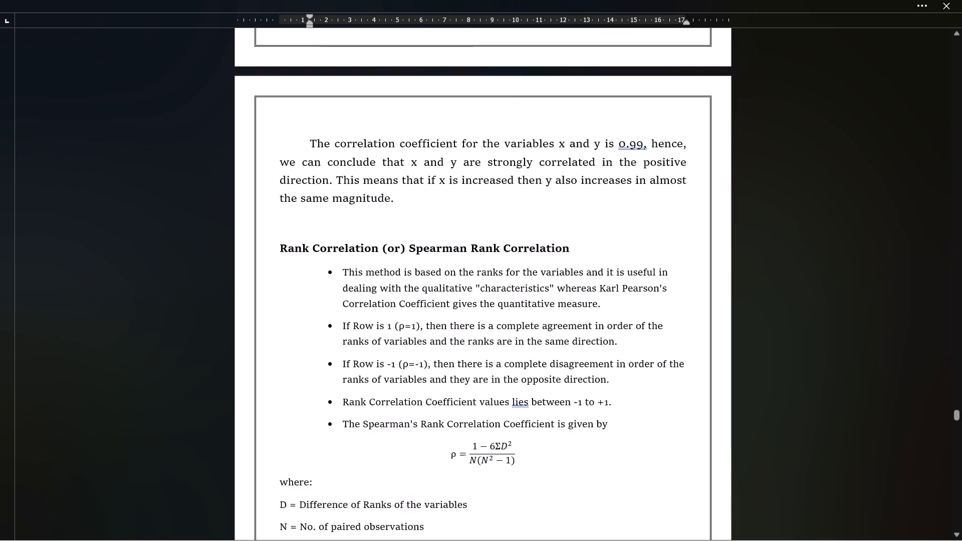
pyautogui.scroll(3, 495, 290)
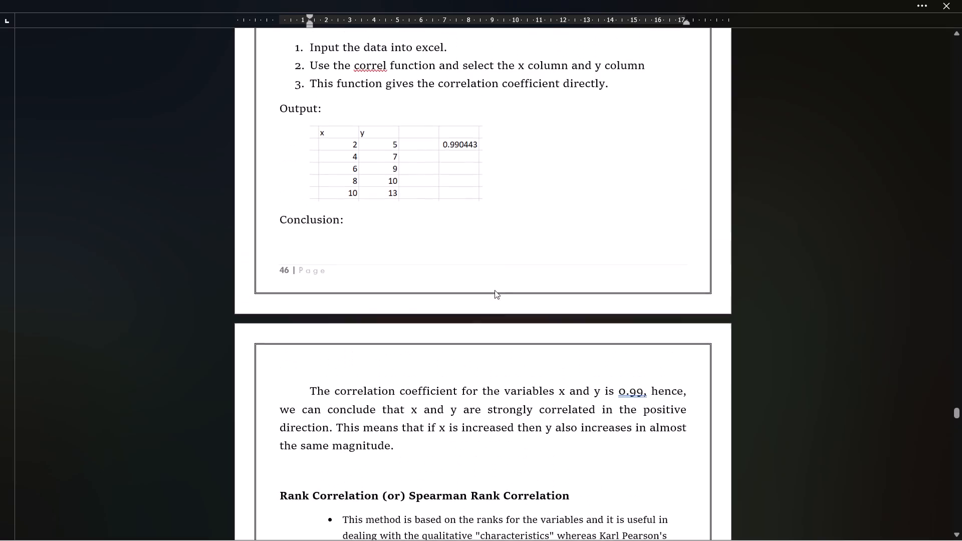
pyautogui.scroll(3, 495, 290)
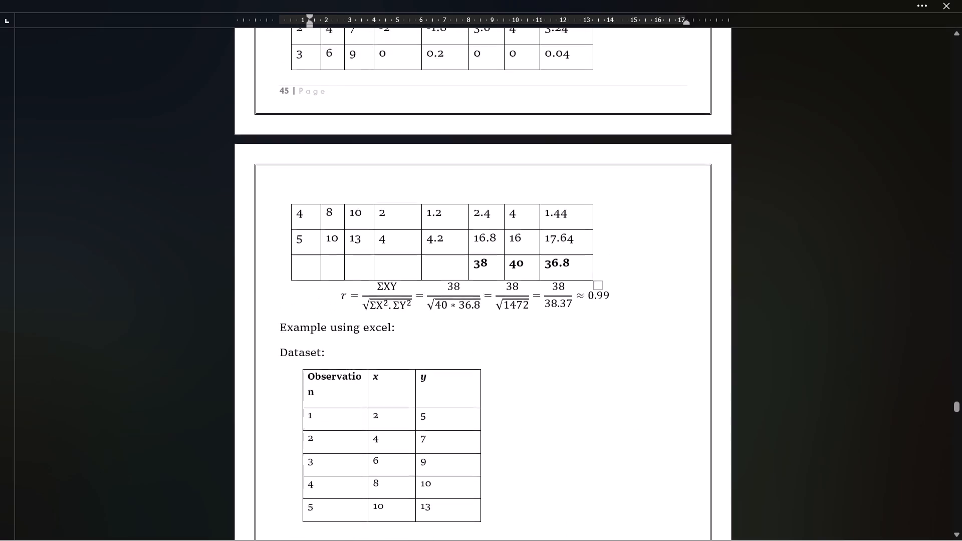
pyautogui.scroll(4, 495, 290)
# Review the pages forward from the Correlation section on page 44 to the regression example and Monthly salary chart on page 51.
pyautogui.scroll(-3, 495, 290)
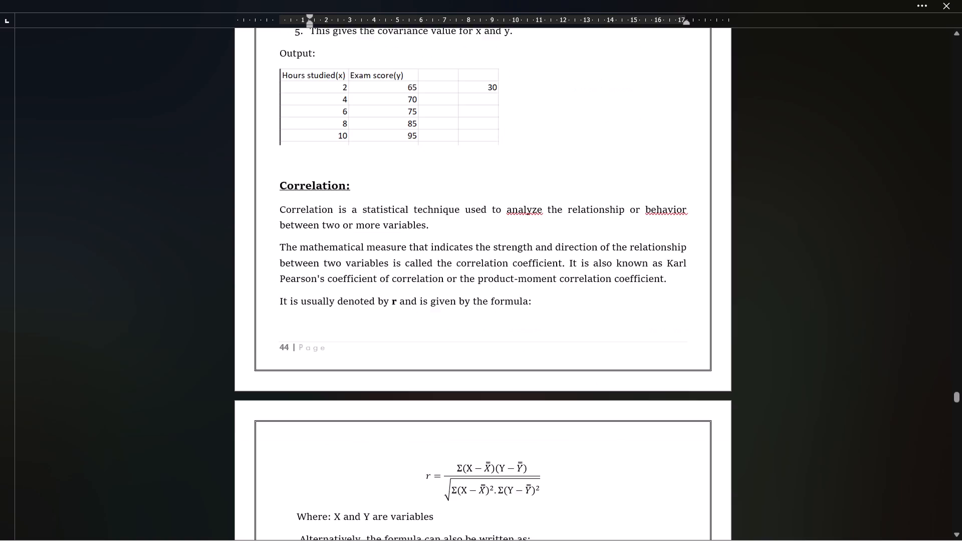
pyautogui.scroll(-5, 495, 290)
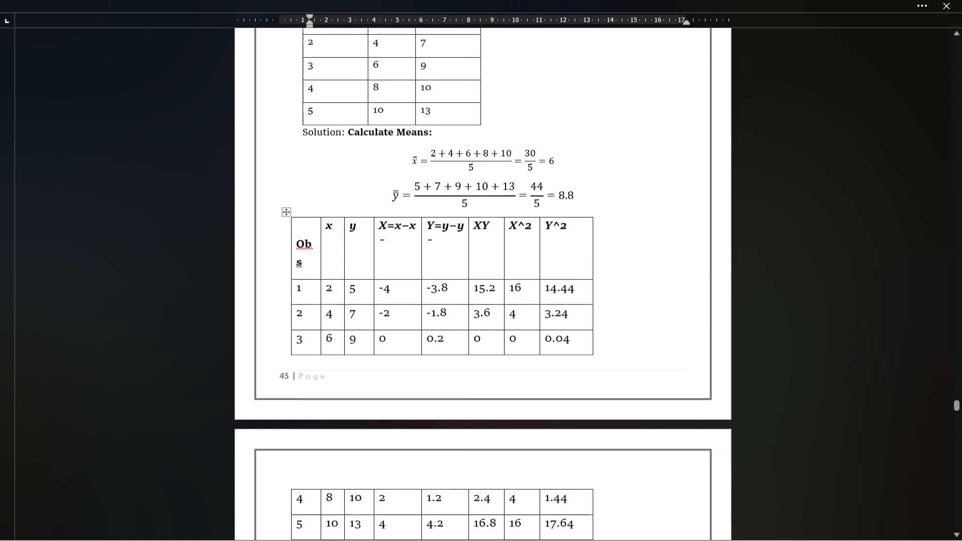
pyautogui.scroll(-3, 495, 290)
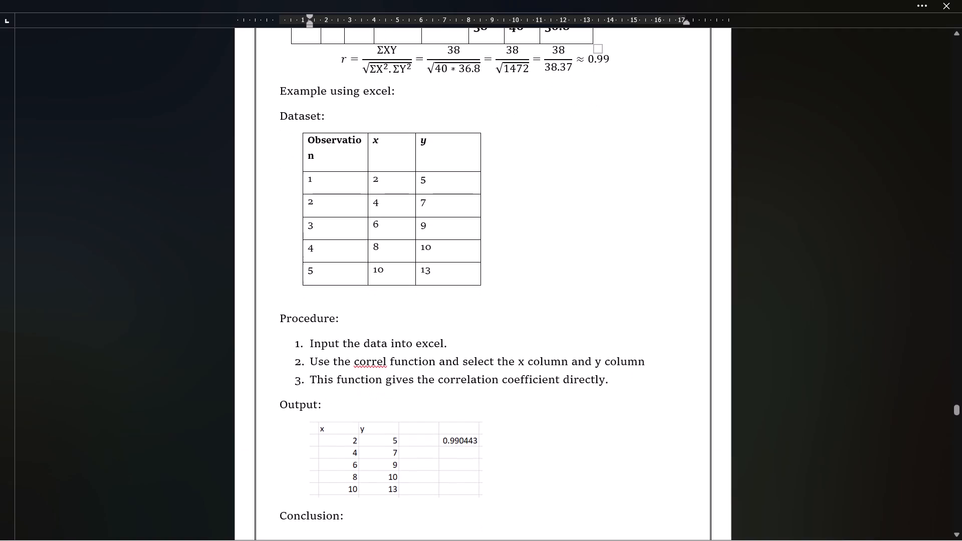
pyautogui.scroll(-4, 495, 290)
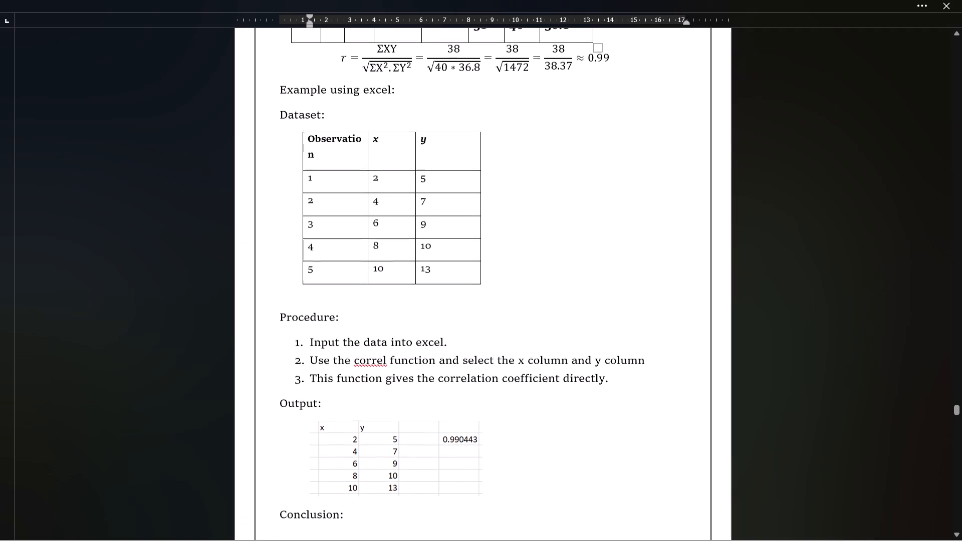
pyautogui.scroll(-7, 495, 290)
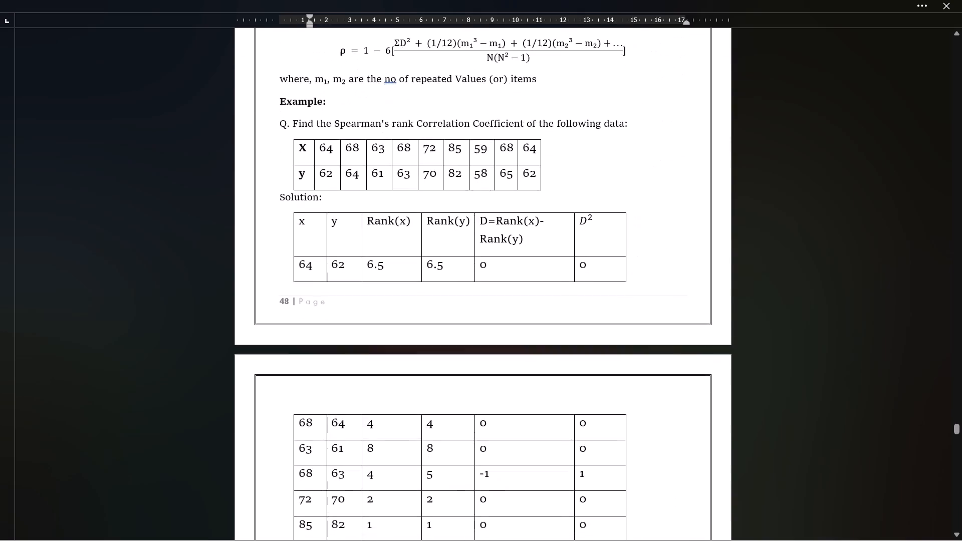
pyautogui.scroll(-2, 495, 290)
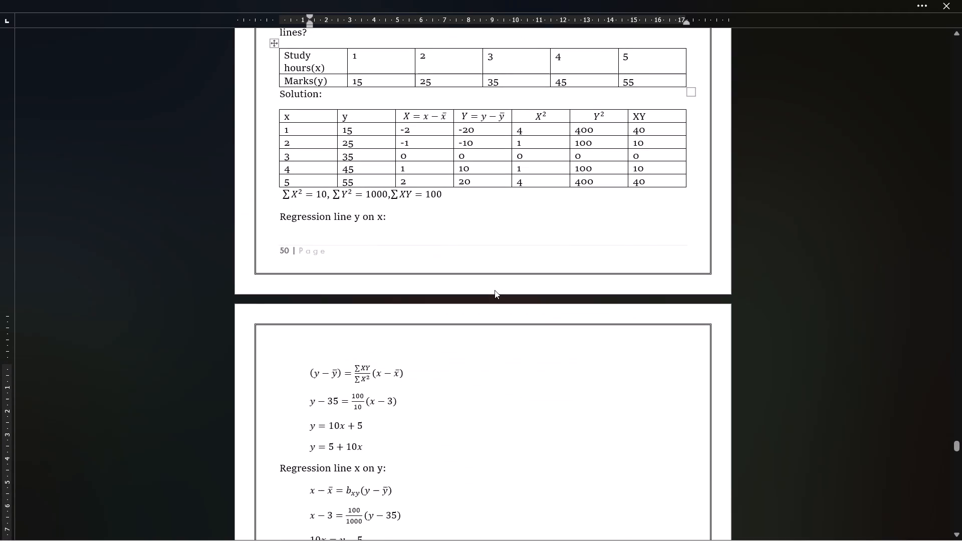
pyautogui.scroll(-2, 495, 290)
pyautogui.scroll(1, 495, 290)
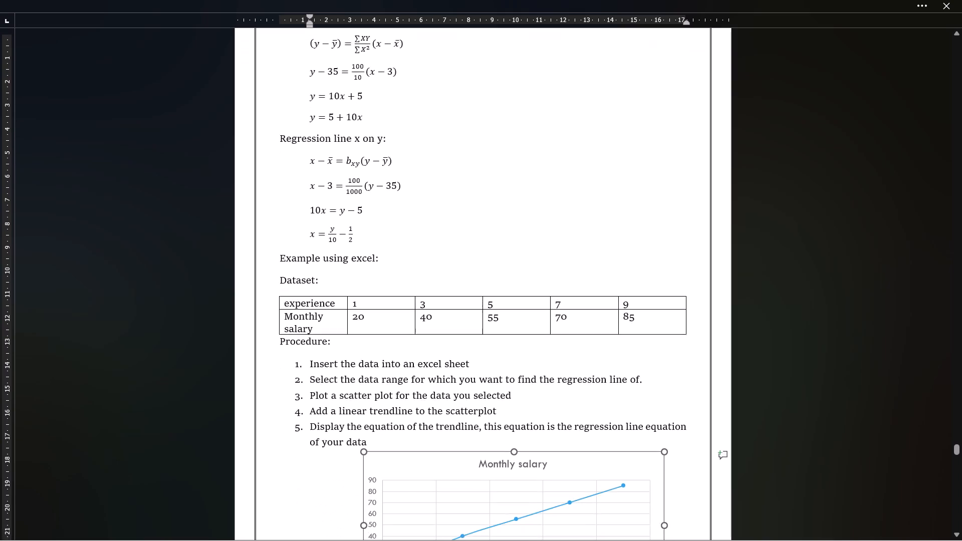
pyautogui.scroll(3, 495, 290)
pyautogui.scroll(-1, 495, 290)
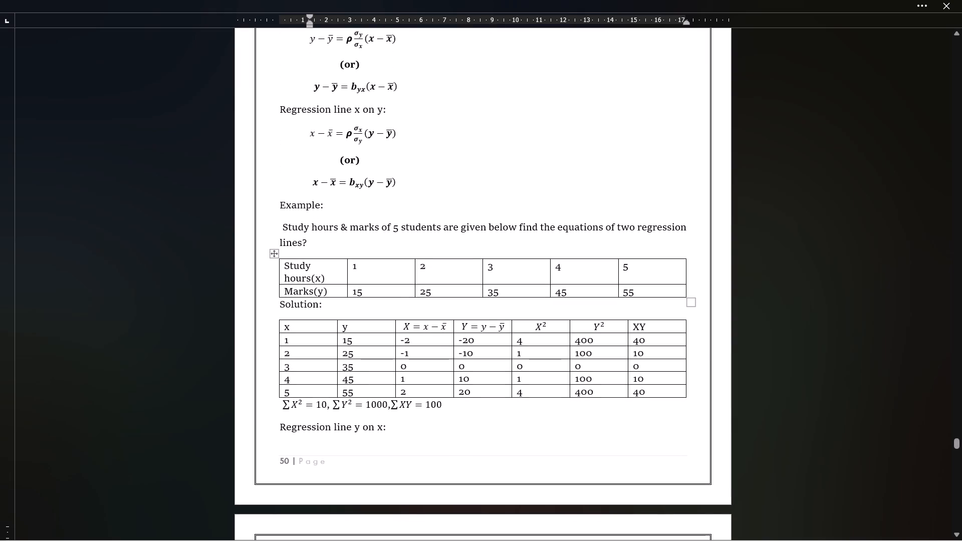
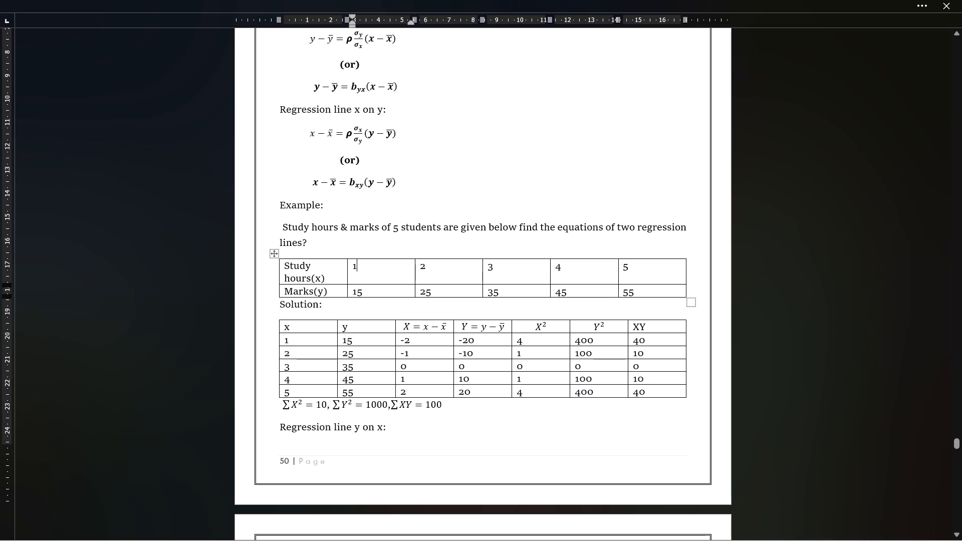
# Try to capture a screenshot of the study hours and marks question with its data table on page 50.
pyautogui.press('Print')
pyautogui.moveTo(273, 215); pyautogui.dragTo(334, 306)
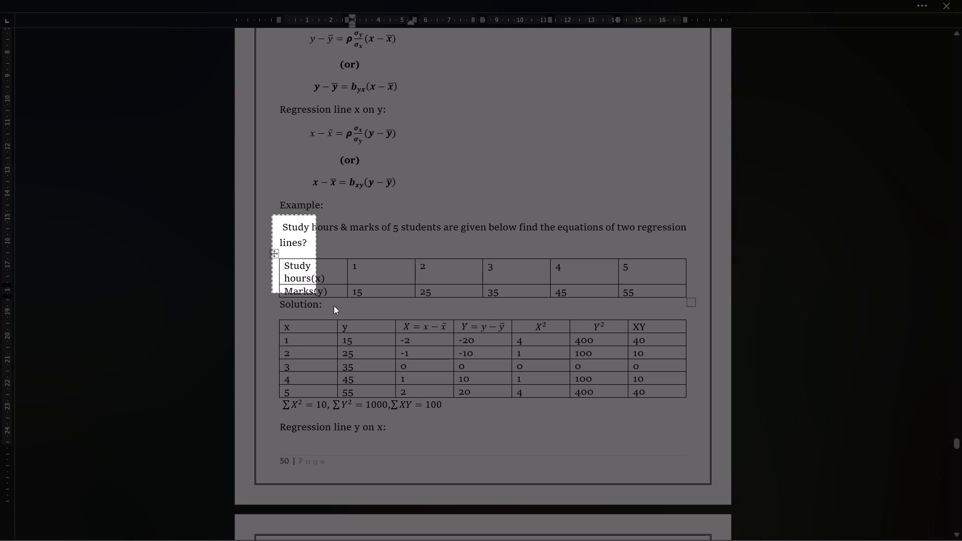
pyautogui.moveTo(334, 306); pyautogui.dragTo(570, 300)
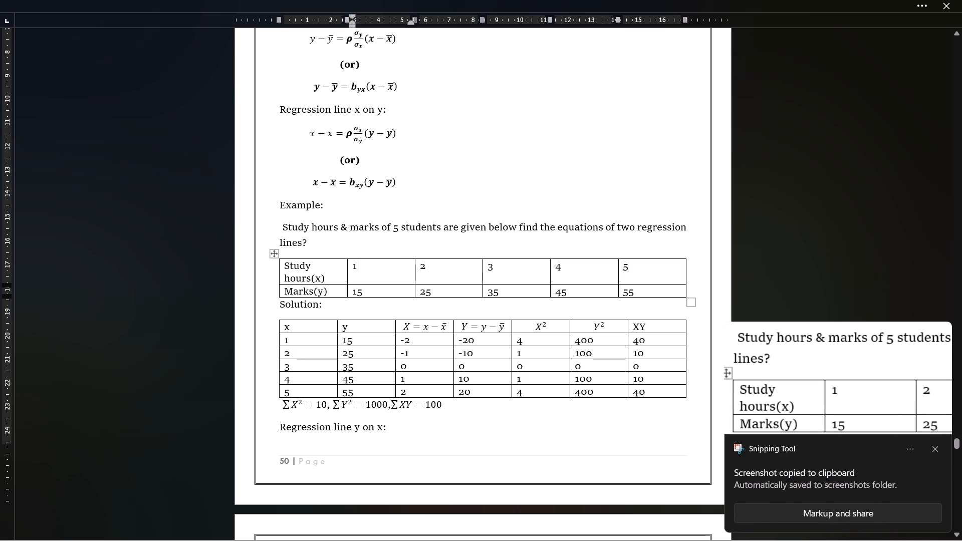
# Capture a screenshot of the full study hours and marks question with its complete five-student table on page 50.
pyautogui.press('Print')
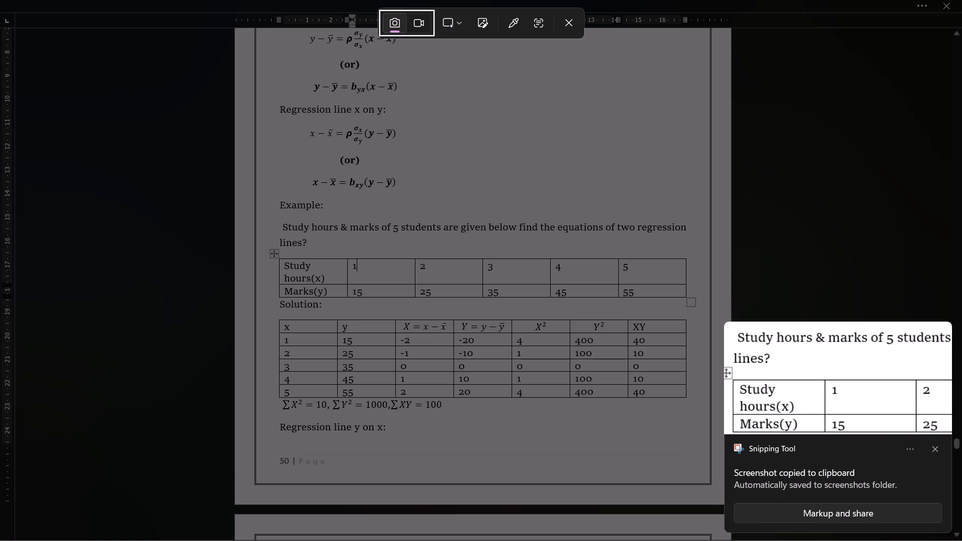
pyautogui.moveTo(271, 220); pyautogui.dragTo(505, 323)
pyautogui.hscroll(1, 339, 245)
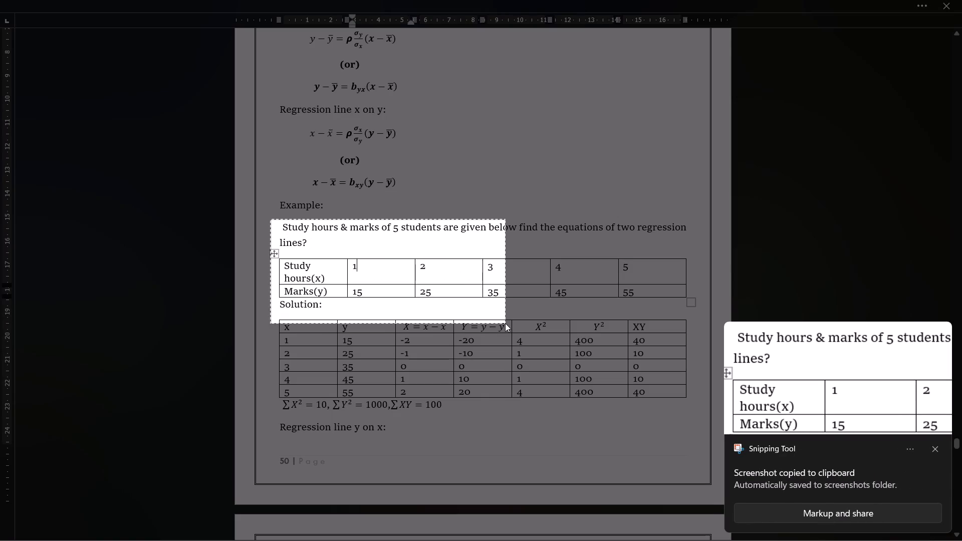
pyautogui.hscroll(1, 505, 323)
pyautogui.moveTo(505, 323); pyautogui.dragTo(688, 298)
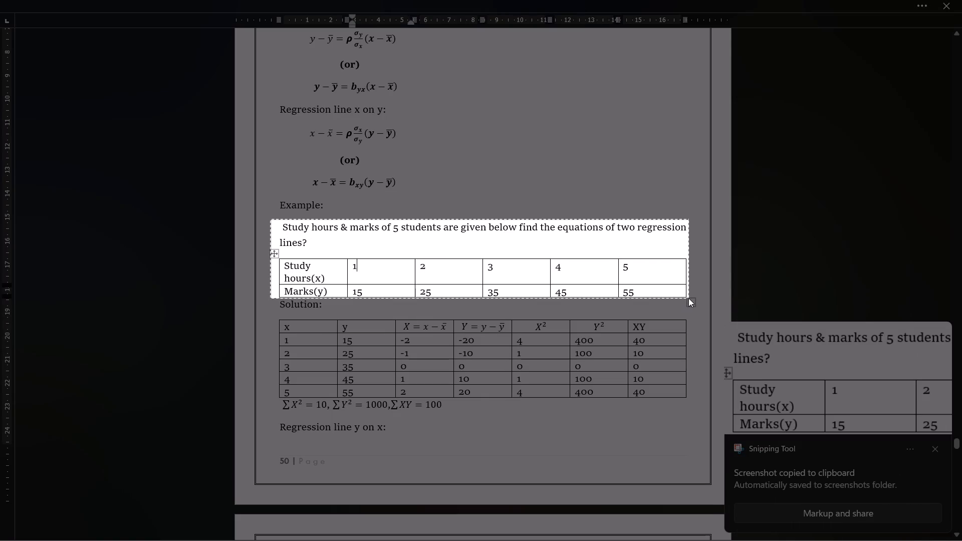
pyautogui.moveTo(688, 298); pyautogui.dragTo(696, 299)
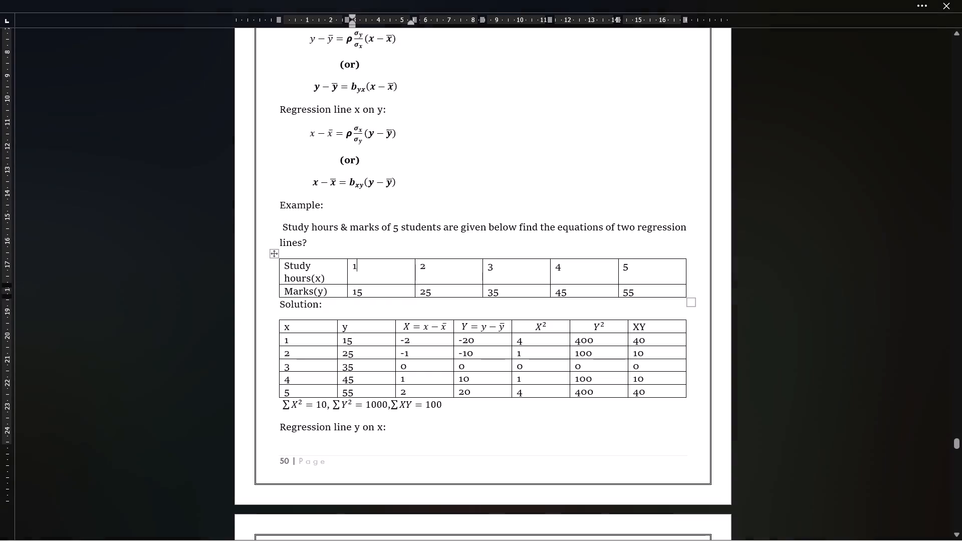
pyautogui.moveTo(696, 299); pyautogui.dragTo(684, 464)
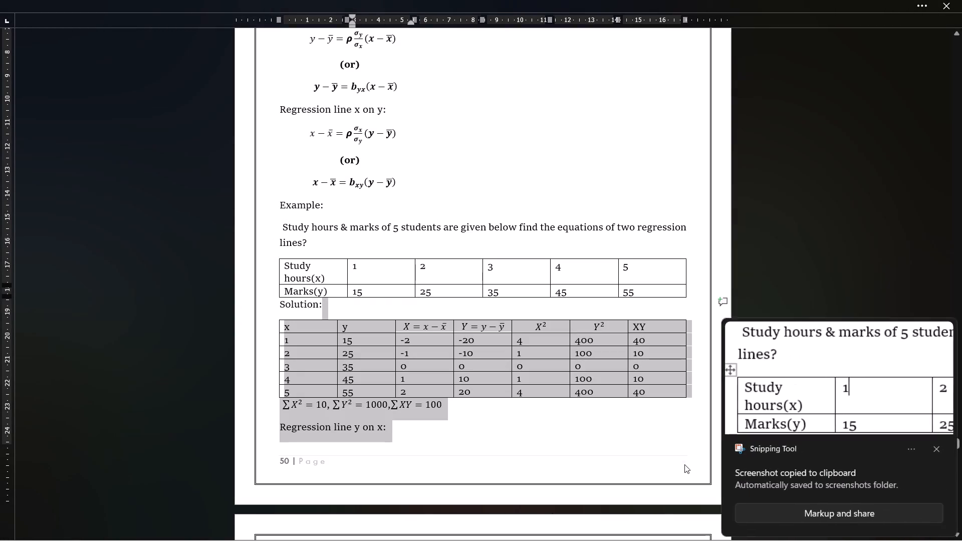
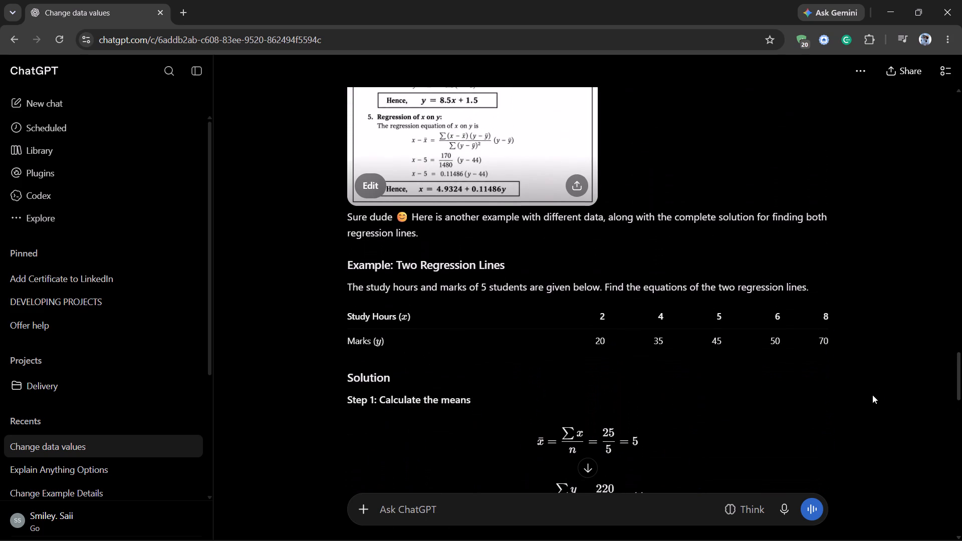
pyautogui.scroll(1, 872, 395)
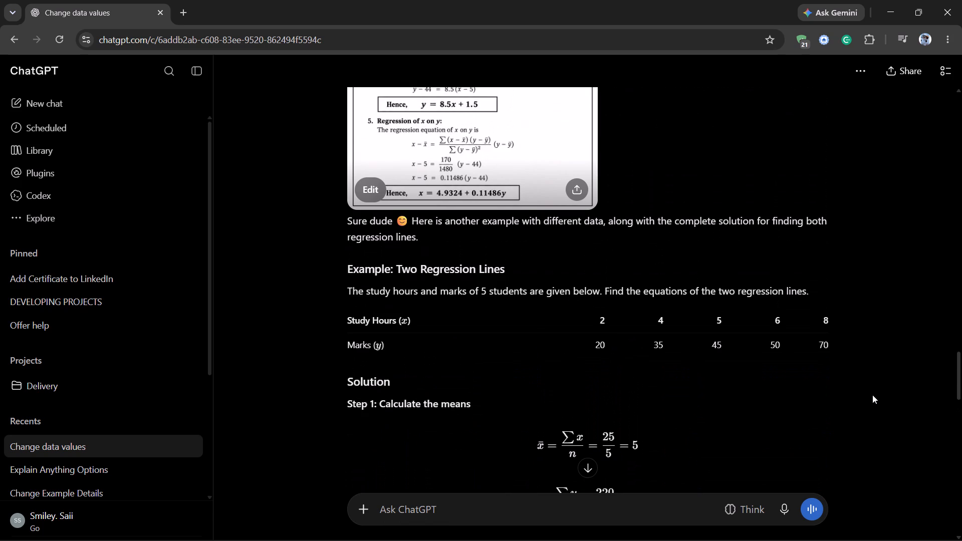
pyautogui.scroll(5, 872, 395)
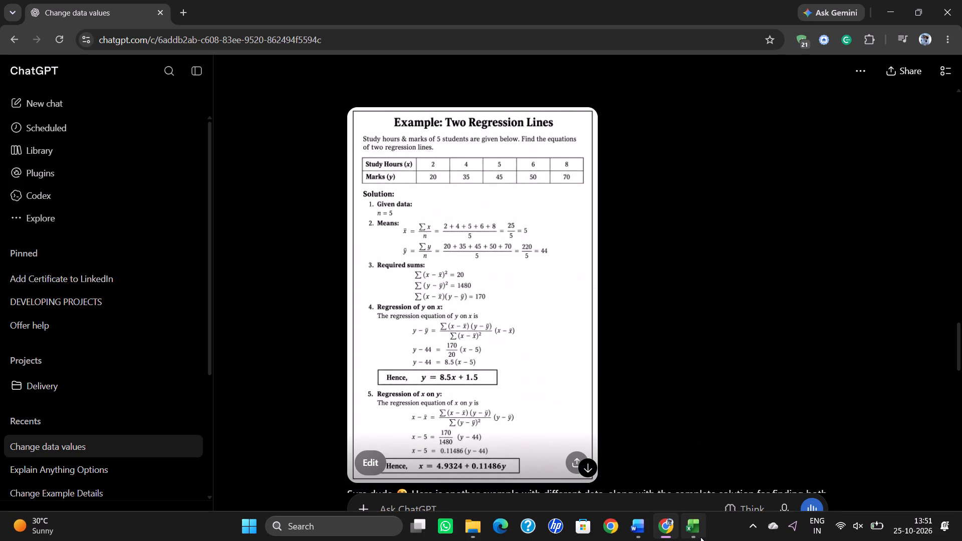
pyautogui.click(686, 524)
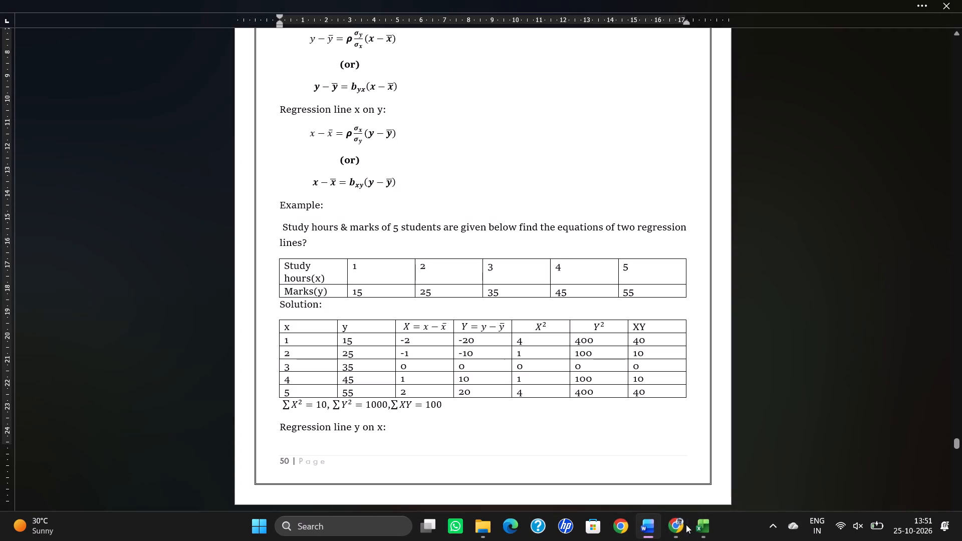
pyautogui.click(676, 528)
pyautogui.click(698, 527)
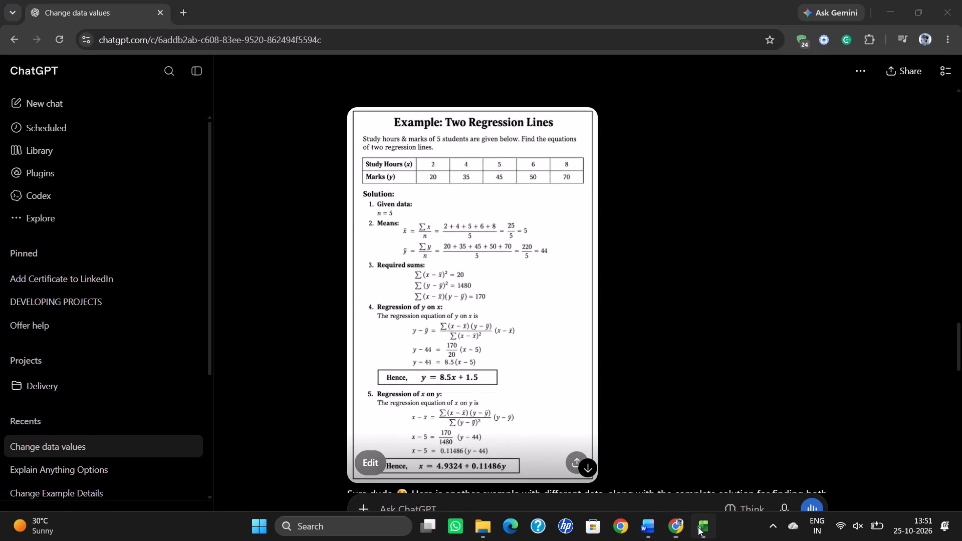
pyautogui.click(582, 310)
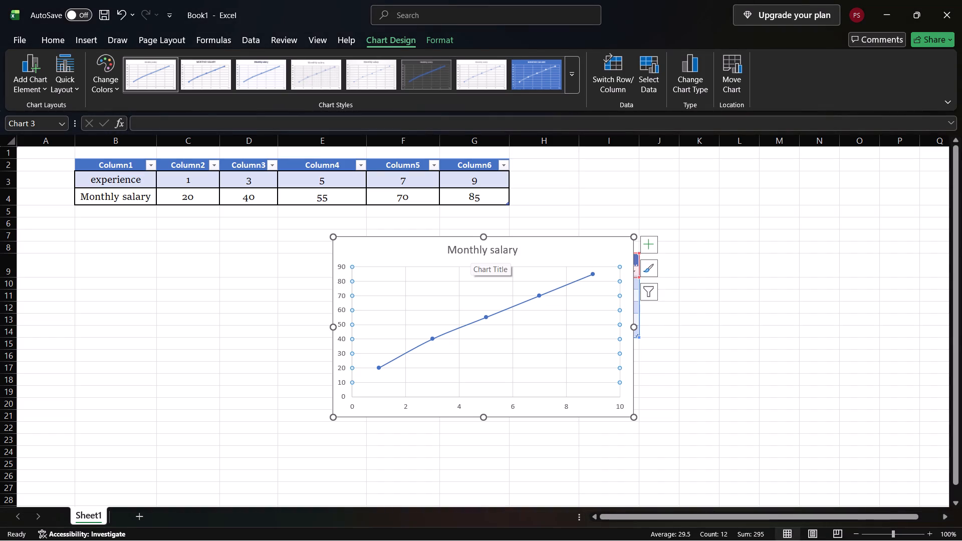
pyautogui.press('BackSpace')
pyautogui.press('Delete')
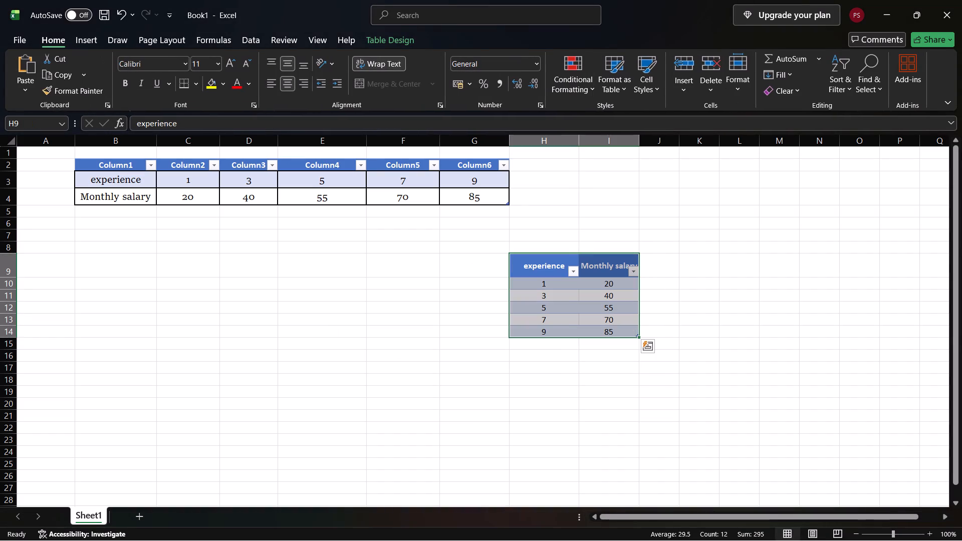
pyautogui.press('Delete')
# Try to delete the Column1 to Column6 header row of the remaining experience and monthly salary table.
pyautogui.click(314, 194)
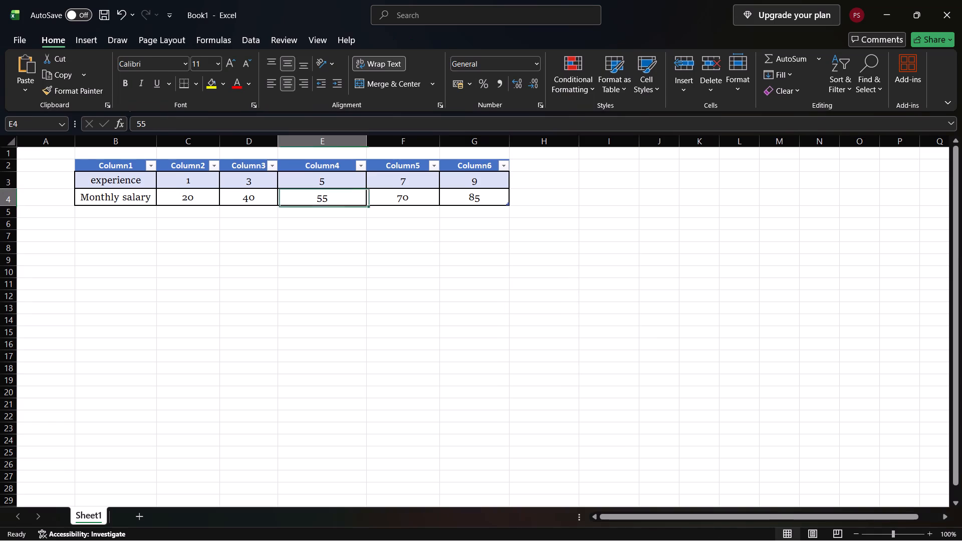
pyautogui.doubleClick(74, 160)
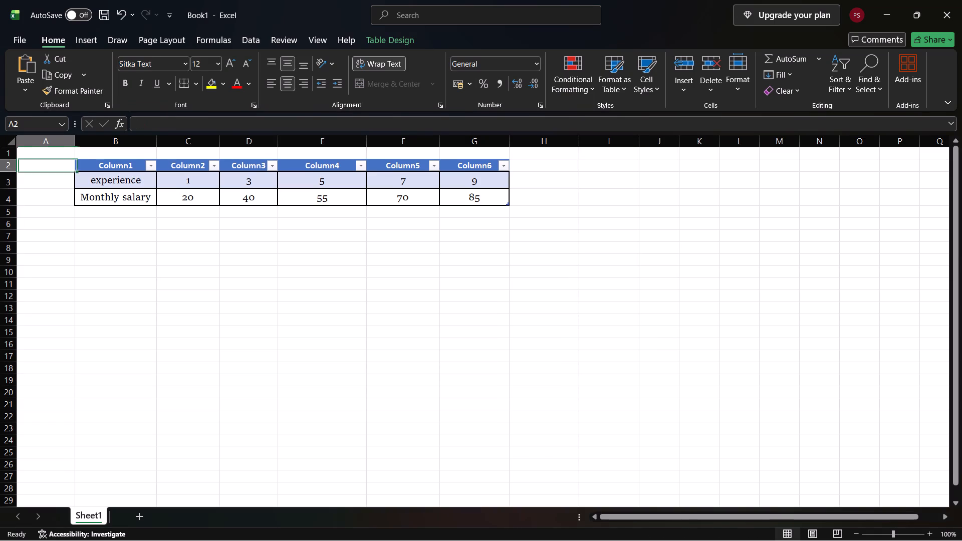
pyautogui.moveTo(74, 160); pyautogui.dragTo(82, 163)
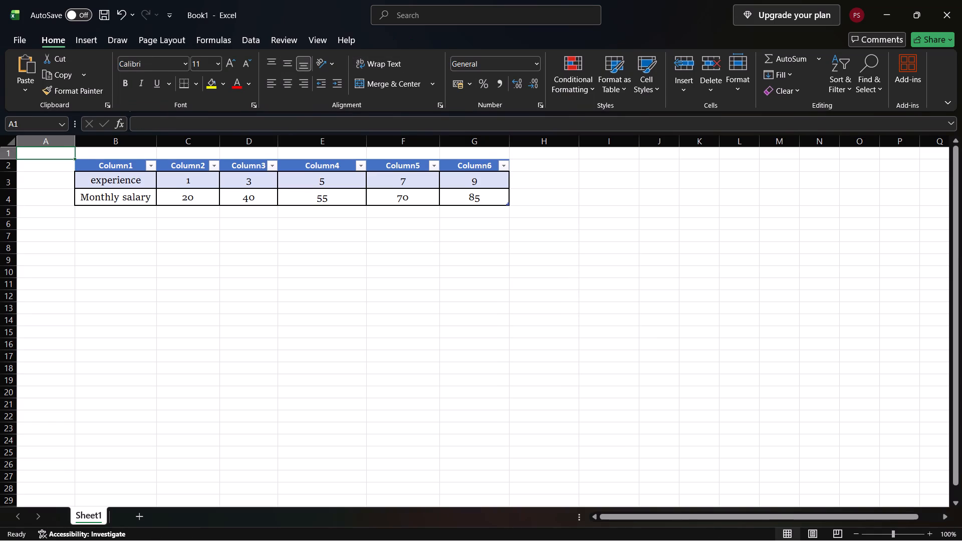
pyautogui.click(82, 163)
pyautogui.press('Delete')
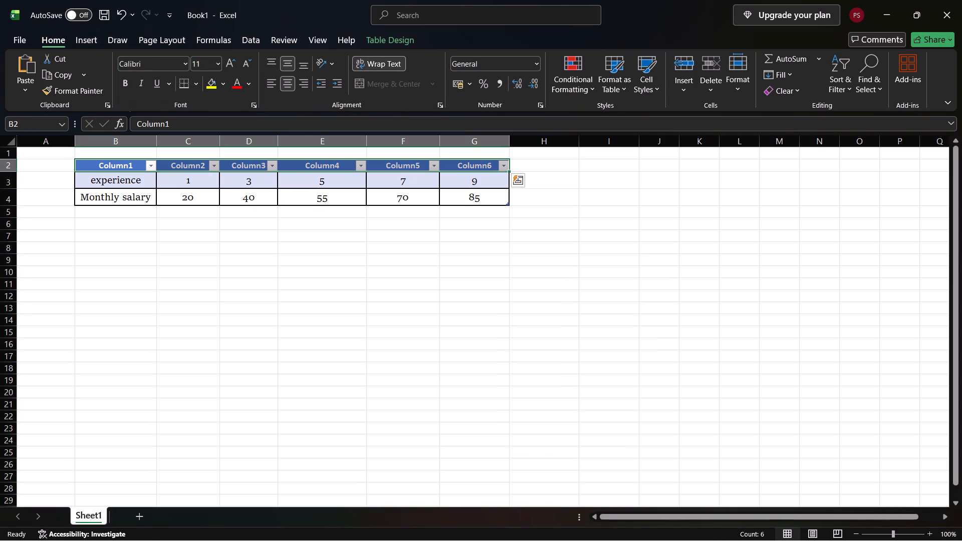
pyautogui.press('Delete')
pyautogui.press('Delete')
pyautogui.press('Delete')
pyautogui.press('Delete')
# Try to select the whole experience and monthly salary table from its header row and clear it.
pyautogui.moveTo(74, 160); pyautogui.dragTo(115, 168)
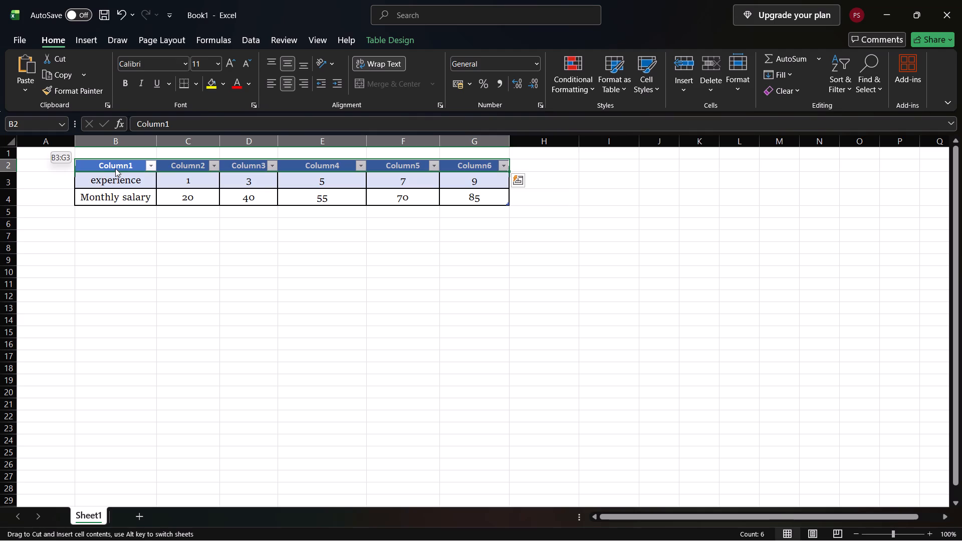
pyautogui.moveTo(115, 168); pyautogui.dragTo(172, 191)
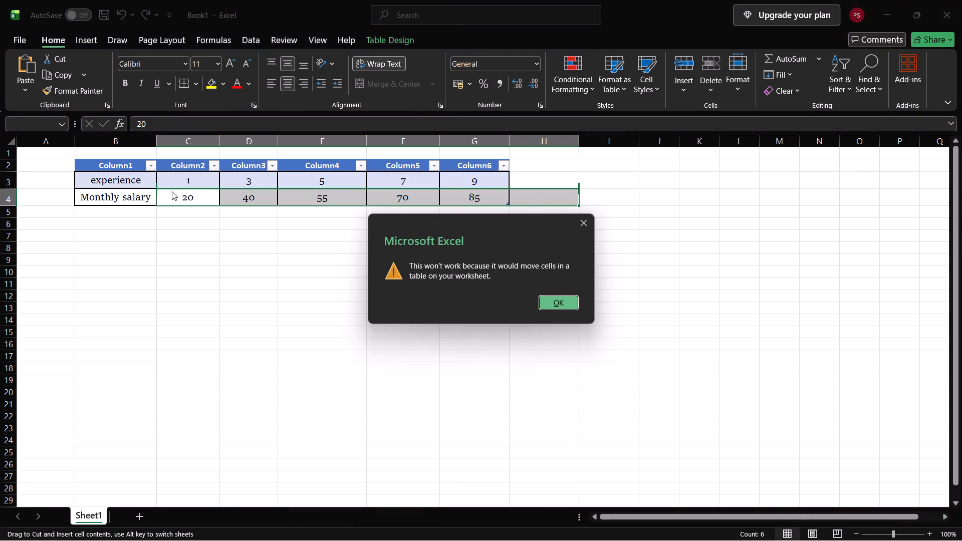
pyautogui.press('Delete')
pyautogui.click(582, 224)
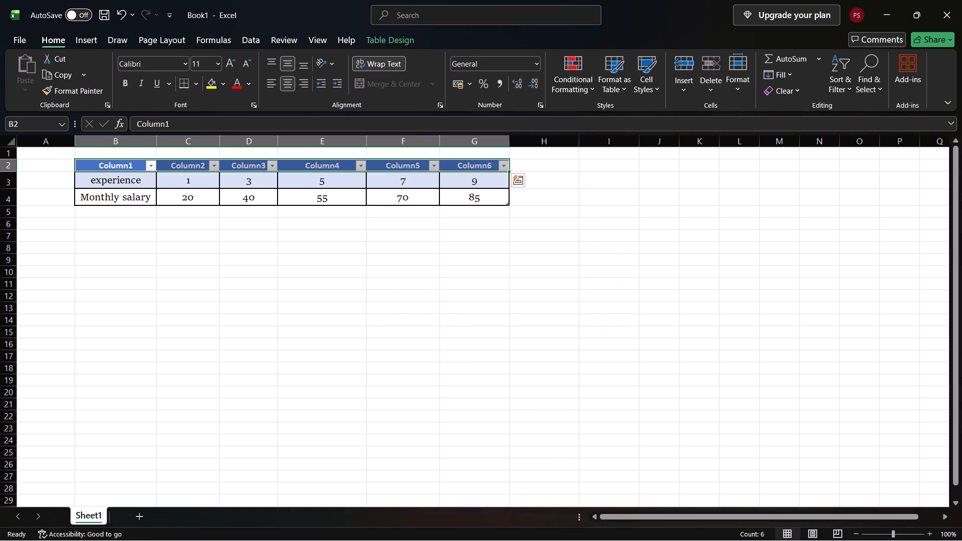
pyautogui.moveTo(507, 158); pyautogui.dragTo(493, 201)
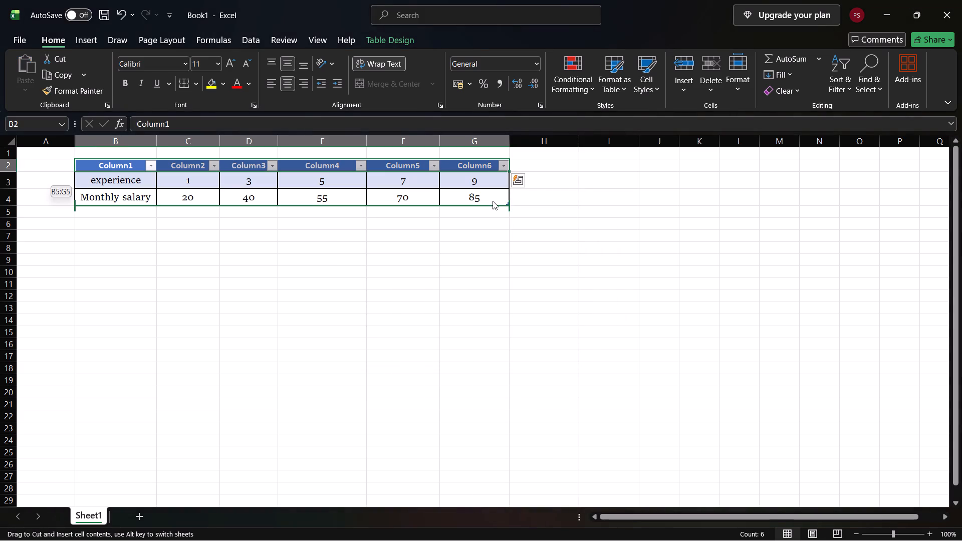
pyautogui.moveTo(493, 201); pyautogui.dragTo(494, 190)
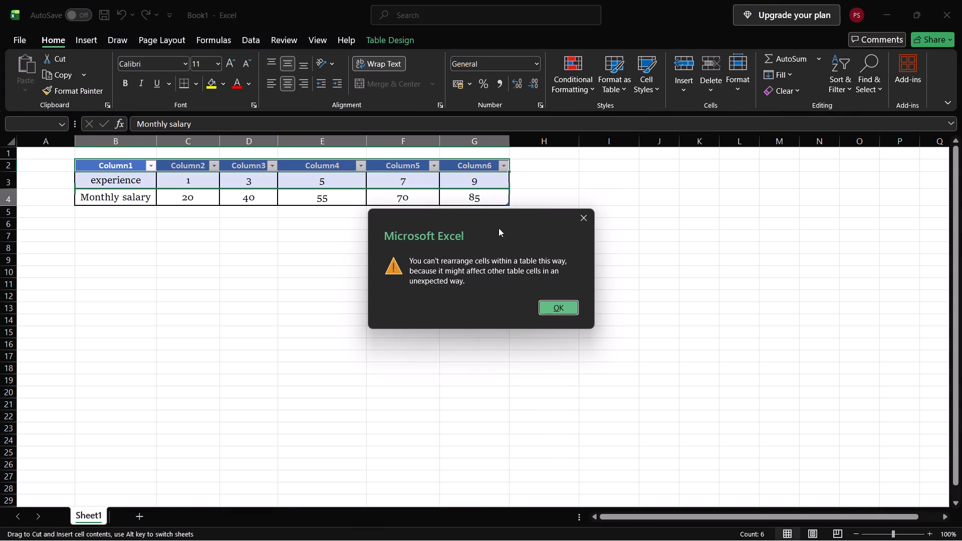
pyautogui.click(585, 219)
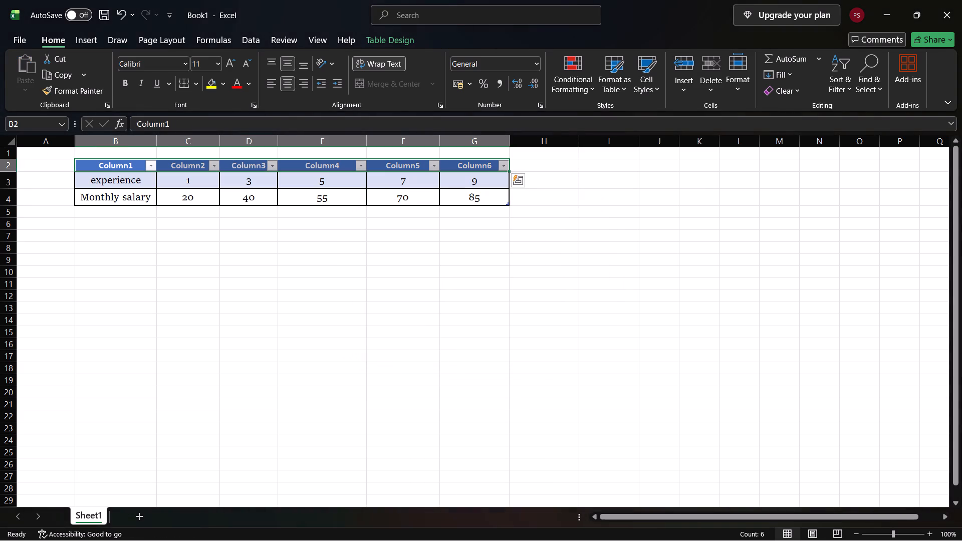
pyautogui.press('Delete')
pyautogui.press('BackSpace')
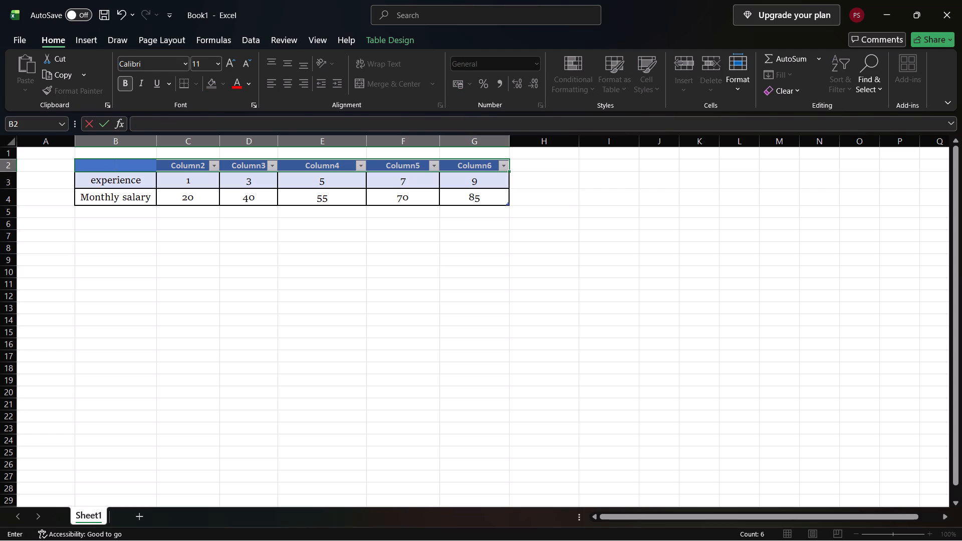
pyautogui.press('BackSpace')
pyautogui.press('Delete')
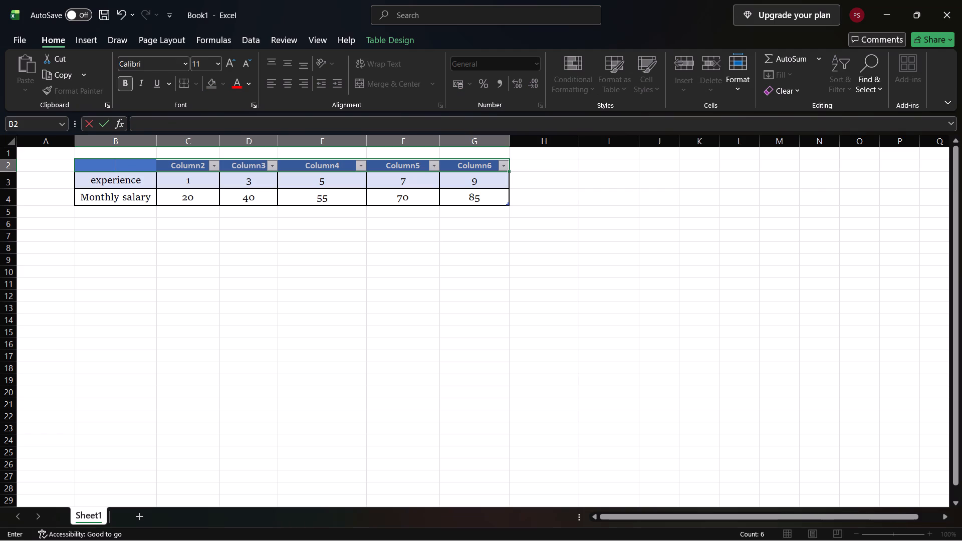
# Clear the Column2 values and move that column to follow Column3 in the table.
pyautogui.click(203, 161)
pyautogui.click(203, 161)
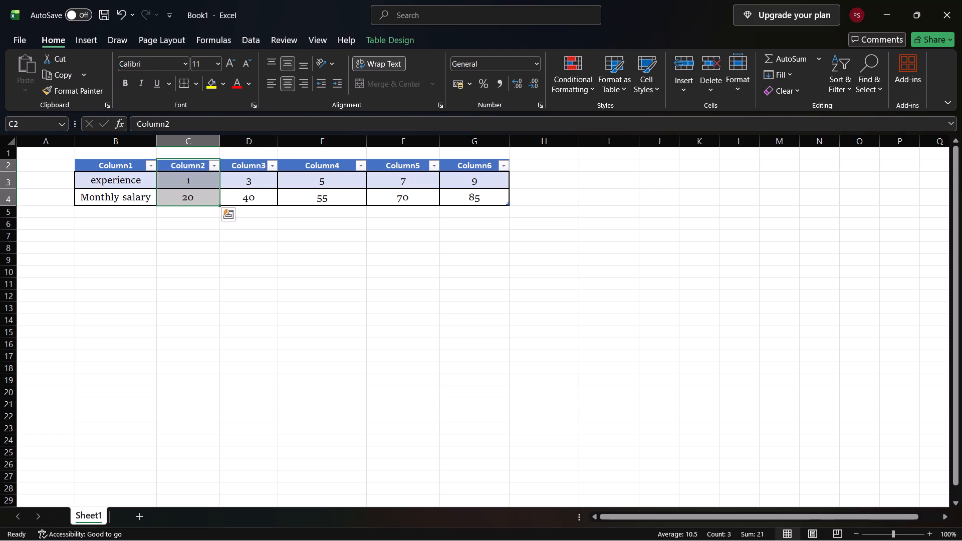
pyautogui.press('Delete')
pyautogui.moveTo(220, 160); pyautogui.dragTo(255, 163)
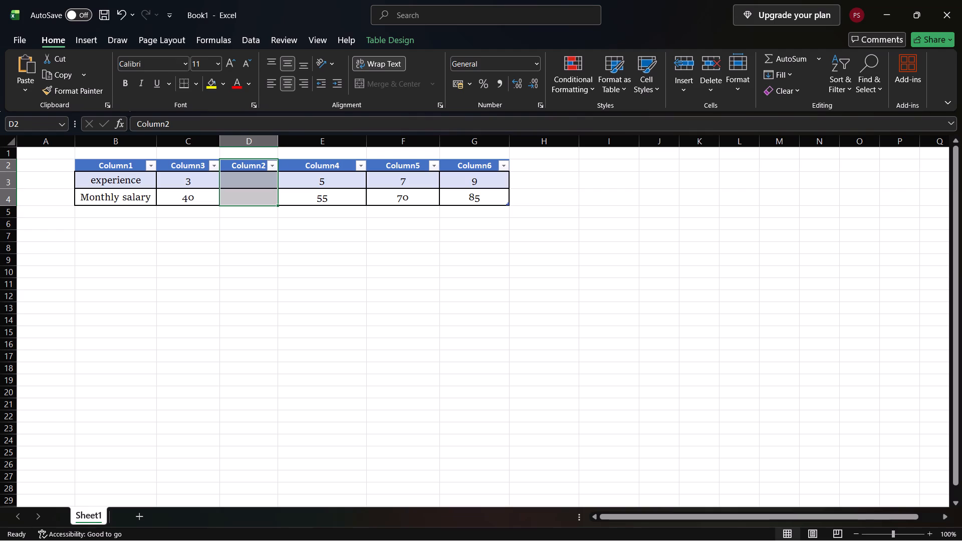
# Delete the whole experience and monthly salary table, first its data cells and finally its header row.
pyautogui.click(75, 160)
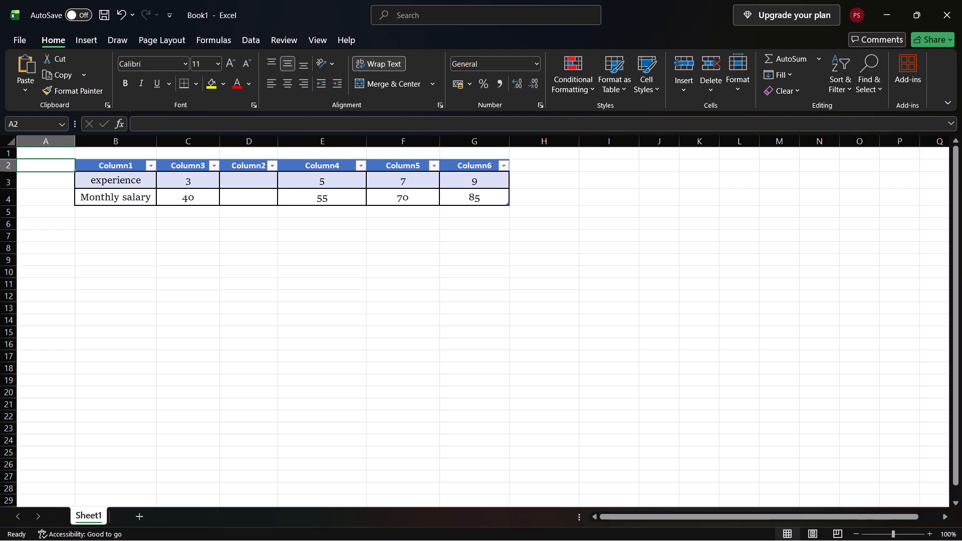
pyautogui.click(77, 162)
pyautogui.press('Delete')
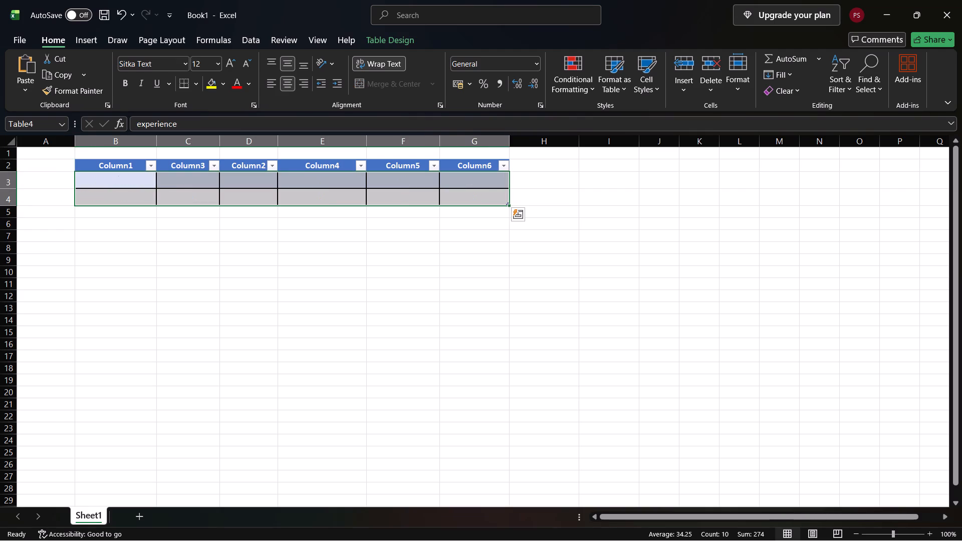
pyautogui.press('Delete')
pyautogui.click(77, 162)
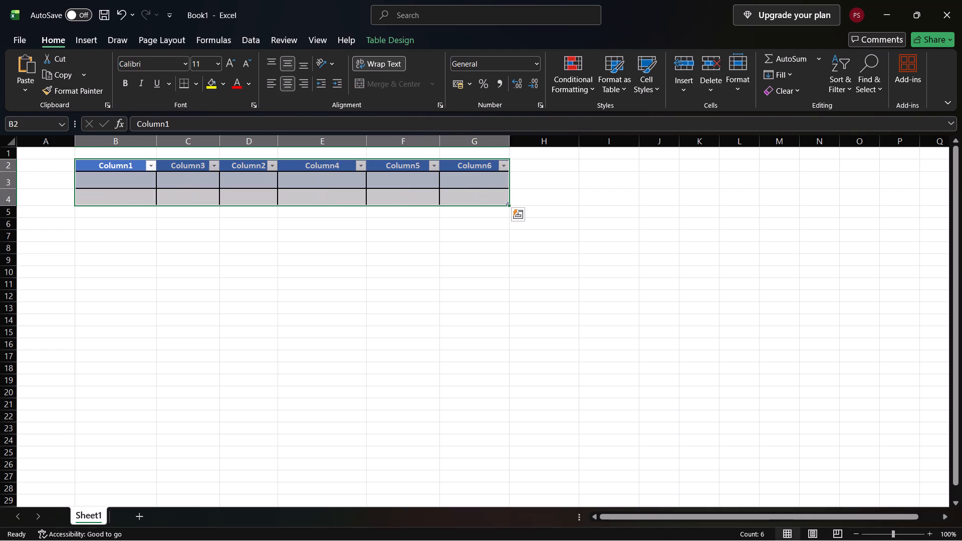
pyautogui.press('Delete')
pyautogui.click(77, 162)
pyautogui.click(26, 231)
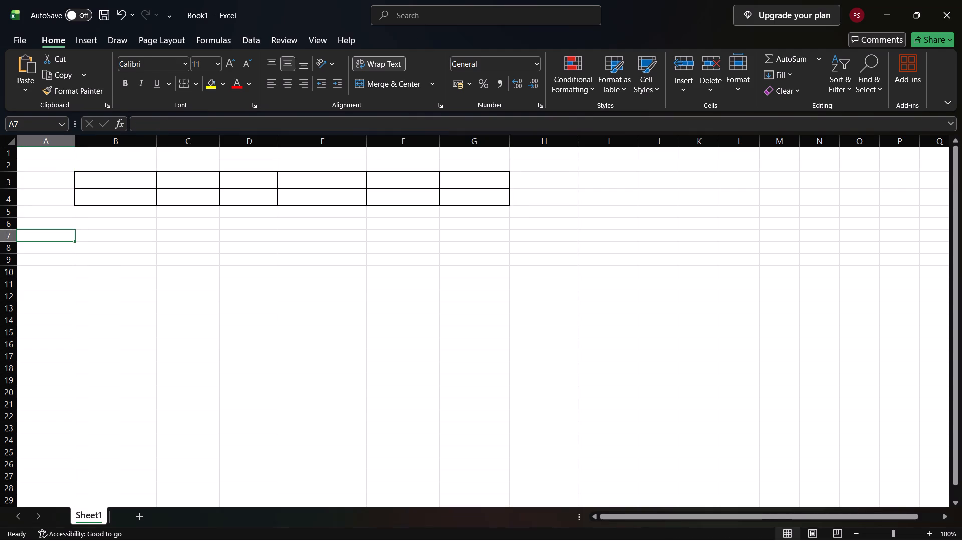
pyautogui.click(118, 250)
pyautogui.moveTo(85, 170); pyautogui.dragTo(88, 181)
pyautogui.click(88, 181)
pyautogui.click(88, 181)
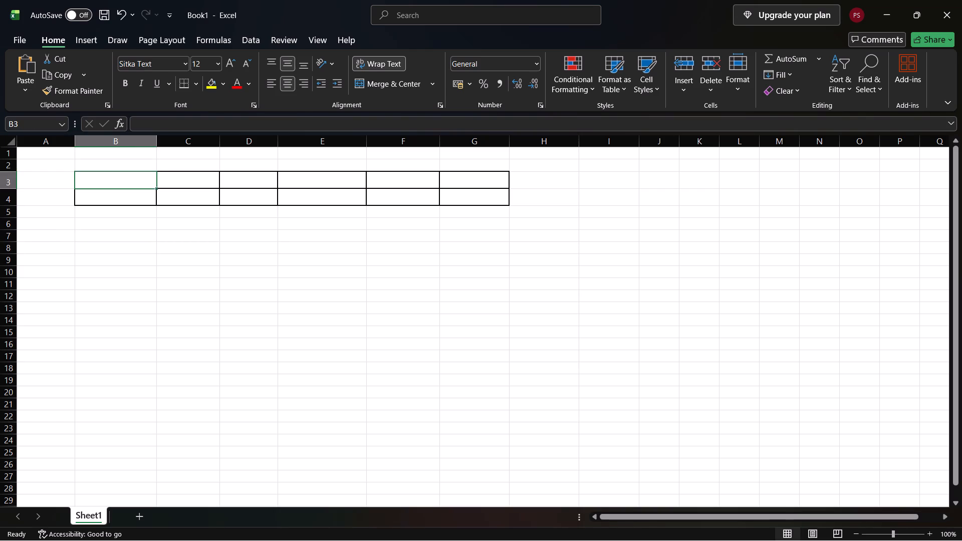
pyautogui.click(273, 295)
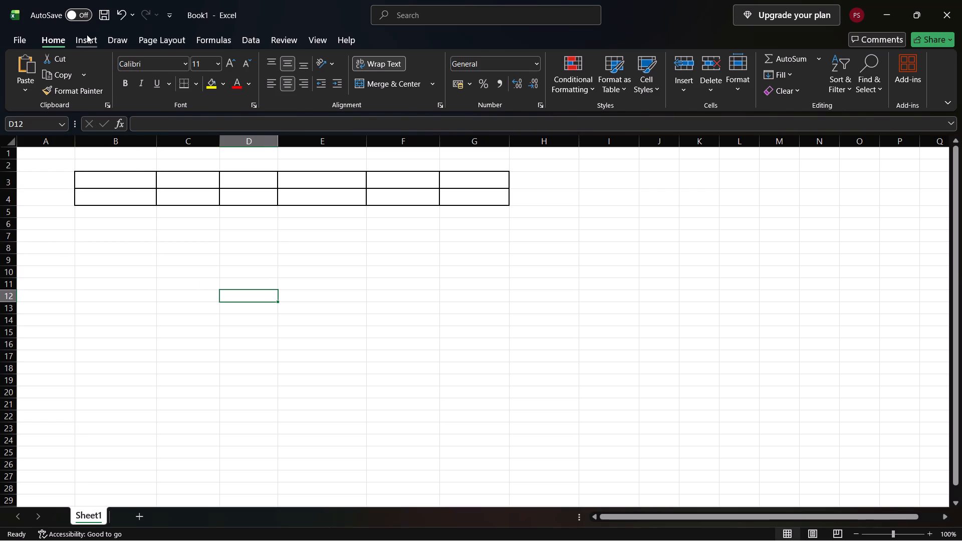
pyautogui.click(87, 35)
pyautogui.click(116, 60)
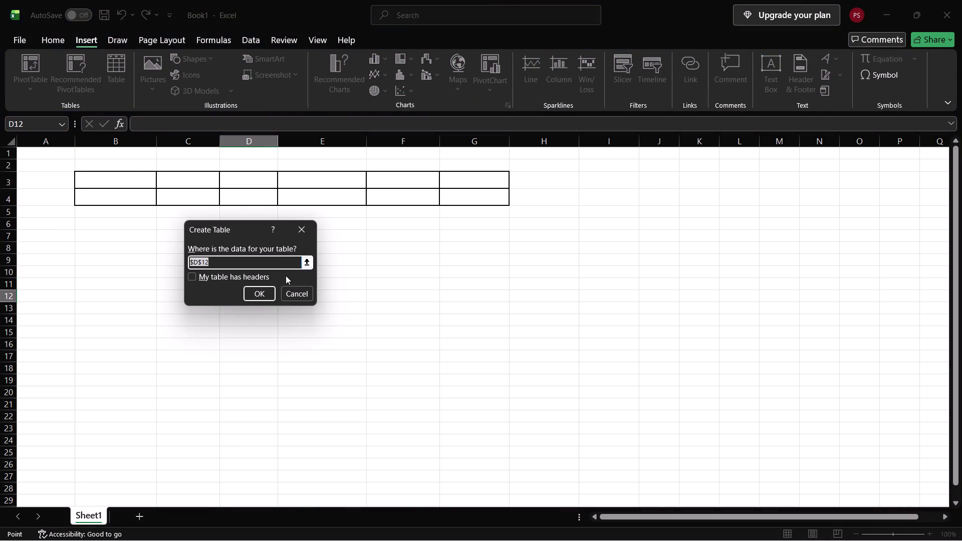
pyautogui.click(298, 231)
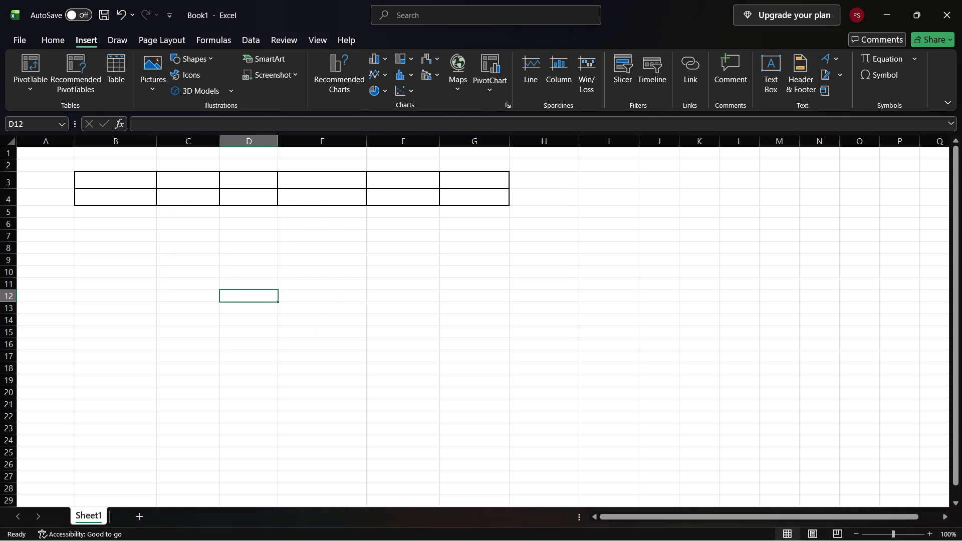
pyautogui.click(124, 180)
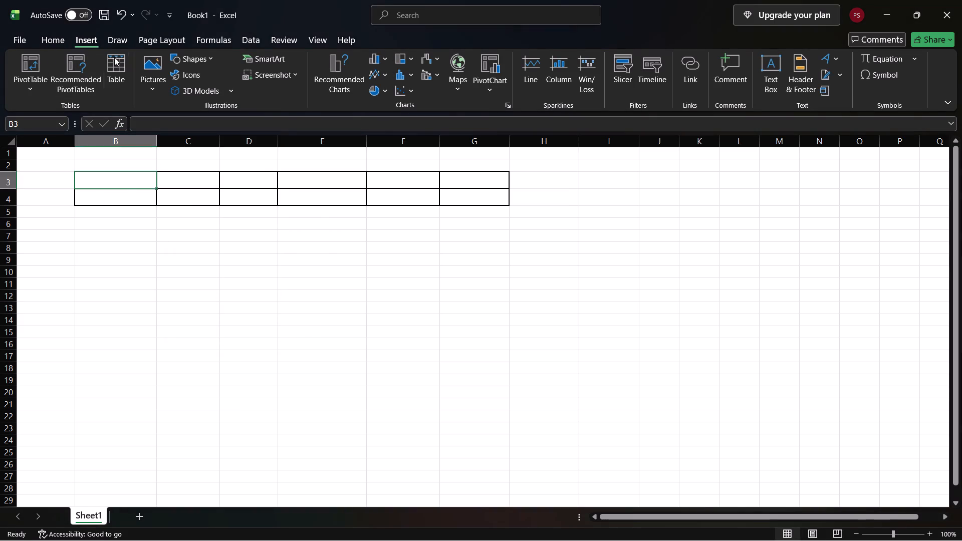
pyautogui.click(123, 71)
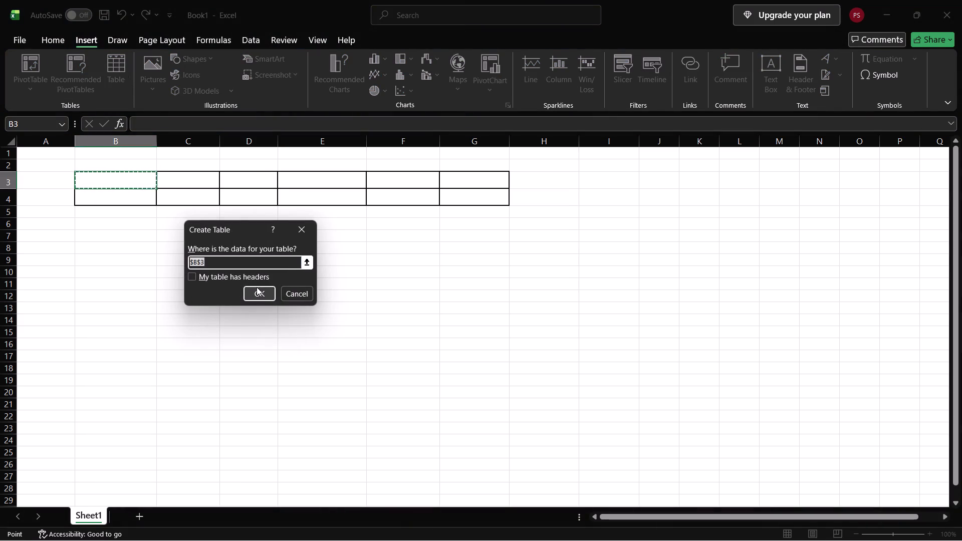
pyautogui.click(257, 287)
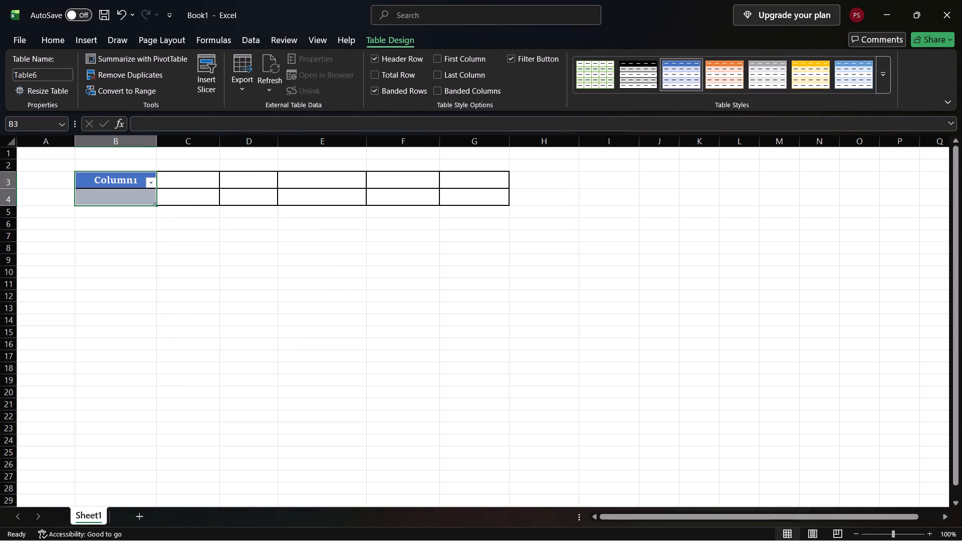
pyautogui.moveTo(155, 173); pyautogui.dragTo(152, 182)
pyautogui.moveTo(155, 203); pyautogui.dragTo(363, 211)
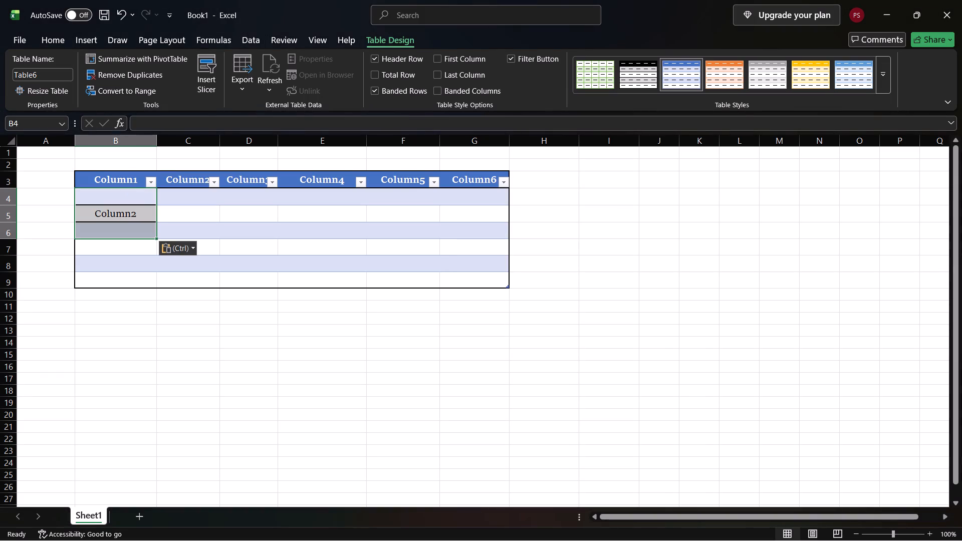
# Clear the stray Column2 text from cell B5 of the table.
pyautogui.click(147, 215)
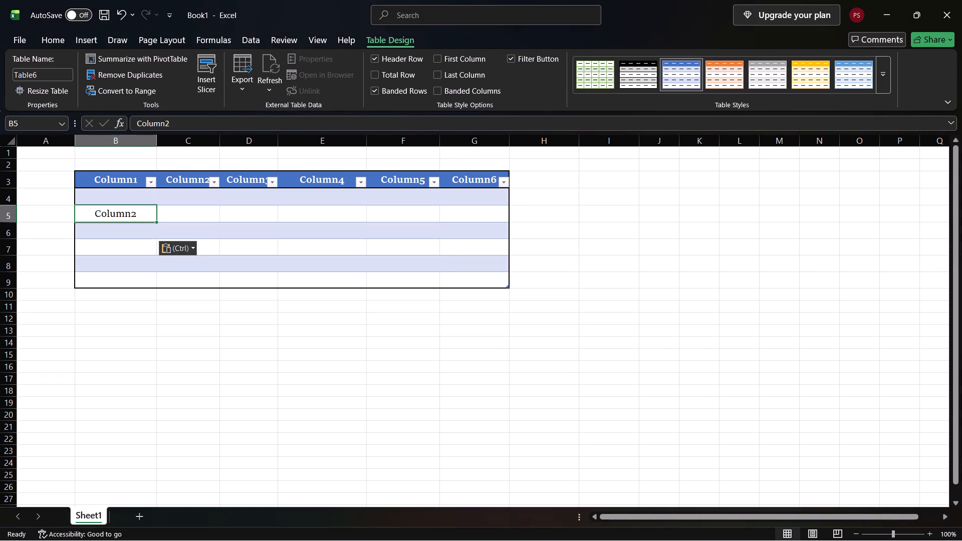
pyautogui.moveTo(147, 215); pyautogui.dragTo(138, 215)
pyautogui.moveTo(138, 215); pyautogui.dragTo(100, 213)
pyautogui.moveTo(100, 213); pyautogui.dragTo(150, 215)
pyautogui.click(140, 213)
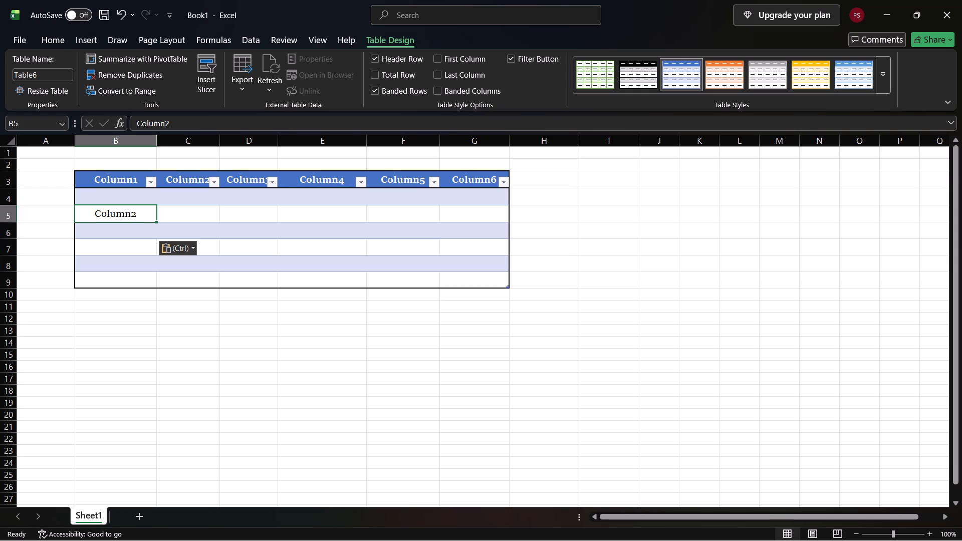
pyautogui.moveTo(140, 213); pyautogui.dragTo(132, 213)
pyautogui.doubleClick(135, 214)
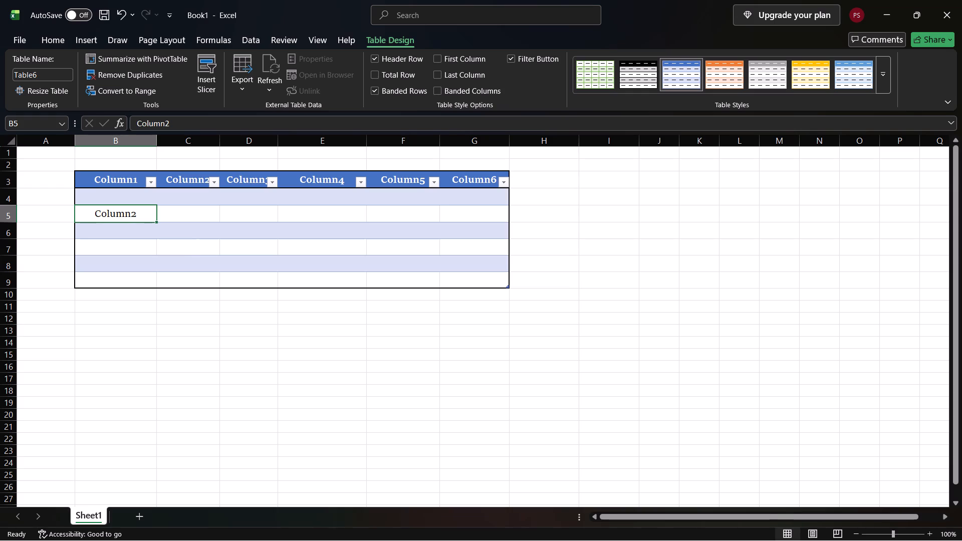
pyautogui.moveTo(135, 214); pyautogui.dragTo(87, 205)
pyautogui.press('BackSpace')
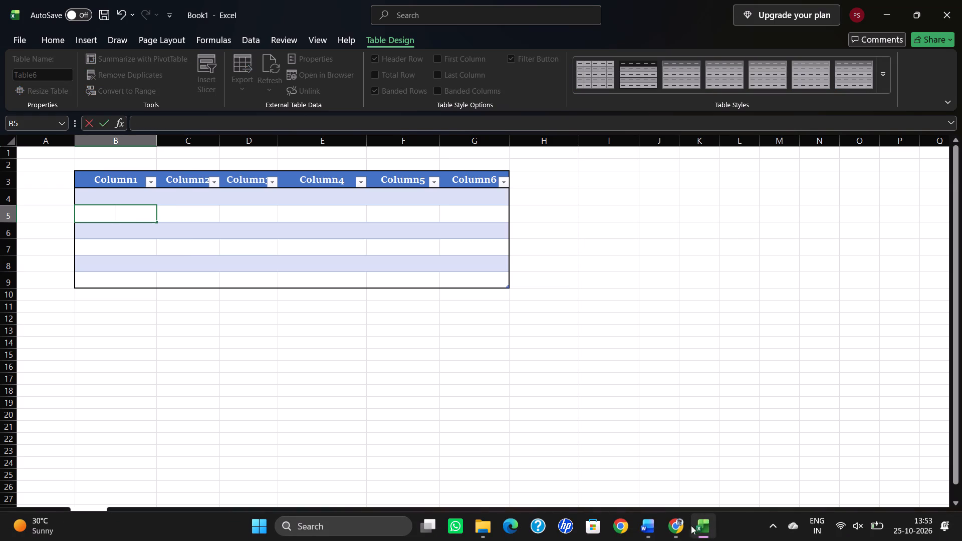
# Copy the selected Step 2 required-sums table from ChatGPT in Chrome and paste it into the Excel table at cell B4.
pyautogui.click(683, 526)
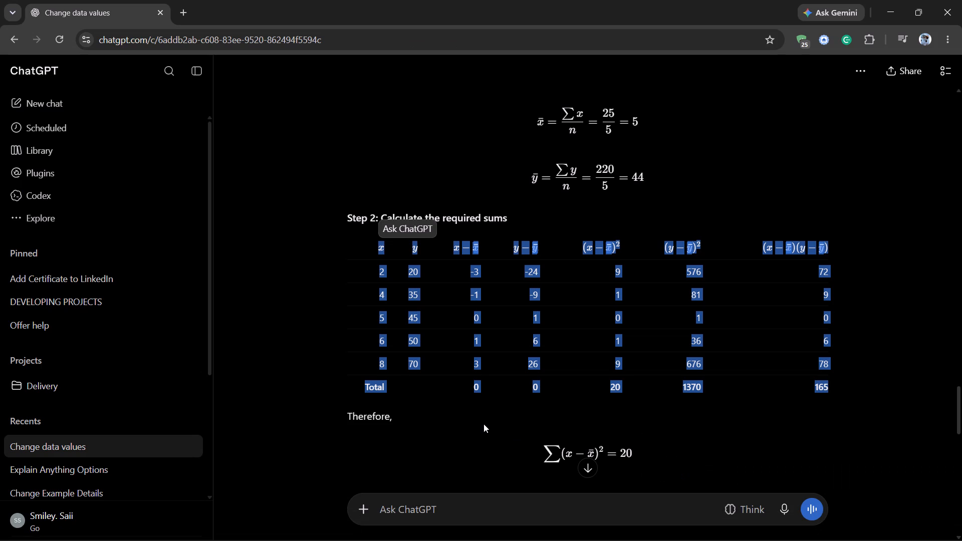
pyautogui.hotkey('ctrl', 'c')
pyautogui.hotkey('ctrl', 'c')
pyautogui.hotkey('ctrl', 'c')
pyautogui.hotkey('ctrl', 'c')
pyautogui.hotkey('ctrl', 'c')
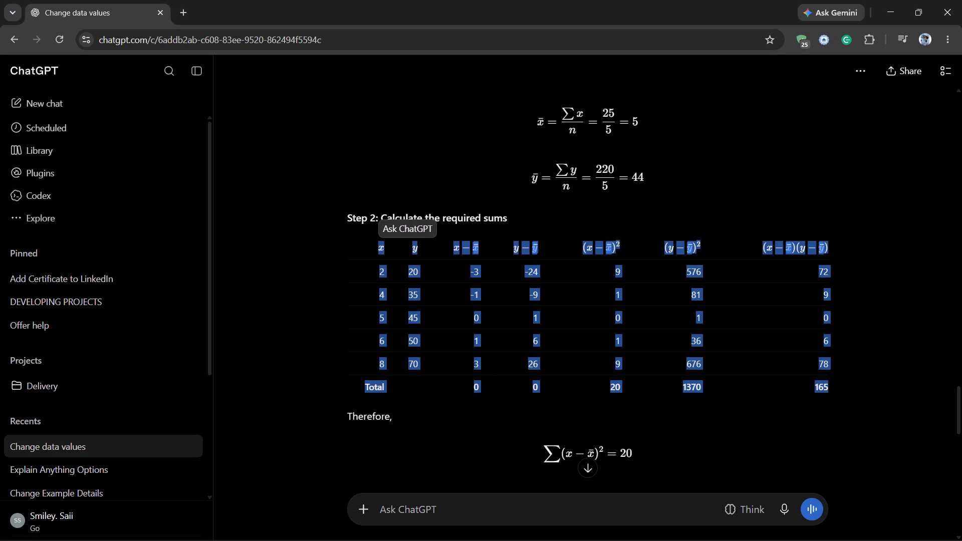
pyautogui.click(705, 530)
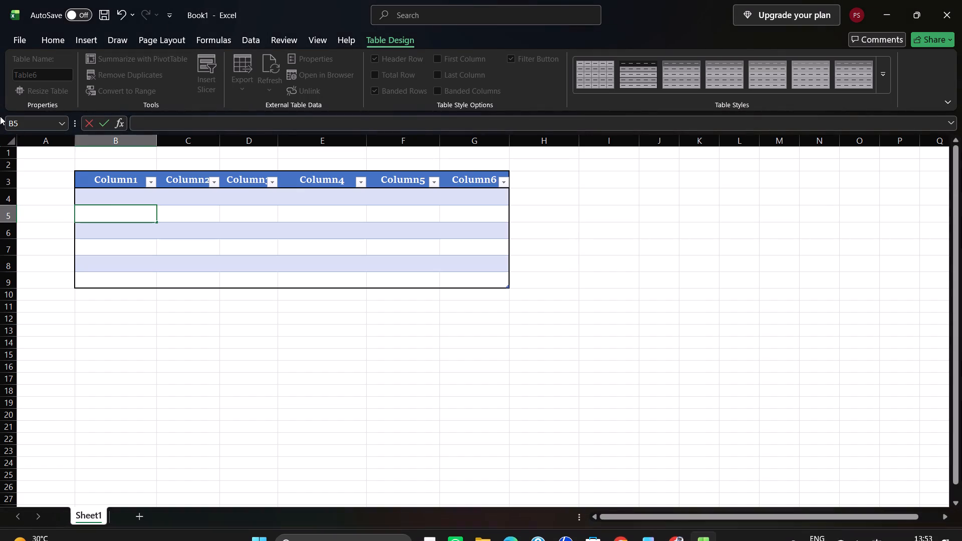
pyautogui.click(99, 197)
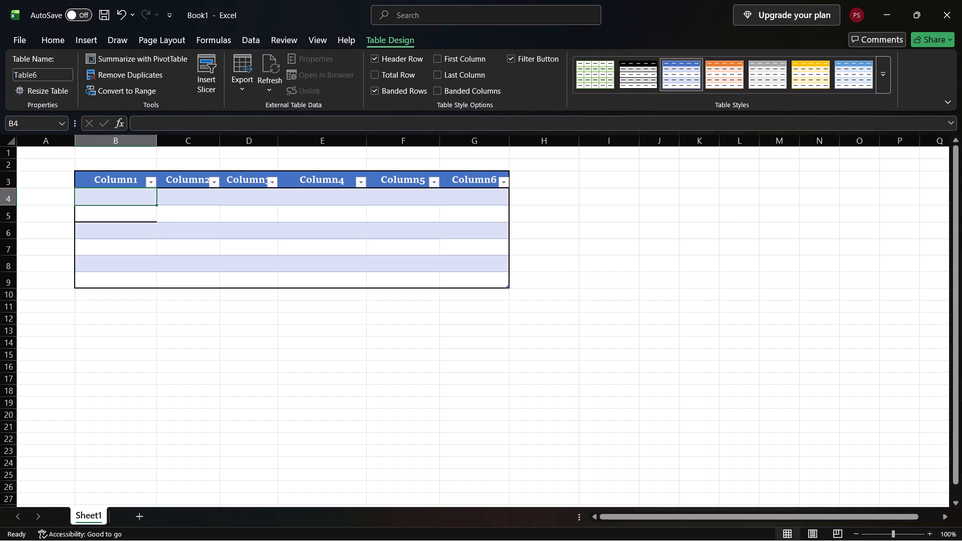
pyautogui.hotkey('ctrl', 'v')
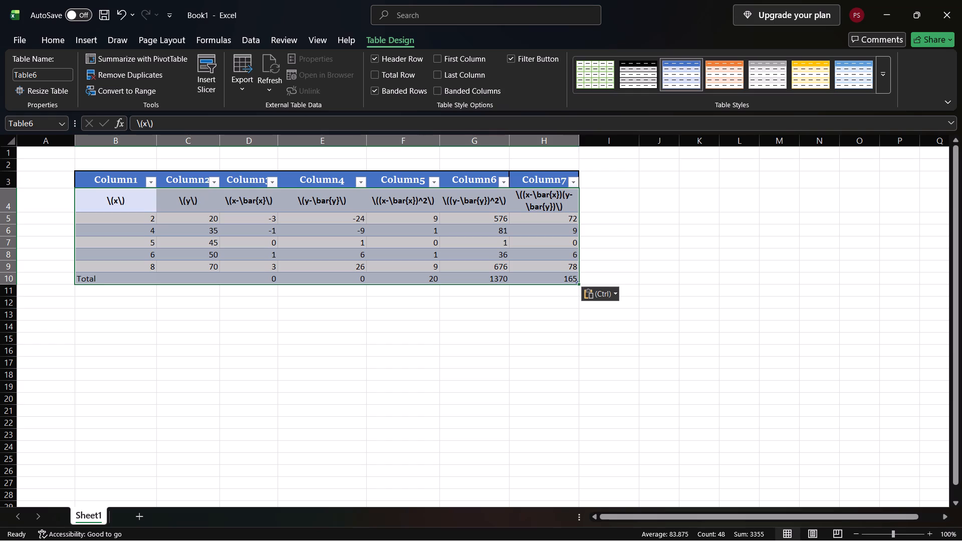
# Copy the pasted table's value rows including the Total row, B5:H10, without the two header rows.
pyautogui.click(83, 215)
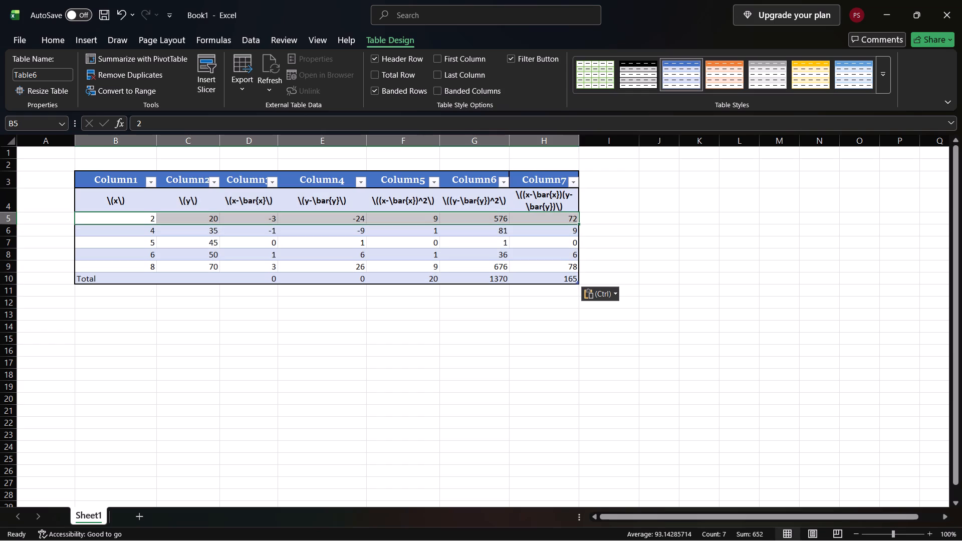
pyautogui.moveTo(75, 214); pyautogui.dragTo(139, 244)
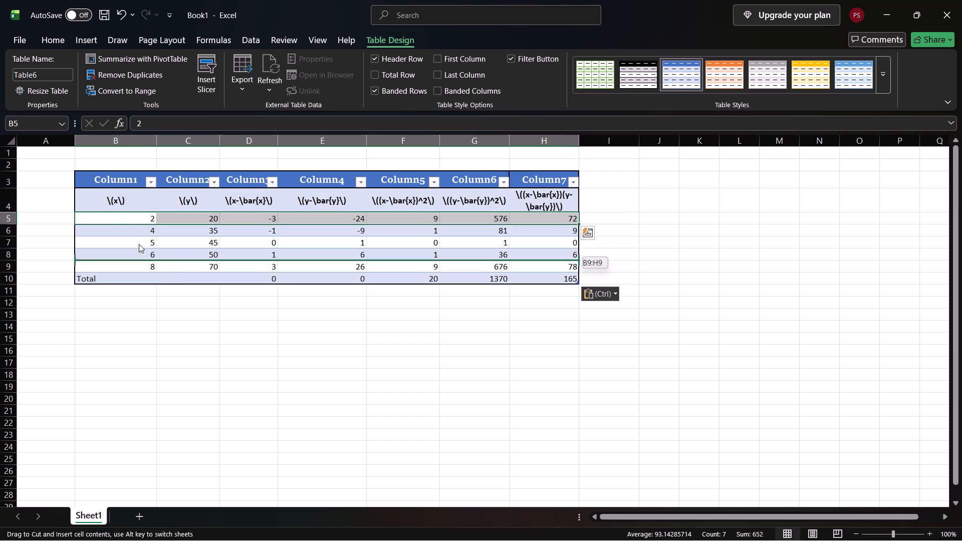
pyautogui.moveTo(139, 244); pyautogui.dragTo(113, 213)
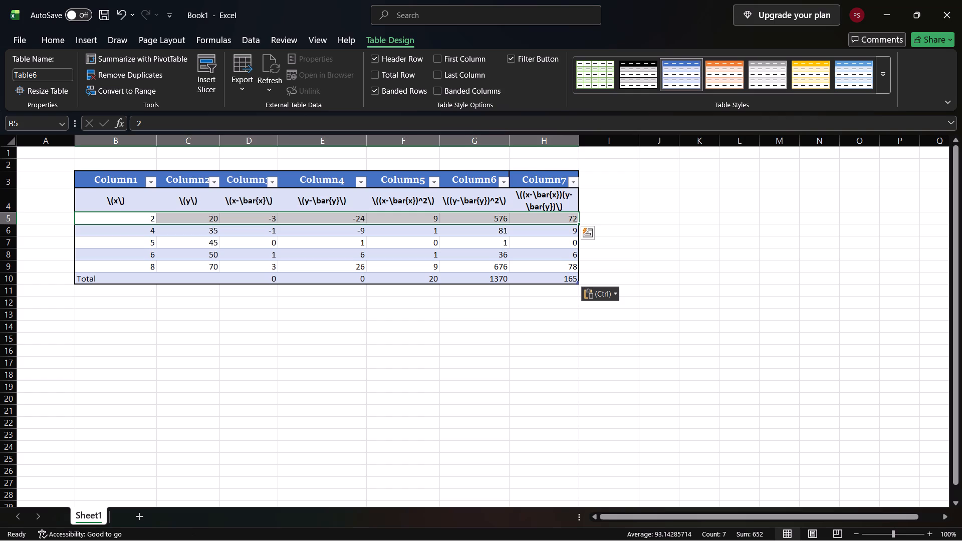
pyautogui.click(117, 213)
pyautogui.click(78, 217)
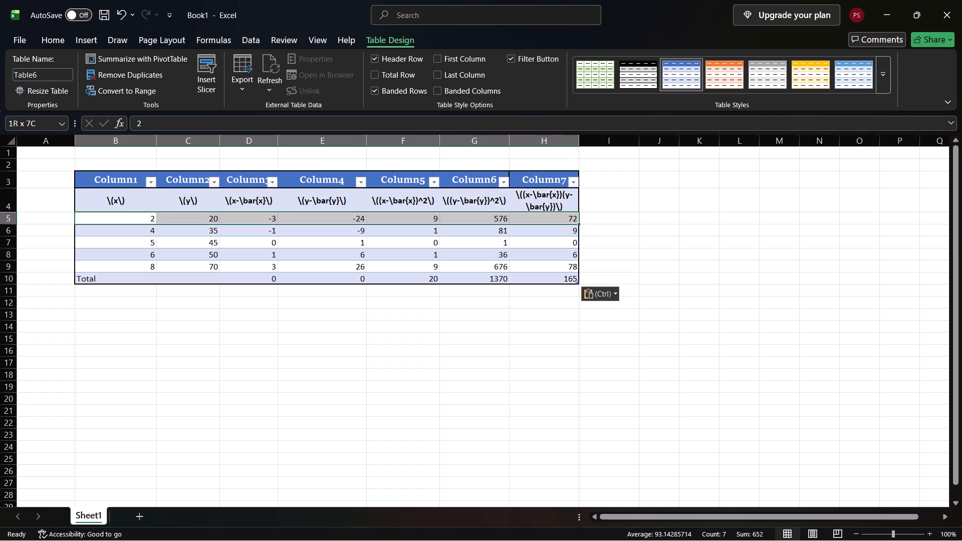
pyautogui.click(78, 217)
pyautogui.moveTo(78, 217); pyautogui.dragTo(78, 228)
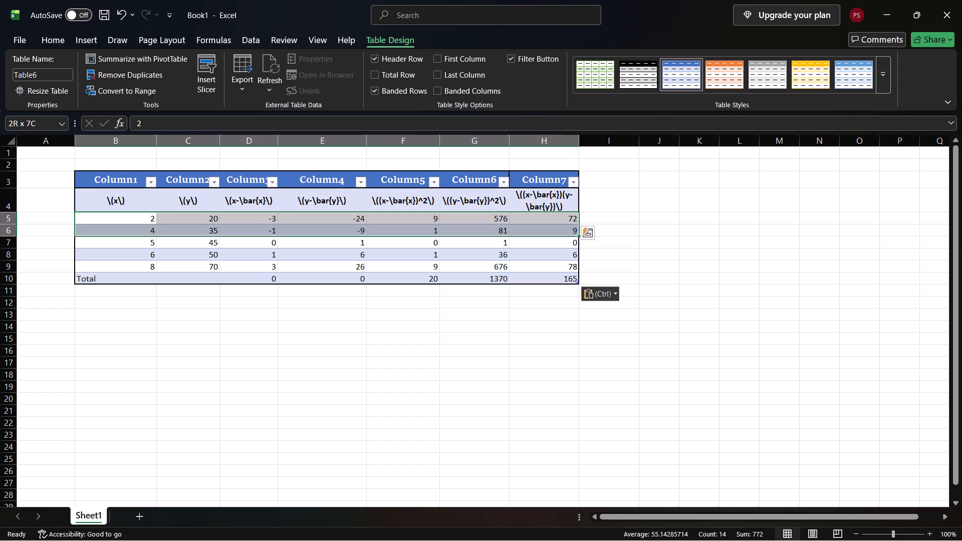
pyautogui.moveTo(78, 228); pyautogui.dragTo(76, 278)
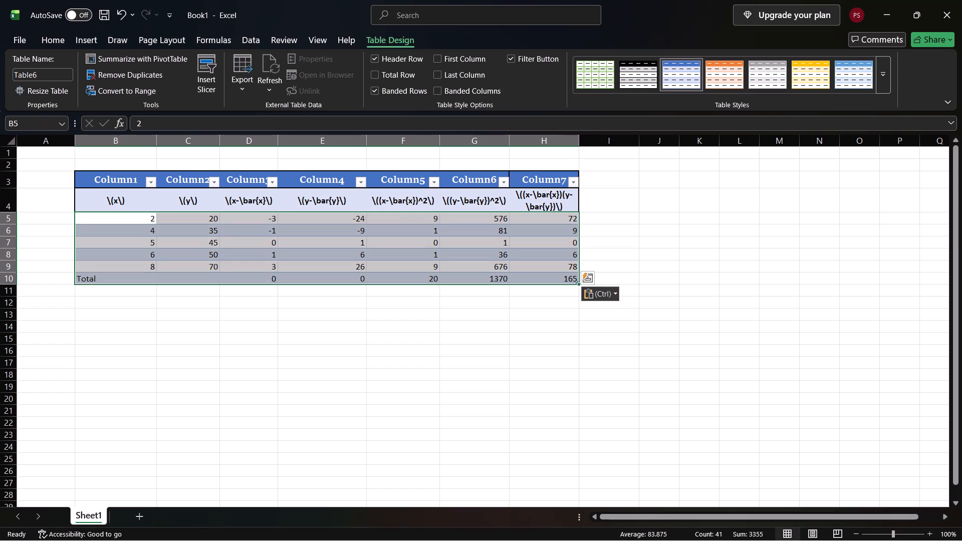
pyautogui.hotkey('ctrl', 'c')
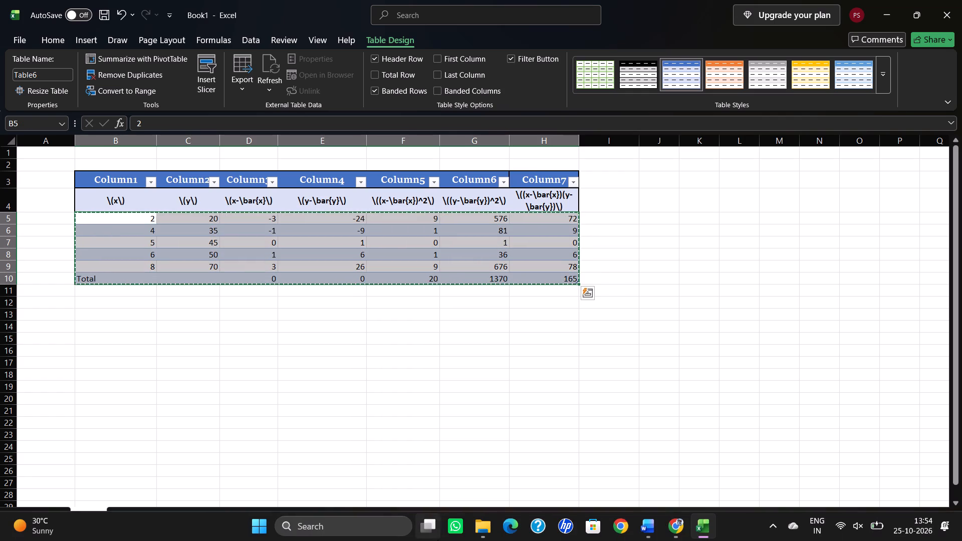
# In the Word document, delete all data rows beneath the x, y header row of the regression example's solution table.
pyautogui.click(653, 530)
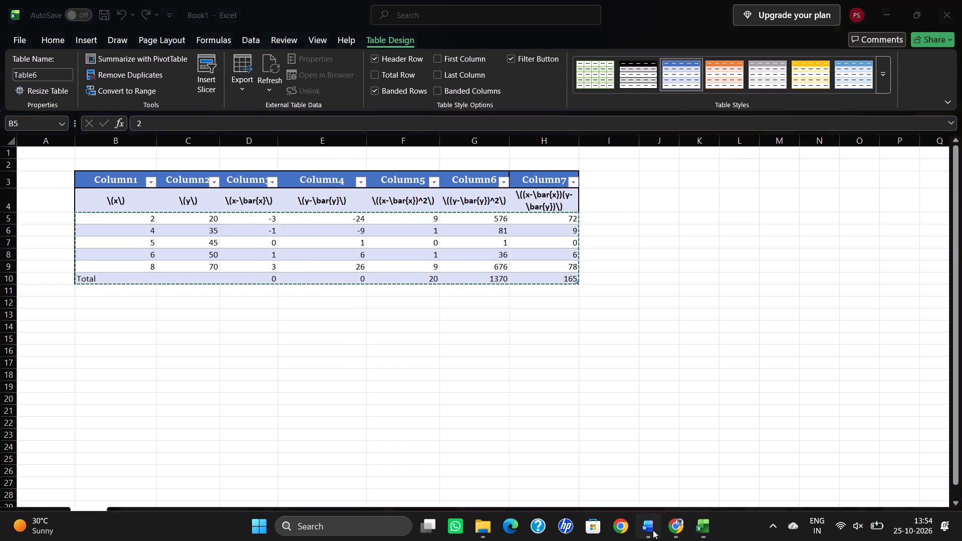
pyautogui.click(312, 338)
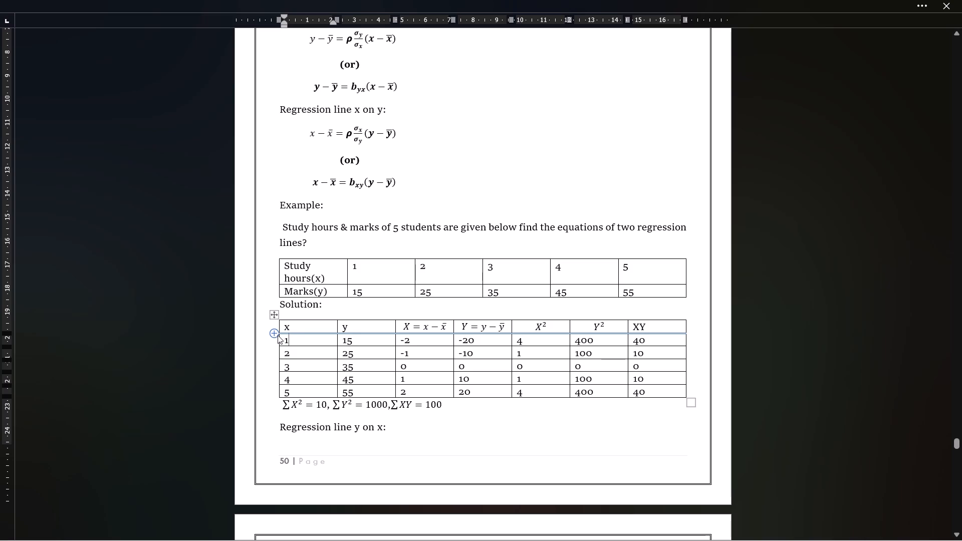
pyautogui.click(278, 335)
pyautogui.moveTo(278, 335); pyautogui.dragTo(289, 390)
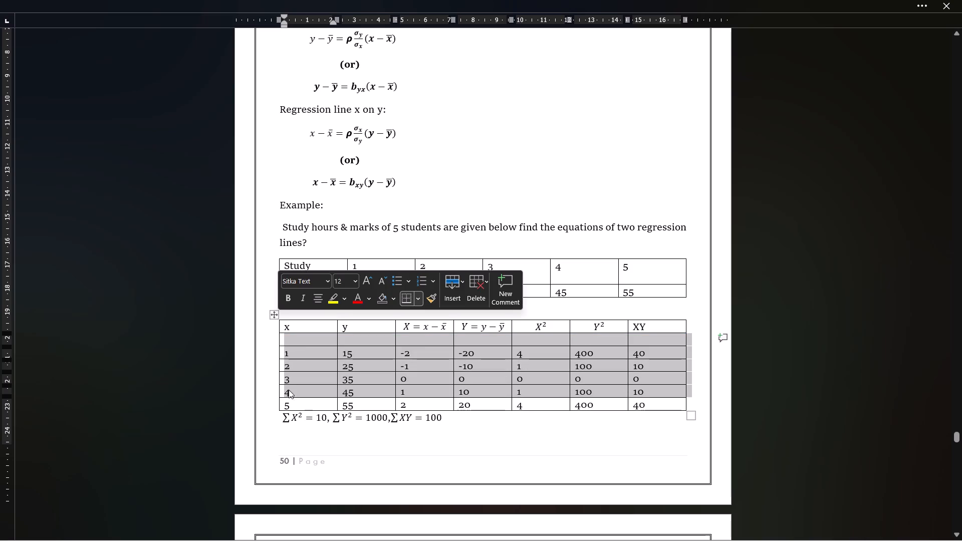
pyautogui.moveTo(289, 390); pyautogui.dragTo(286, 399)
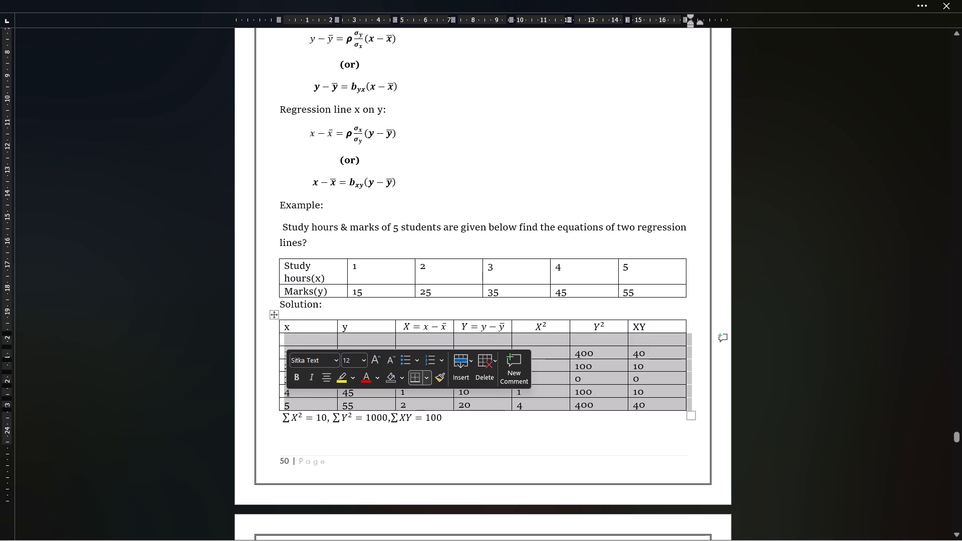
pyautogui.press('BackSpace')
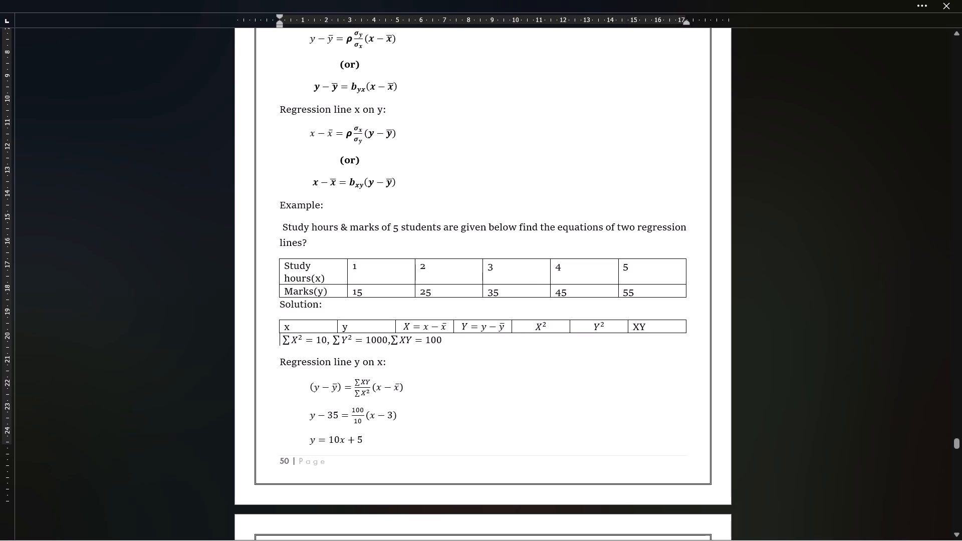
# Add an empty line between the solution table's x, y header row and the ∑X² sums line.
pyautogui.hotkey('ctrl', 'c')
pyautogui.keyDown('ctrl'); pyautogui.click(286, 399); pyautogui.keyUp('ctrl')
pyautogui.click(419, 398)
pyautogui.click(280, 332)
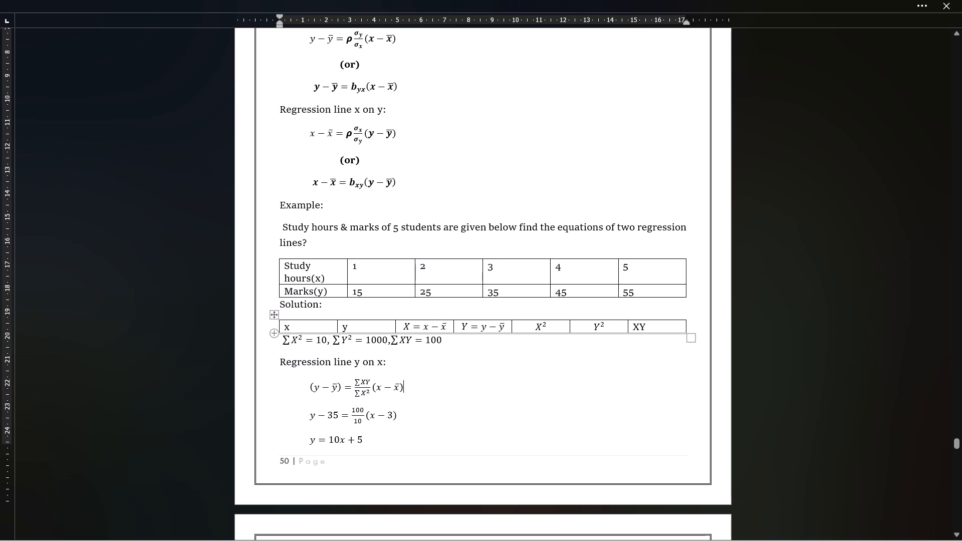
pyautogui.click(279, 338)
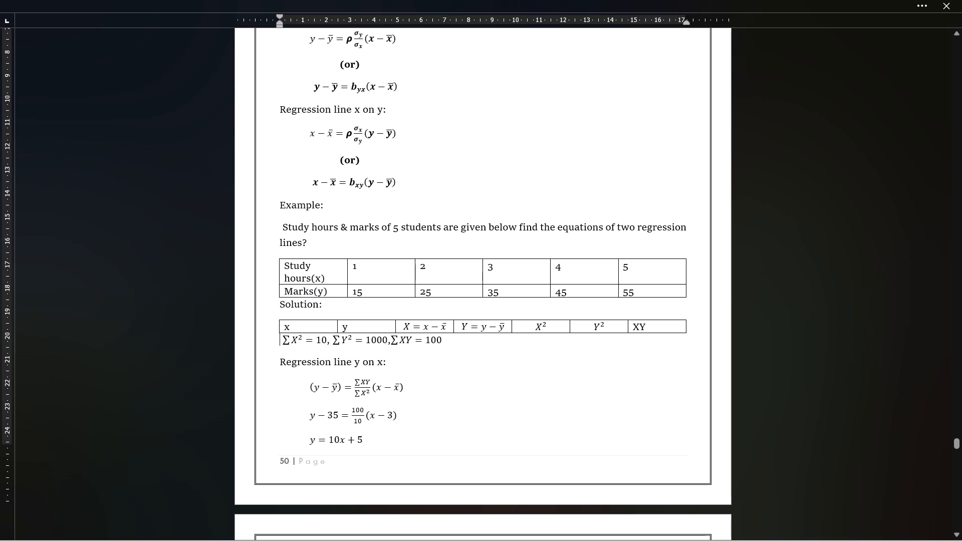
pyautogui.press('Return')
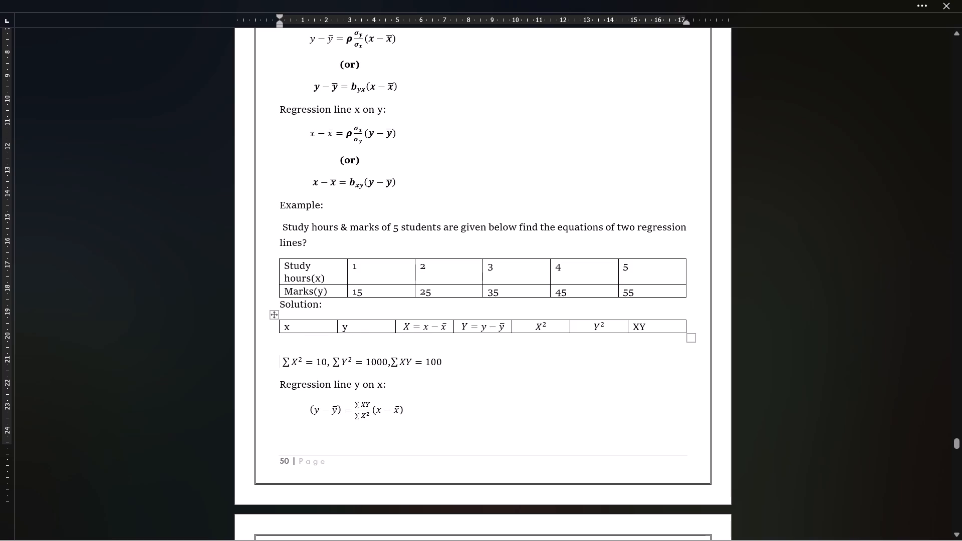
pyautogui.click(281, 339)
# Copy the value rows B5:H10 again in Excel and paste them directly beneath the header row of the Word solution table.
pyautogui.moveTo(677, 532); pyautogui.dragTo(716, 531)
pyautogui.click(716, 531)
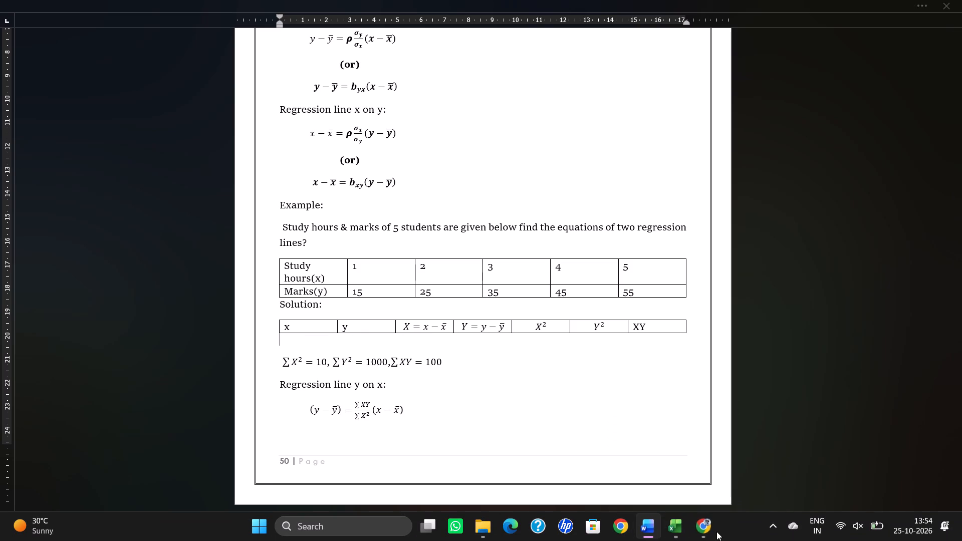
pyautogui.click(666, 525)
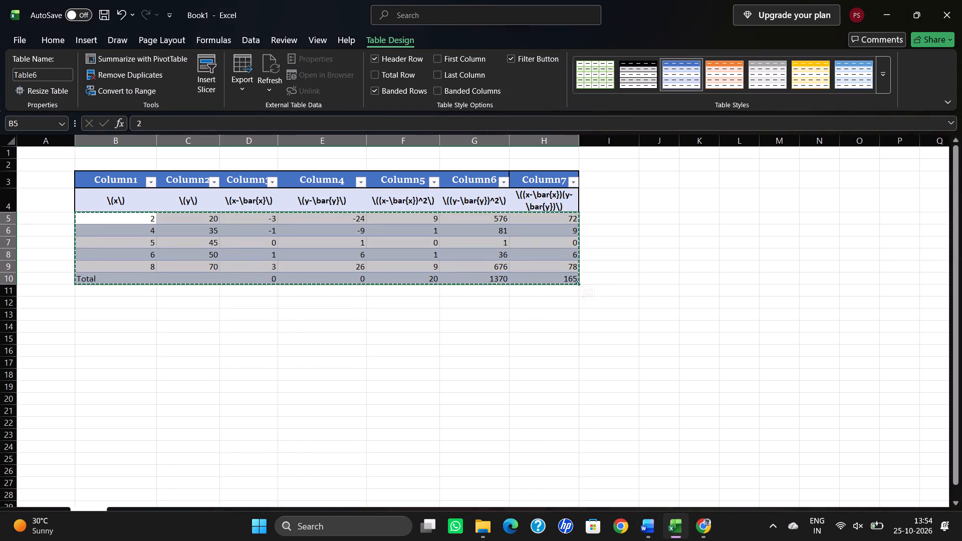
pyautogui.hotkey('ctrl', 'c')
pyautogui.hotkey('ctrl', 'c')
pyautogui.hotkey('ctrl', 'c')
pyautogui.hotkey('ctrl', 'c')
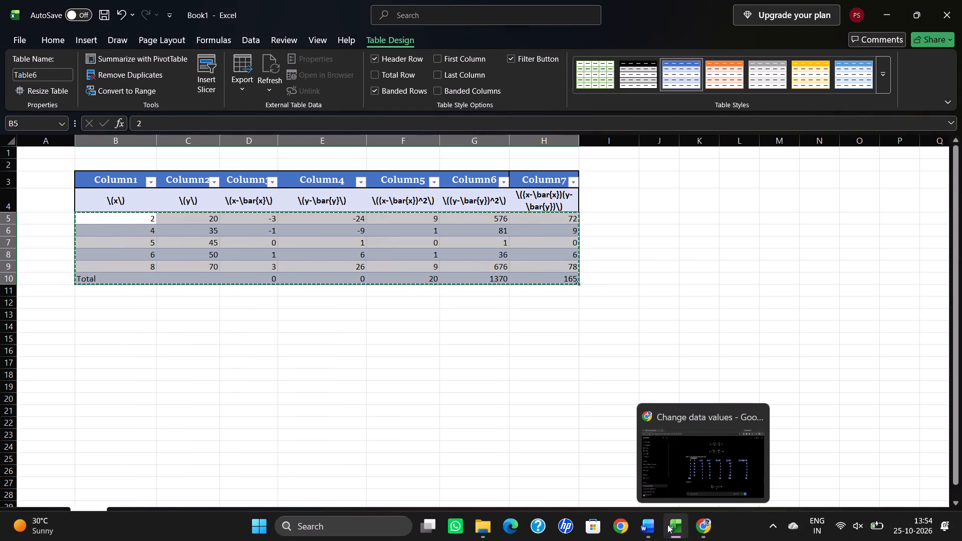
pyautogui.click(645, 522)
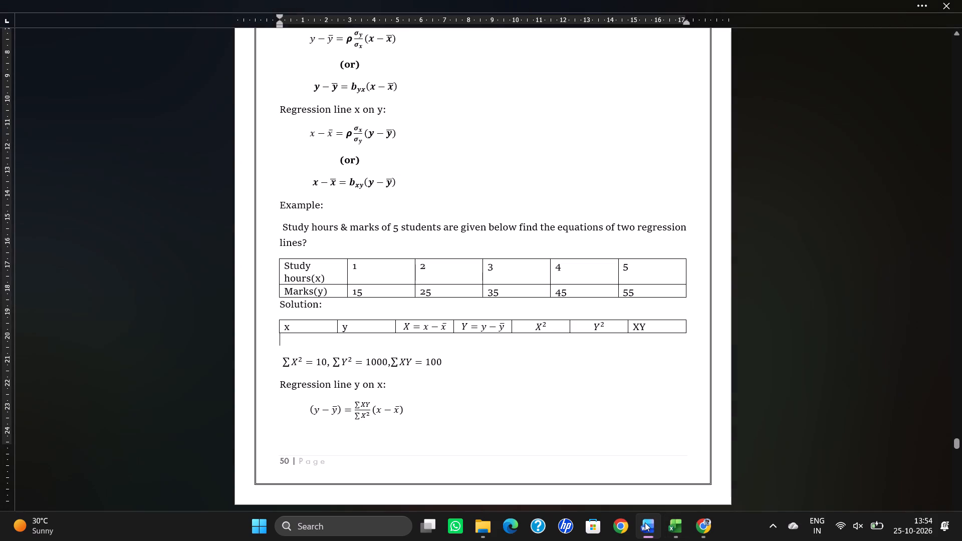
pyautogui.hotkey('ctrl', 'v')
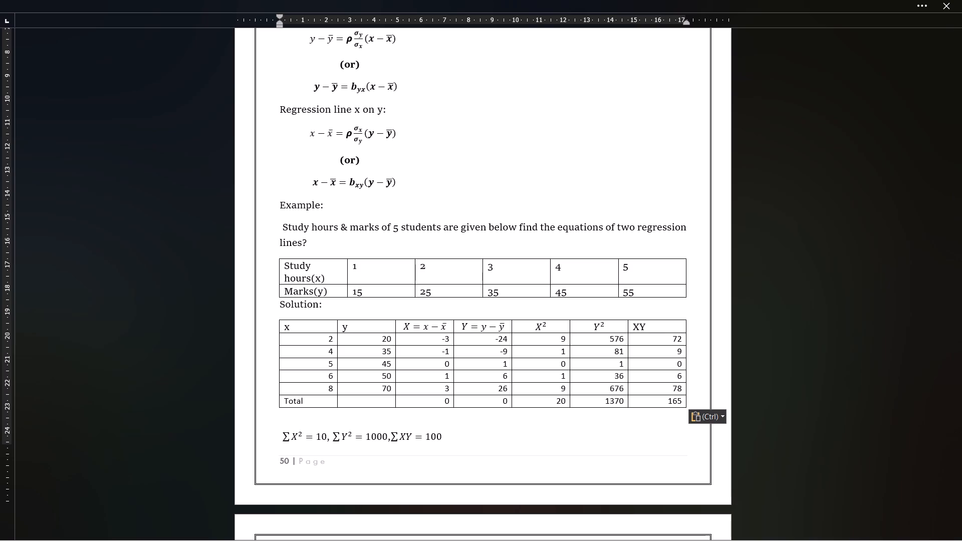
pyautogui.scroll(-1, 495, 428)
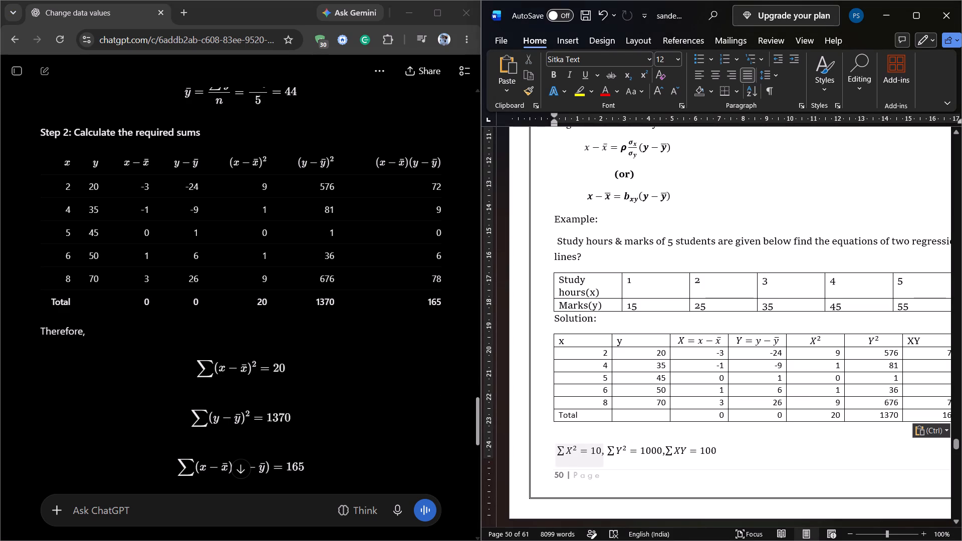
pyautogui.moveTo(600, 450); pyautogui.dragTo(587, 451)
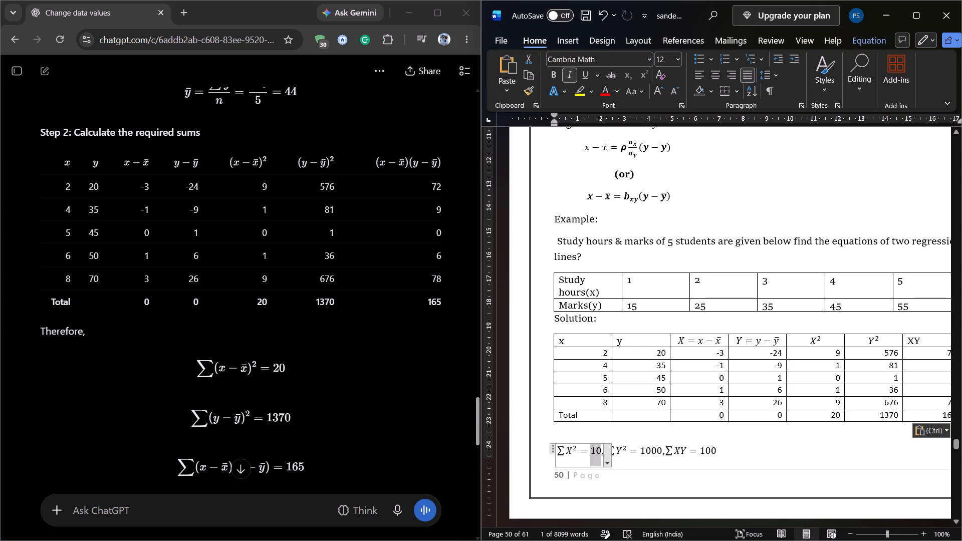
pyautogui.write('20')
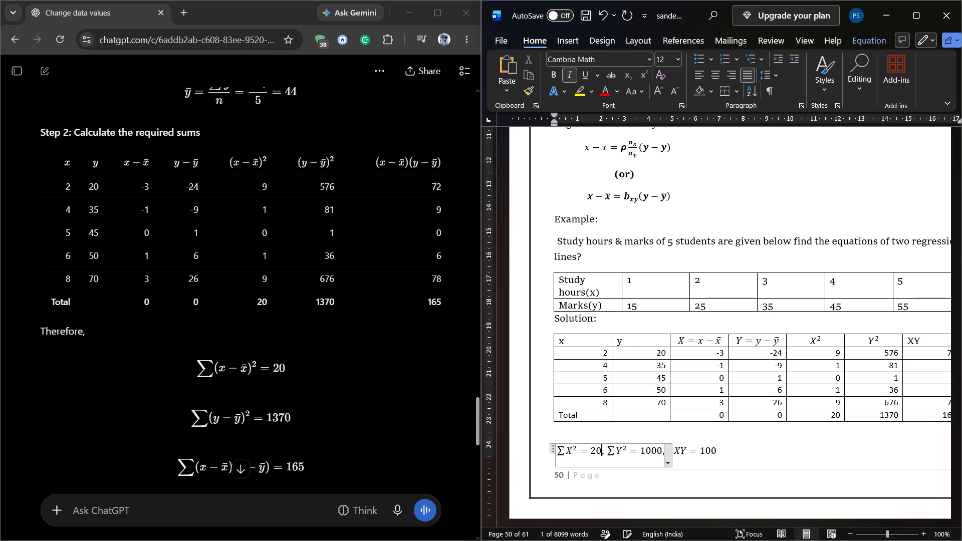
# Set ∑Y² to 1370 in the sums line below the solution table.
pyautogui.moveTo(661, 452); pyautogui.dragTo(650, 452)
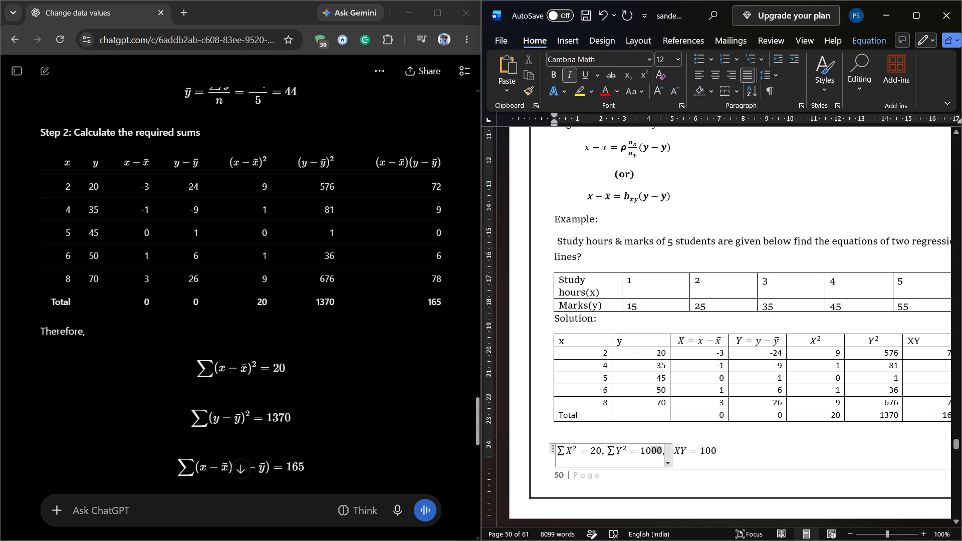
pyautogui.moveTo(650, 452); pyautogui.dragTo(640, 451)
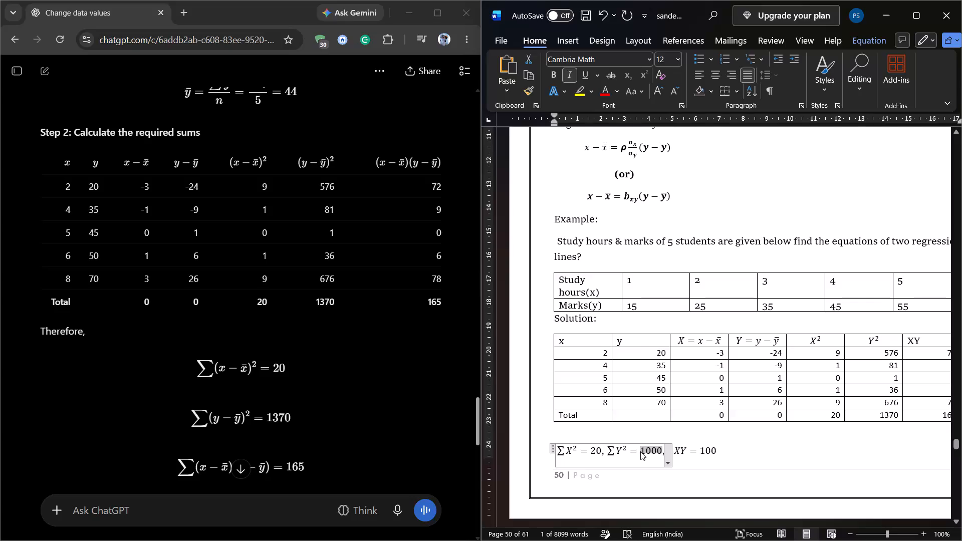
pyautogui.press('1')
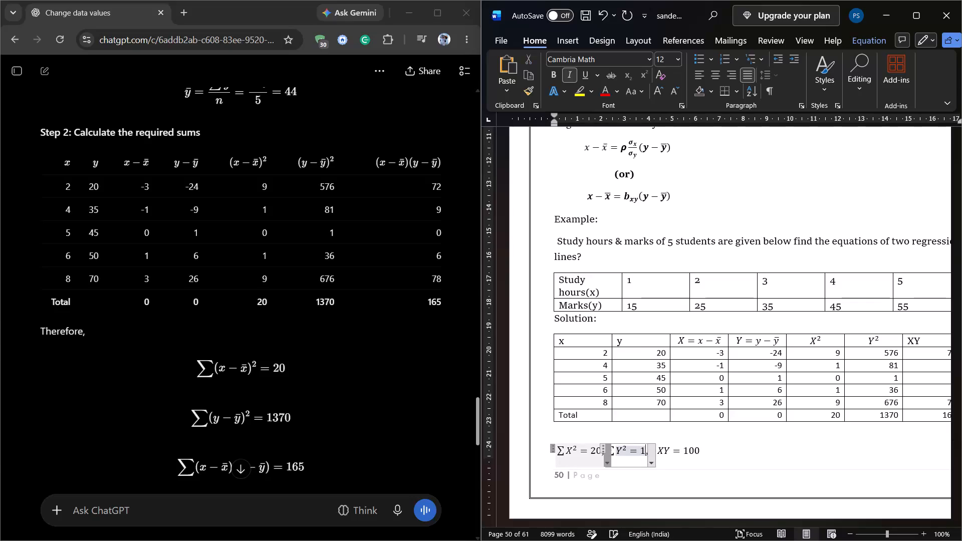
pyautogui.press('3')
pyautogui.write('70')
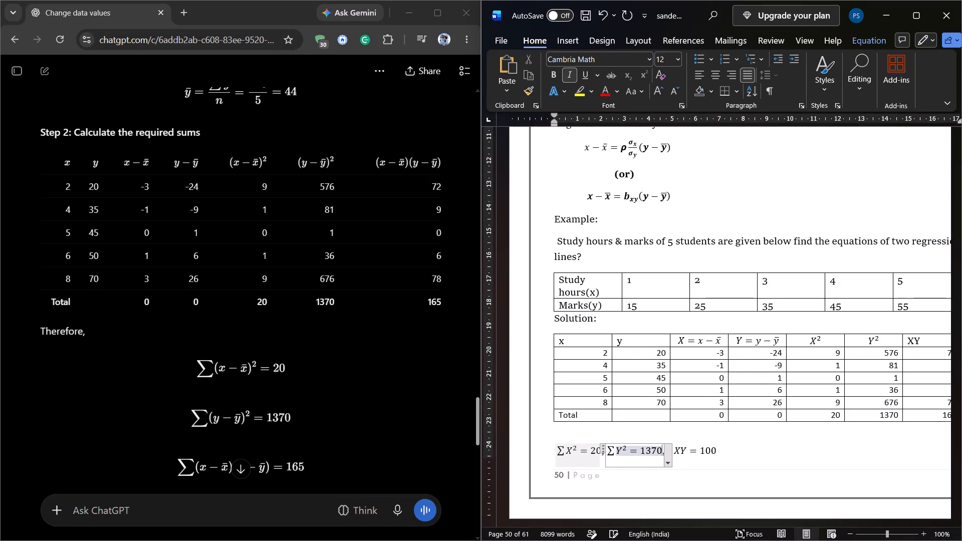
# Set ∑XY to 165 at the end of the sums line below the solution table.
pyautogui.hscroll(-1, 640, 451)
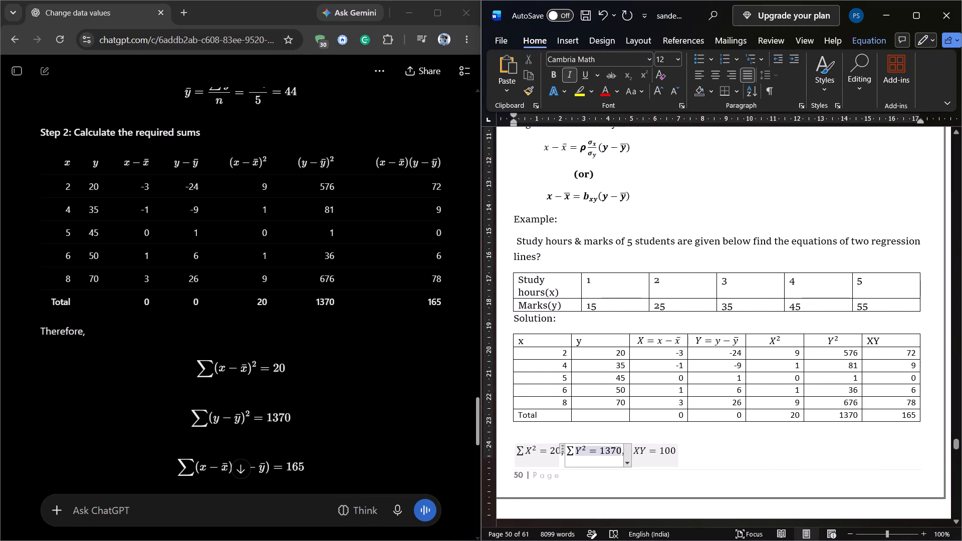
pyautogui.click(676, 451)
pyautogui.moveTo(676, 451); pyautogui.dragTo(660, 451)
pyautogui.write('165')
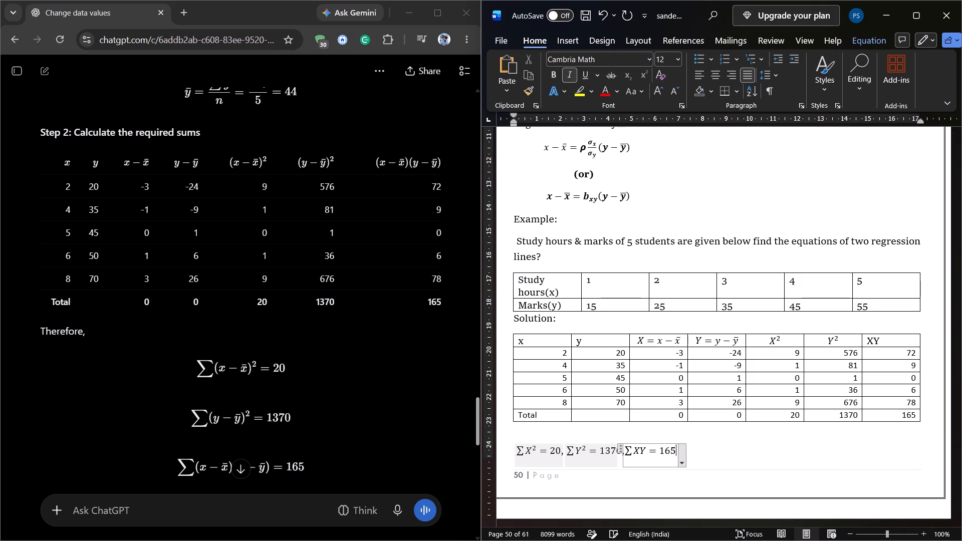
pyautogui.click(731, 472)
# In the substitution line under "Regression line y on x" in the Word document, set the value subtracted from y to 44.
pyautogui.scroll(-2, 731, 472)
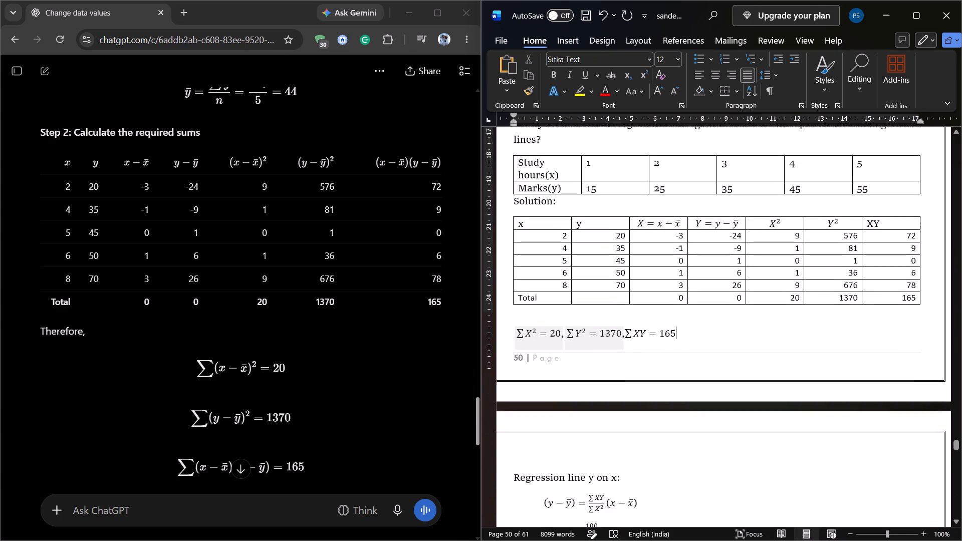
pyautogui.scroll(-3, 731, 472)
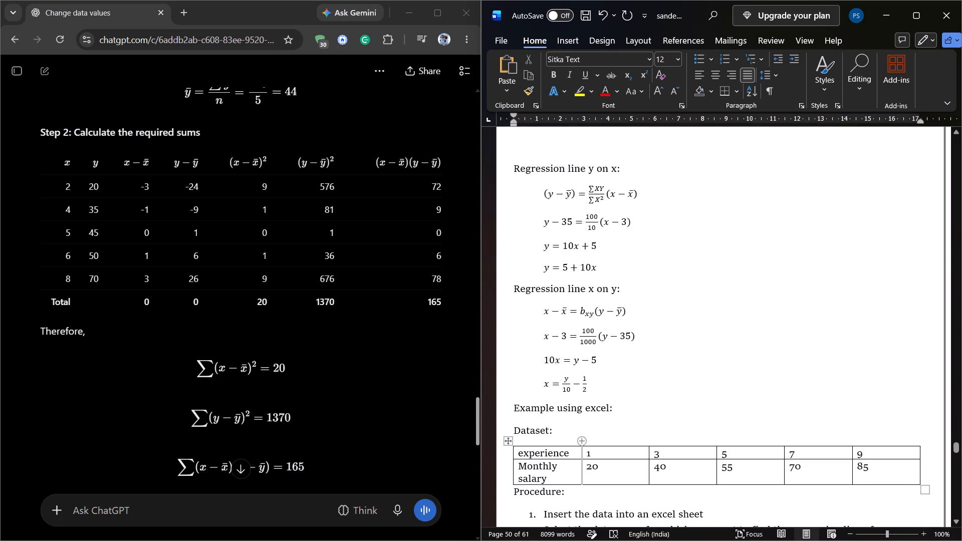
pyautogui.scroll(-5, 422, 342)
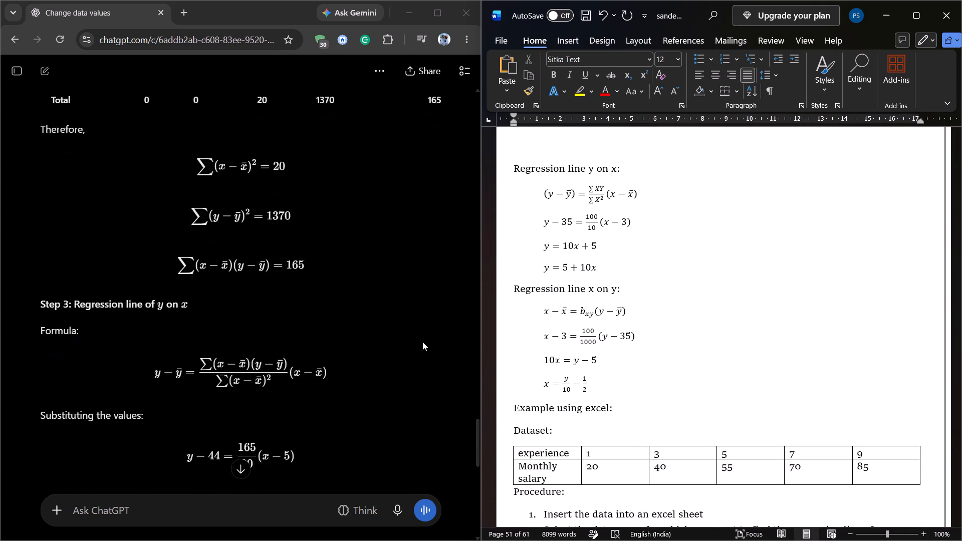
pyautogui.scroll(-2, 422, 342)
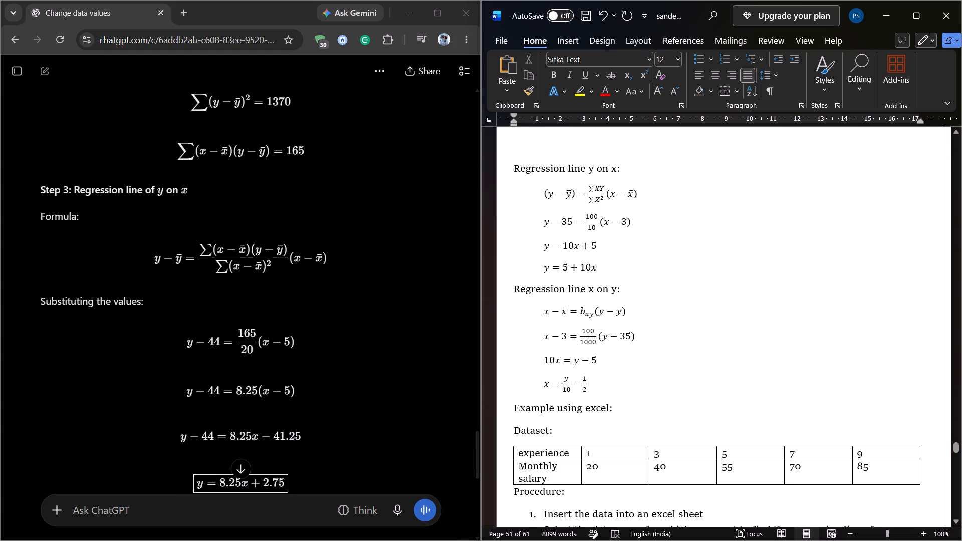
pyautogui.click(572, 220)
pyautogui.moveTo(572, 220); pyautogui.dragTo(557, 223)
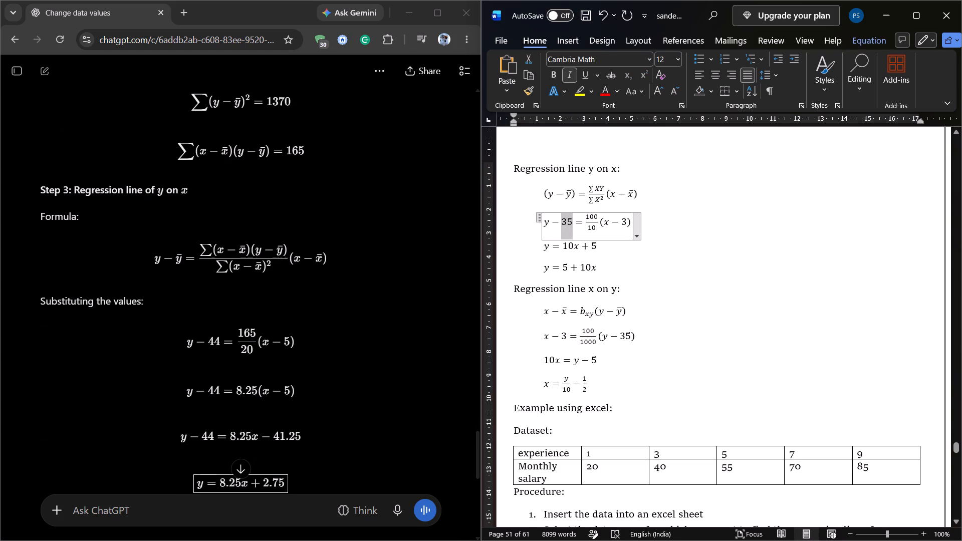
pyautogui.write('44')
# Set the fraction in the y-on-x substitution line to 165 over 20.
pyautogui.moveTo(597, 216); pyautogui.dragTo(585, 212)
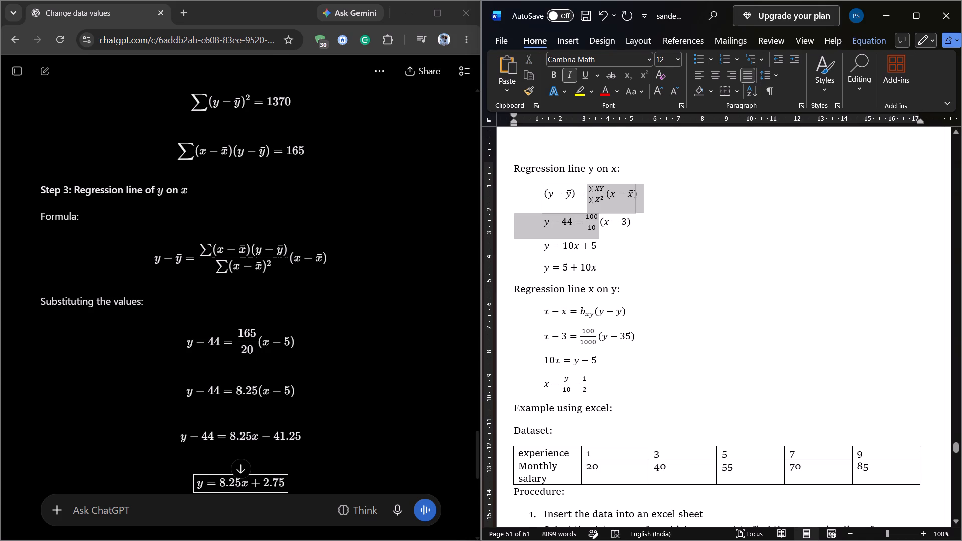
pyautogui.moveTo(585, 212); pyautogui.dragTo(587, 217)
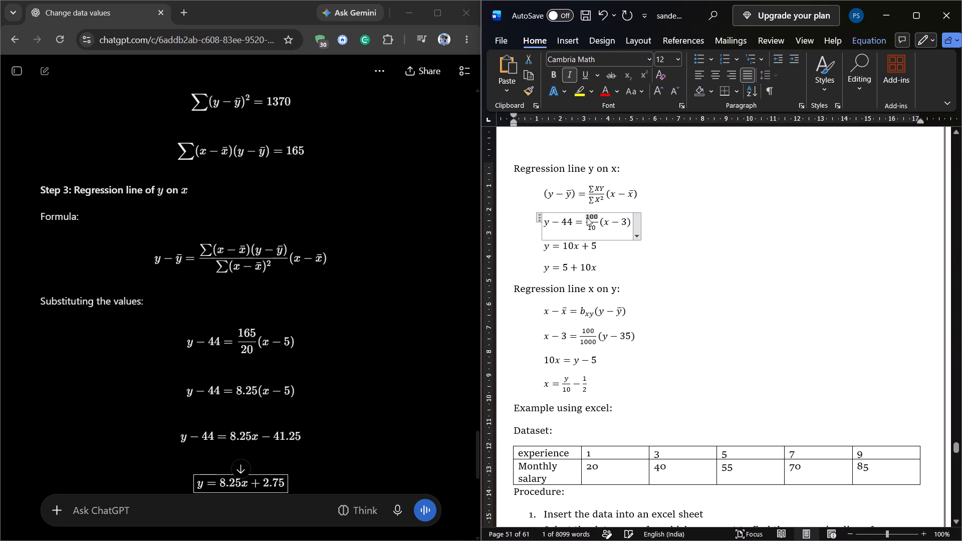
pyautogui.write('165')
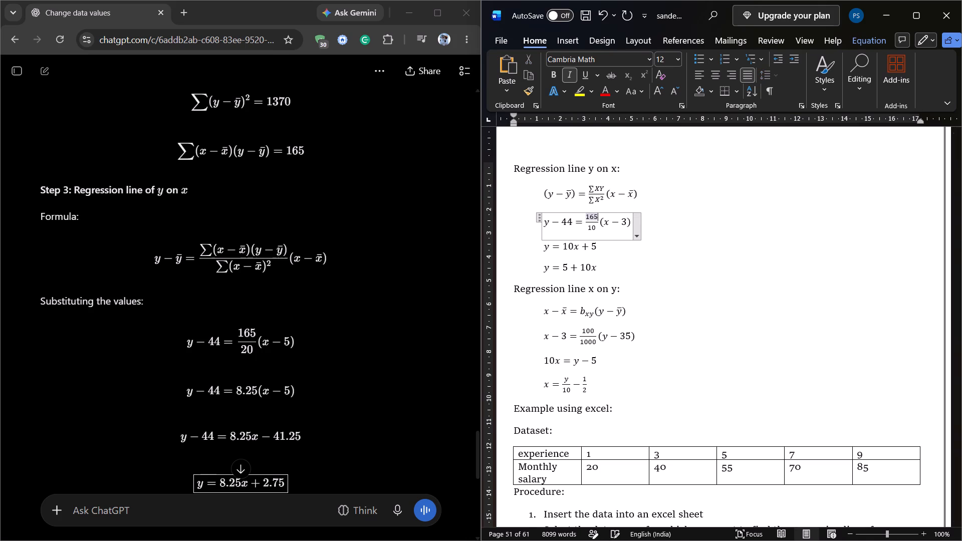
pyautogui.click(597, 227)
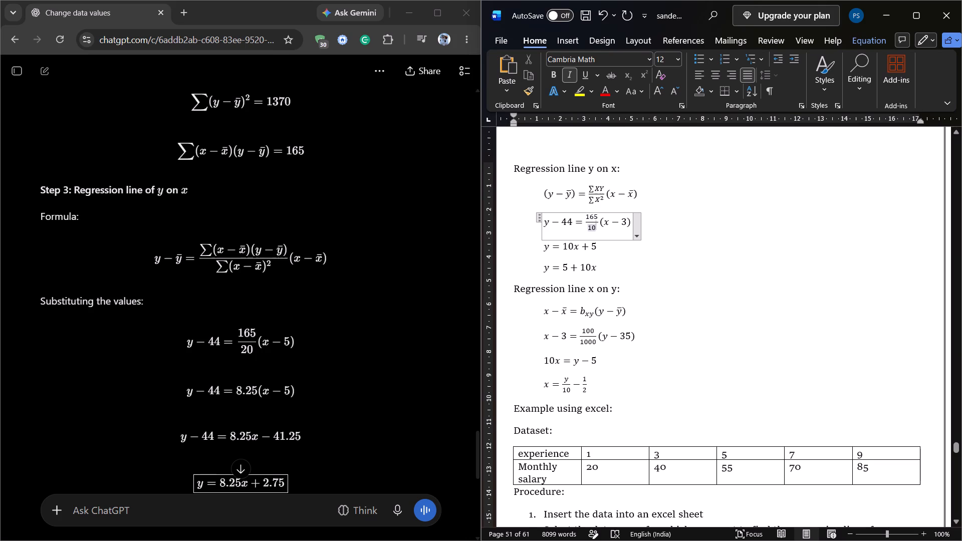
pyautogui.moveTo(597, 227); pyautogui.dragTo(589, 228)
pyautogui.moveTo(589, 228); pyautogui.dragTo(590, 228)
pyautogui.write('20')
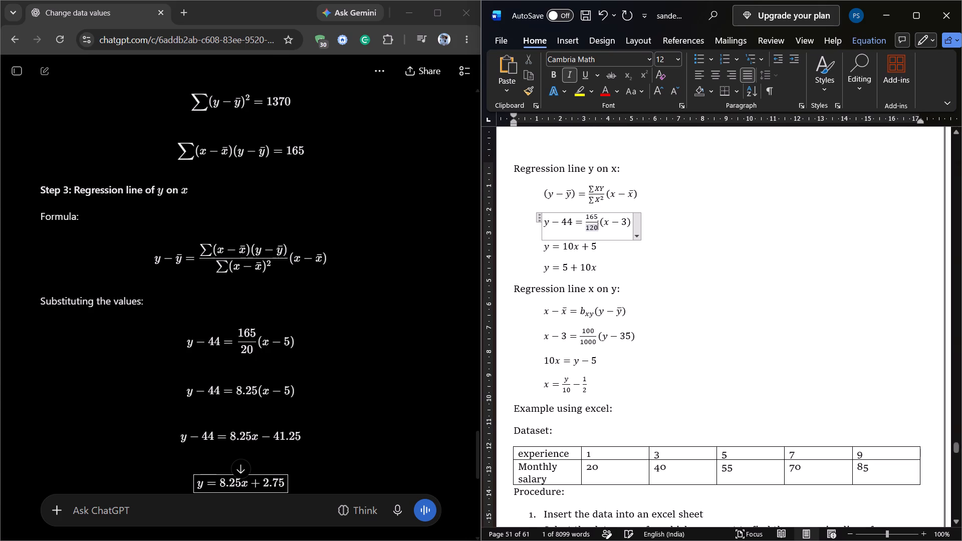
pyautogui.click(591, 228)
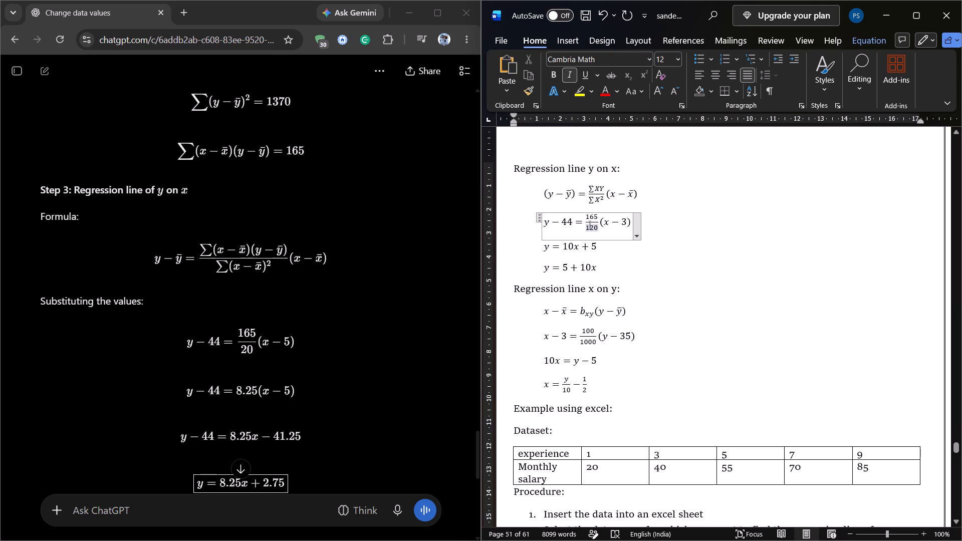
pyautogui.press('BackSpace')
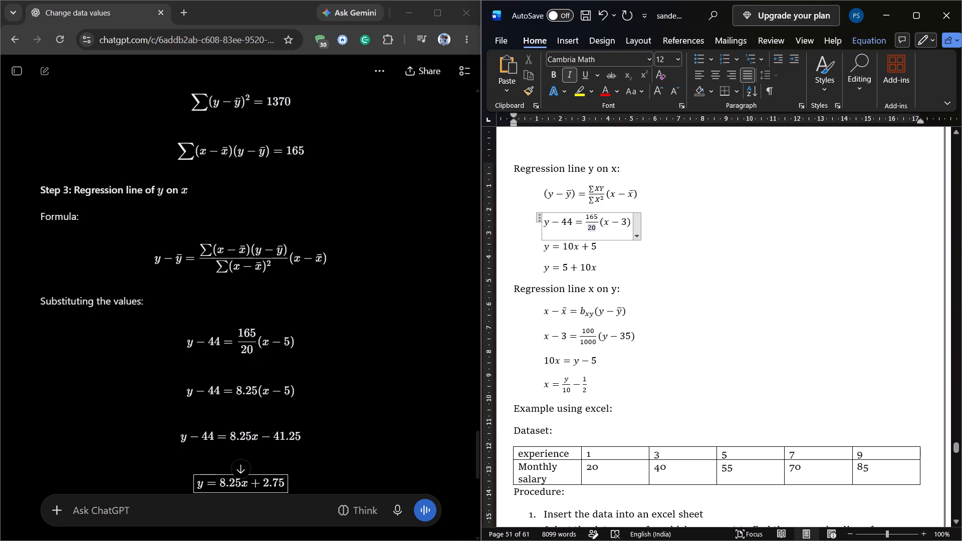
# Set the bracket at the end of the y-on-x substitution line to (x − 5).
pyautogui.click(615, 236)
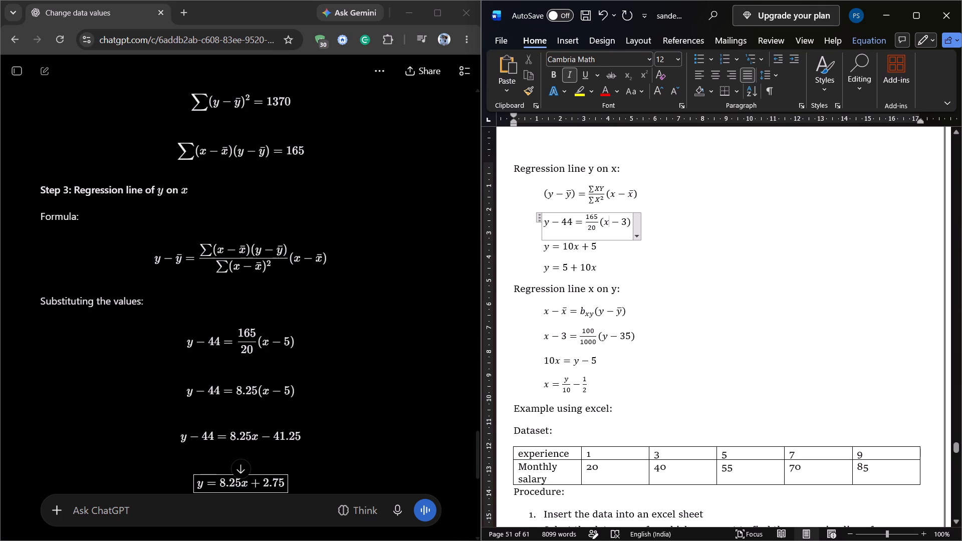
pyautogui.click(626, 220)
pyautogui.click(626, 220)
pyautogui.press('5')
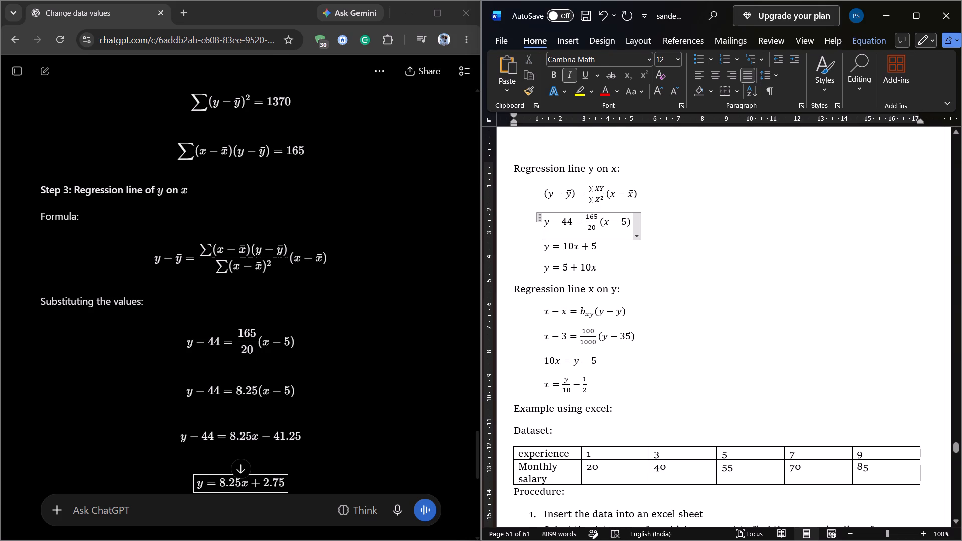
# Rewrite the equation below the y-on-x substitution line as y − 4 = 8.25(x − 5).
pyautogui.click(611, 254)
pyautogui.scroll(-1, 611, 254)
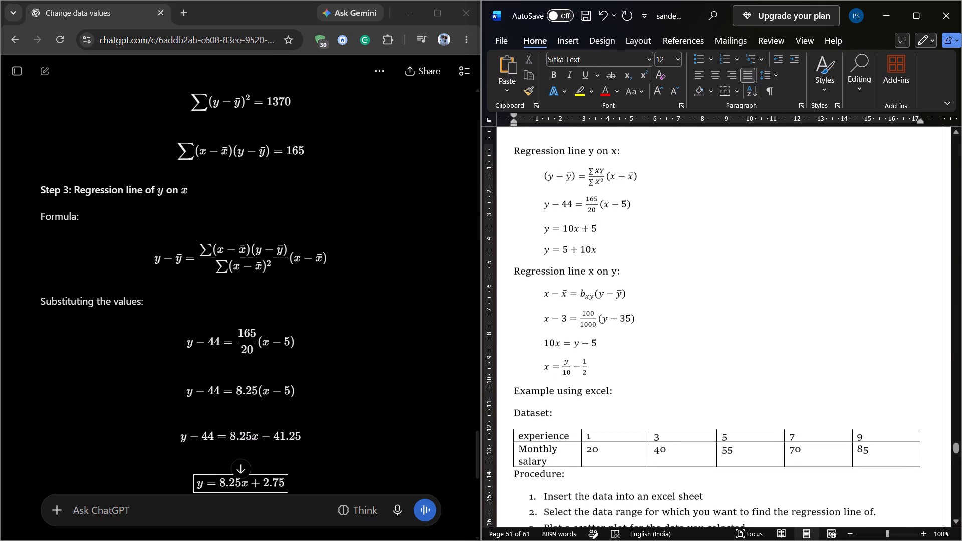
pyautogui.scroll(-1, 313, 349)
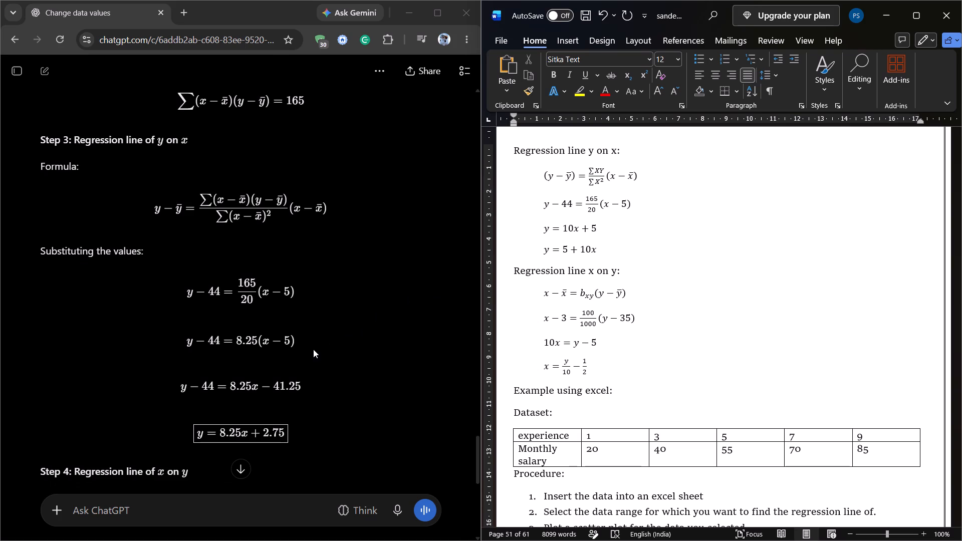
pyautogui.click(601, 231)
pyautogui.moveTo(601, 231); pyautogui.dragTo(552, 231)
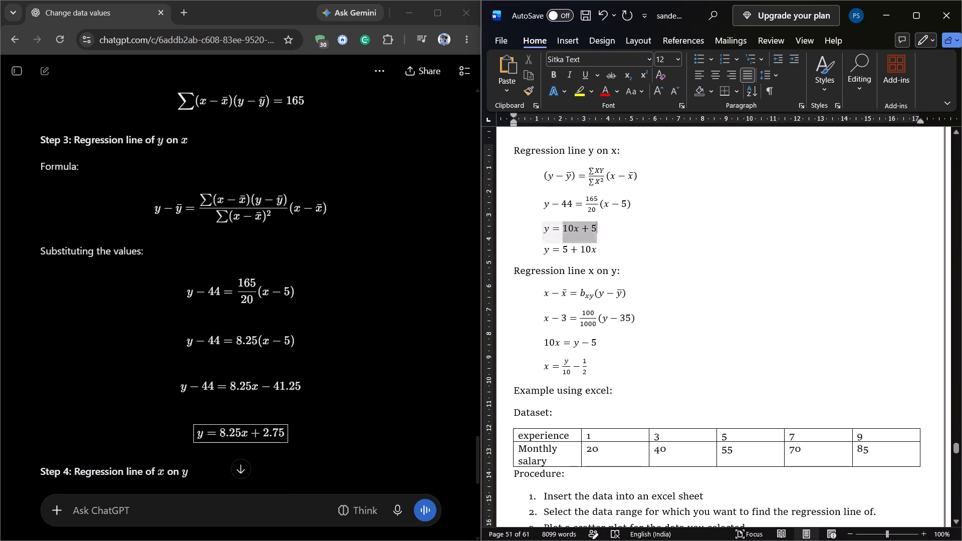
pyautogui.moveTo(552, 231); pyautogui.dragTo(547, 232)
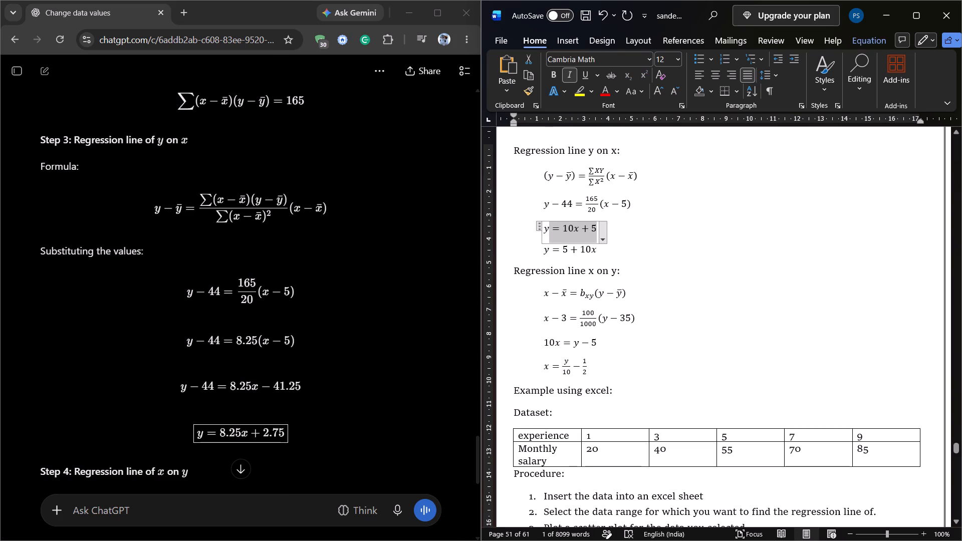
pyautogui.press('BackSpace')
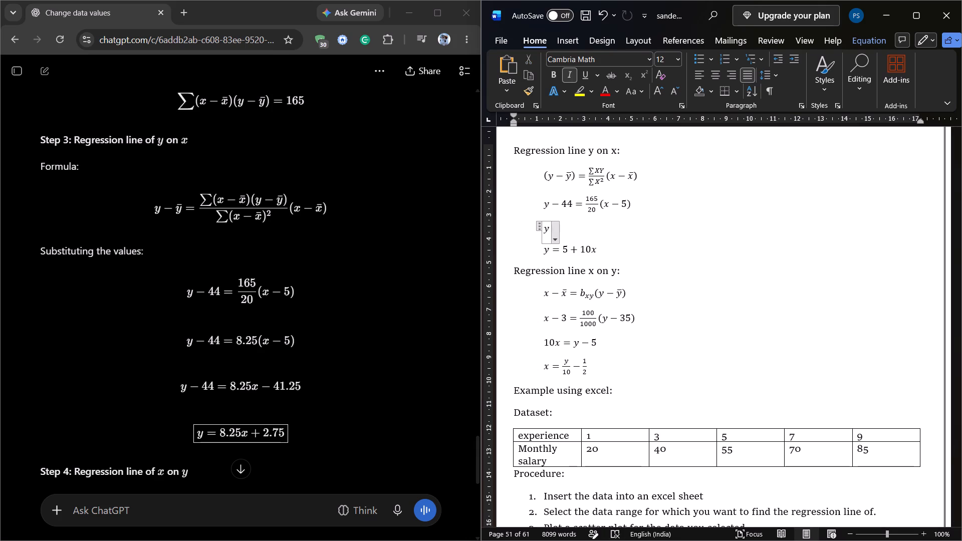
pyautogui.press('-')
pyautogui.write('44')
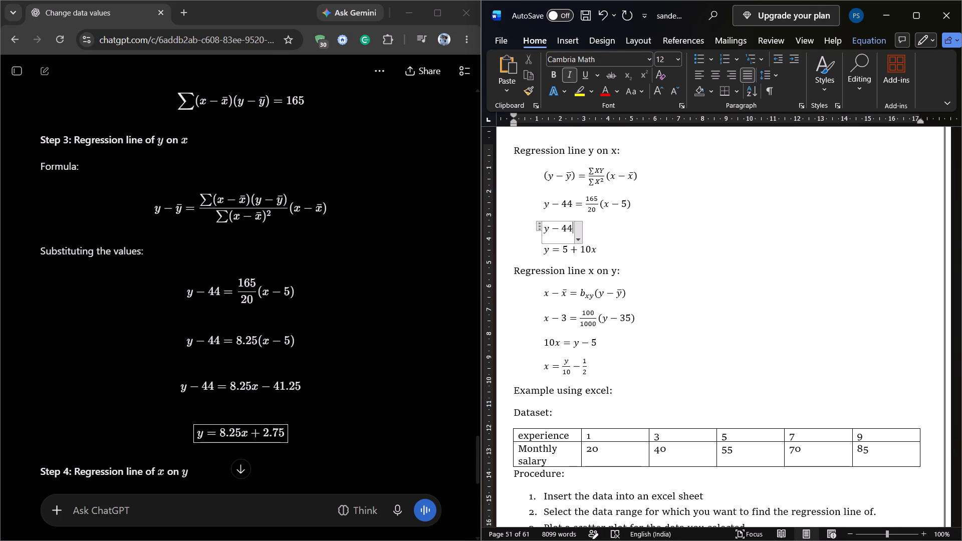
pyautogui.press('BackSpace')
pyautogui.press('=')
pyautogui.press('8')
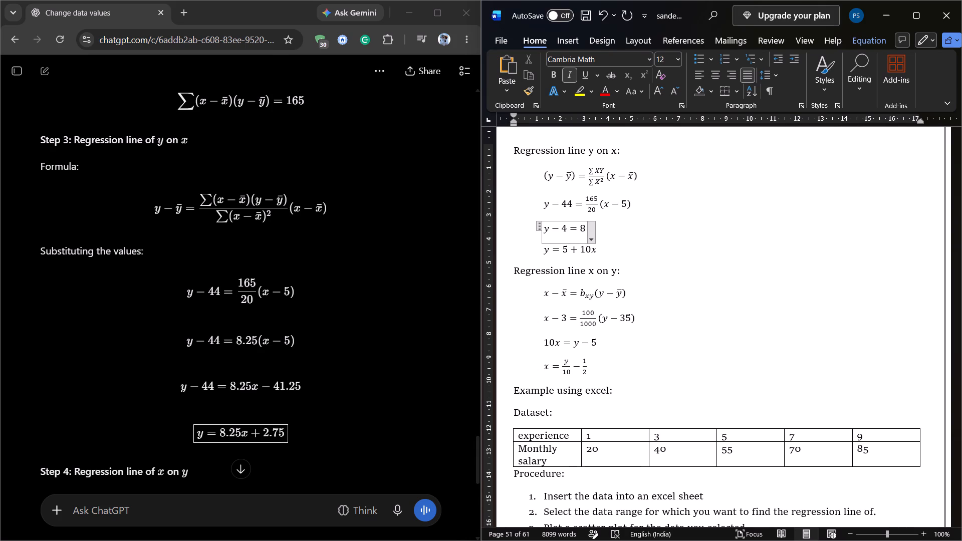
pyautogui.press('.')
pyautogui.write('25')
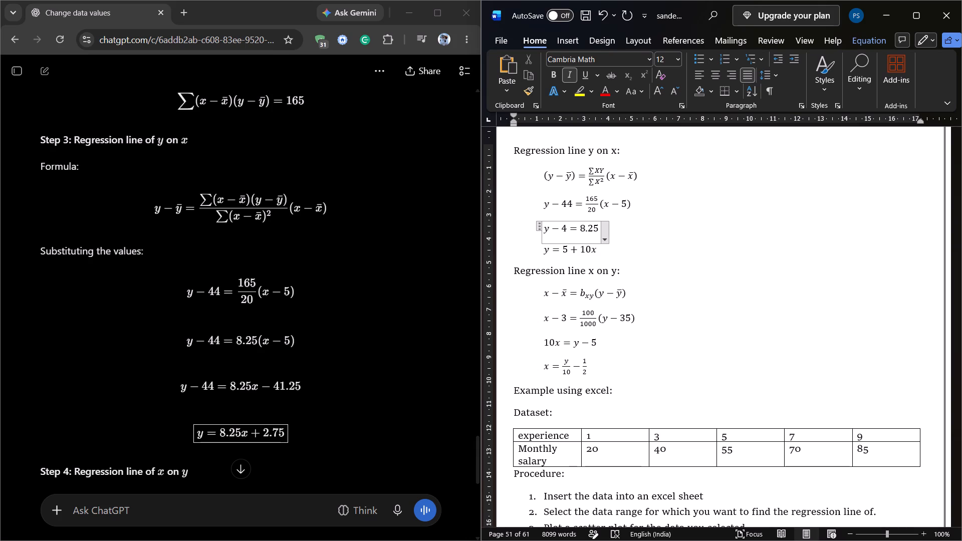
pyautogui.hotkey('shift', '(')
pyautogui.press('x')
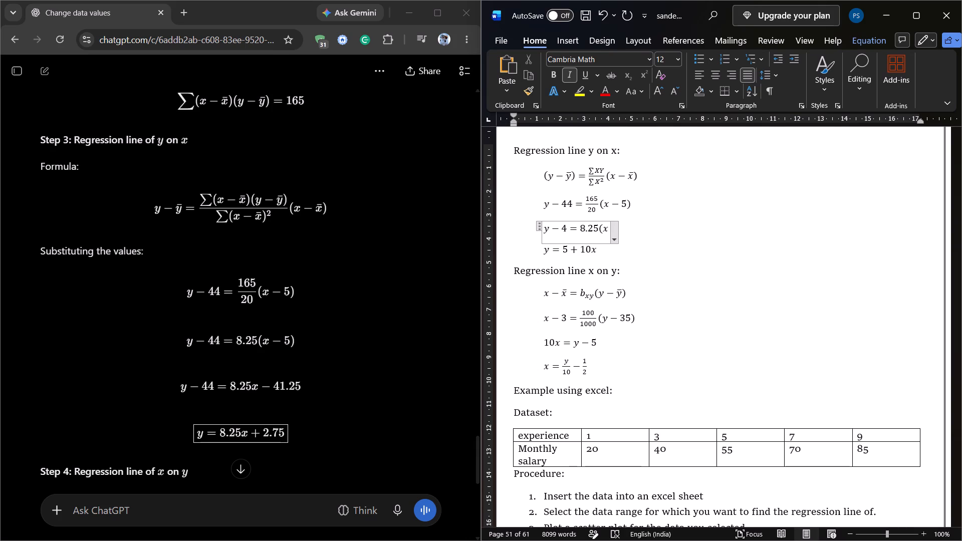
pyautogui.press('-')
pyautogui.press('5')
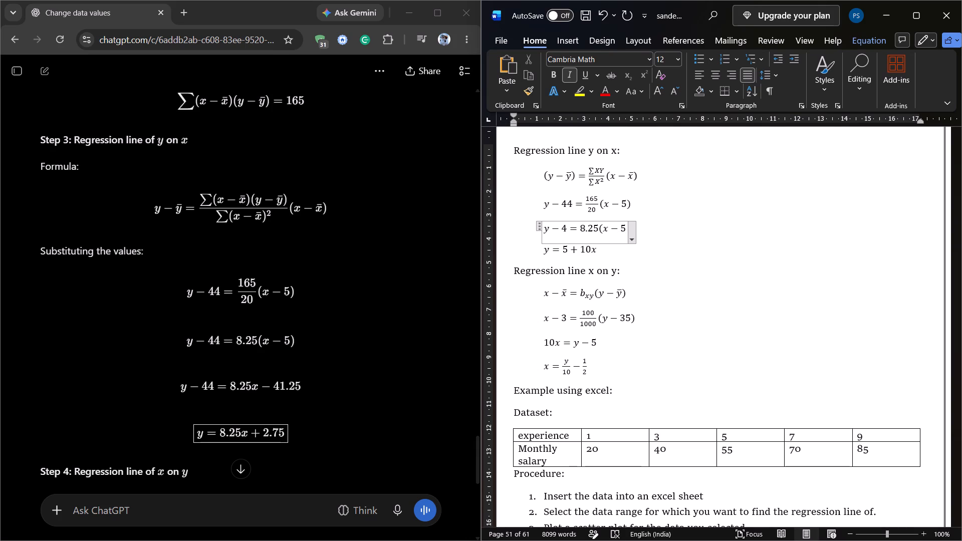
pyautogui.hotkey('shift', ')')
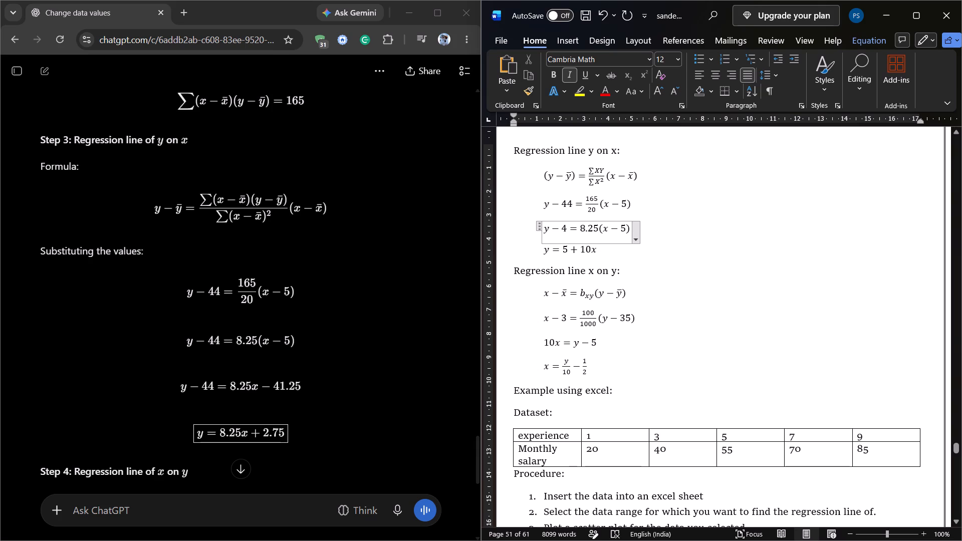
pyautogui.click(600, 251)
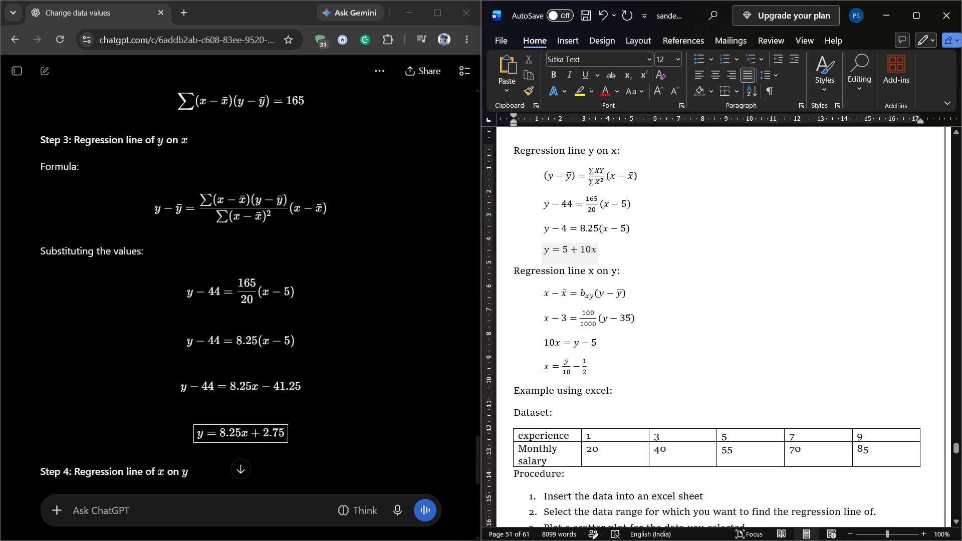
pyautogui.press('BackSpace')
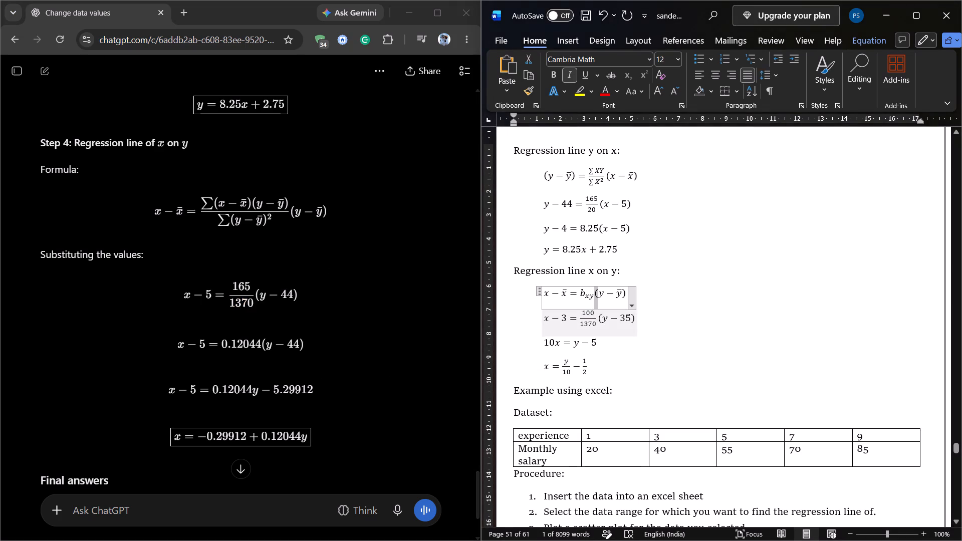
pyautogui.click(592, 315)
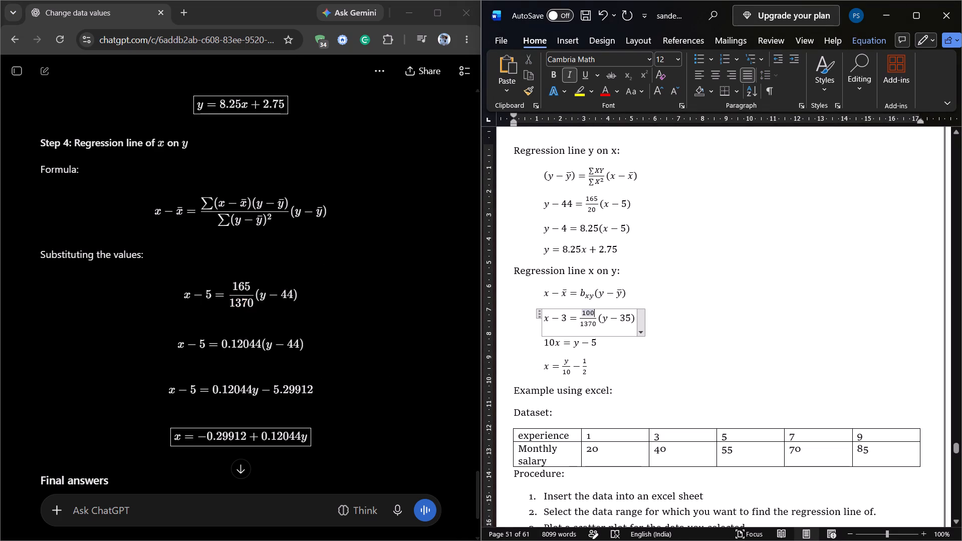
pyautogui.press('BackSpace')
pyautogui.press('BackSpace')
pyautogui.write('65')
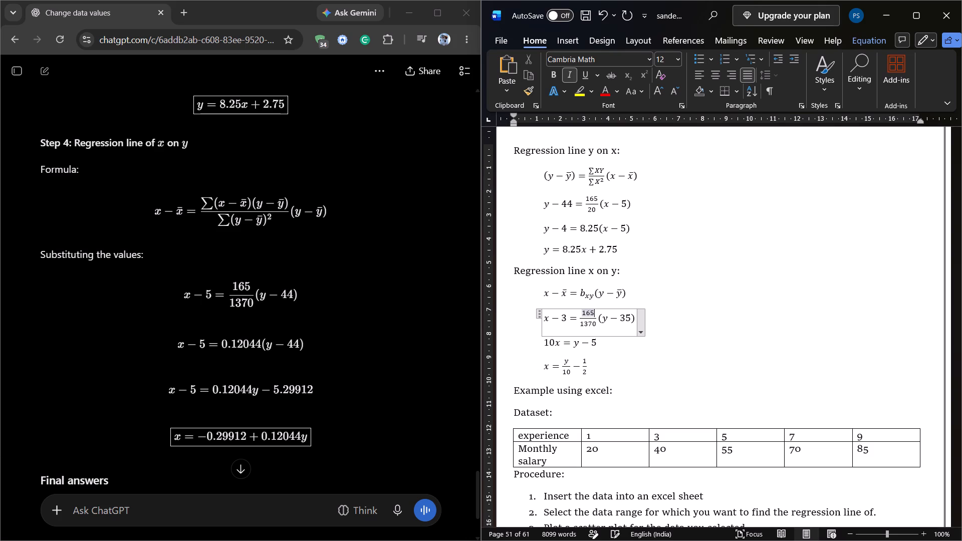
# Set the left side of the x-on-y substitution line to x − 5 and its bracket to (y − 44).
pyautogui.click(565, 316)
pyautogui.click(565, 316)
pyautogui.press('BackSpace')
pyautogui.press('5')
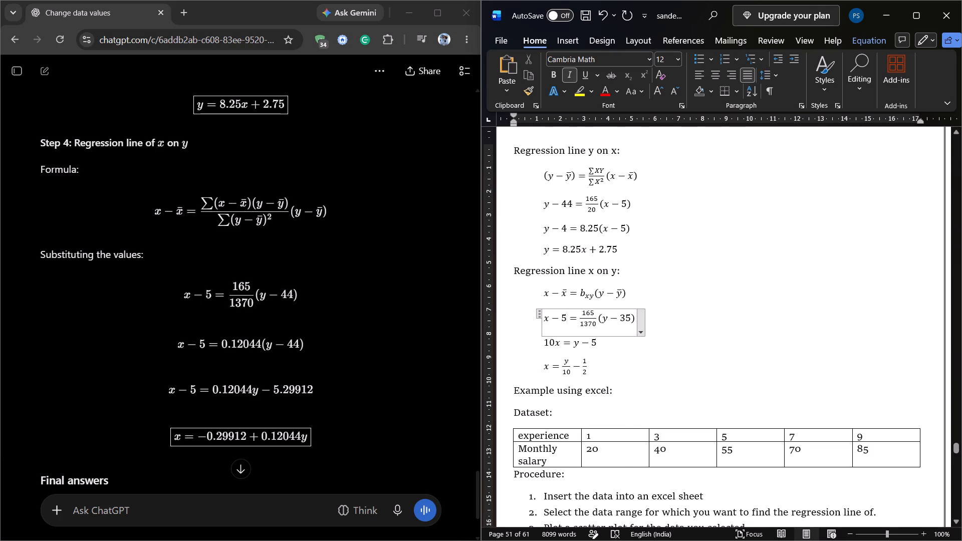
pyautogui.click(631, 318)
pyautogui.press('BackSpace')
pyautogui.press('BackSpace')
pyautogui.write('44')
# Replace the line 10x = y − 5 under the x-on-y regression with x − 5 = 0.12044(y − 44).
pyautogui.moveTo(599, 339); pyautogui.dragTo(541, 345)
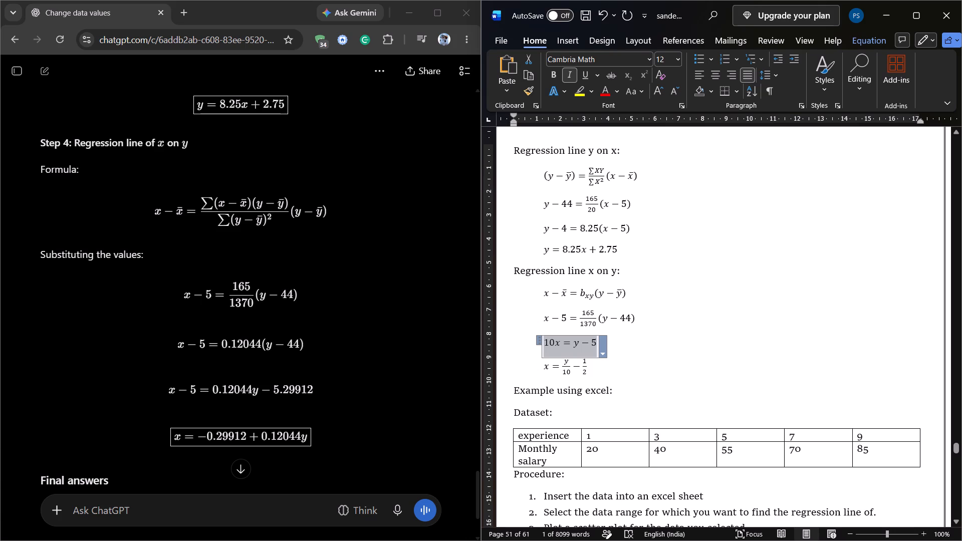
pyautogui.press('x')
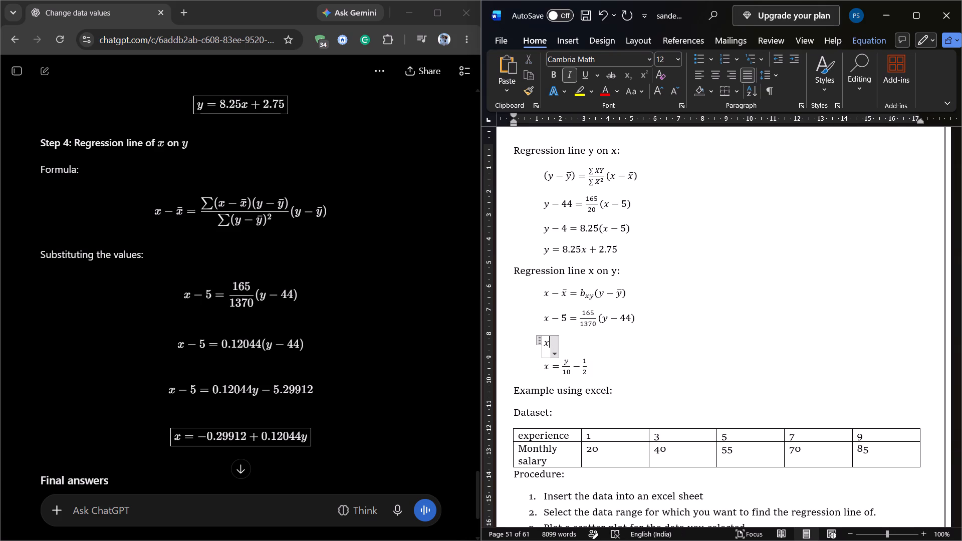
pyautogui.press('-')
pyautogui.press('5')
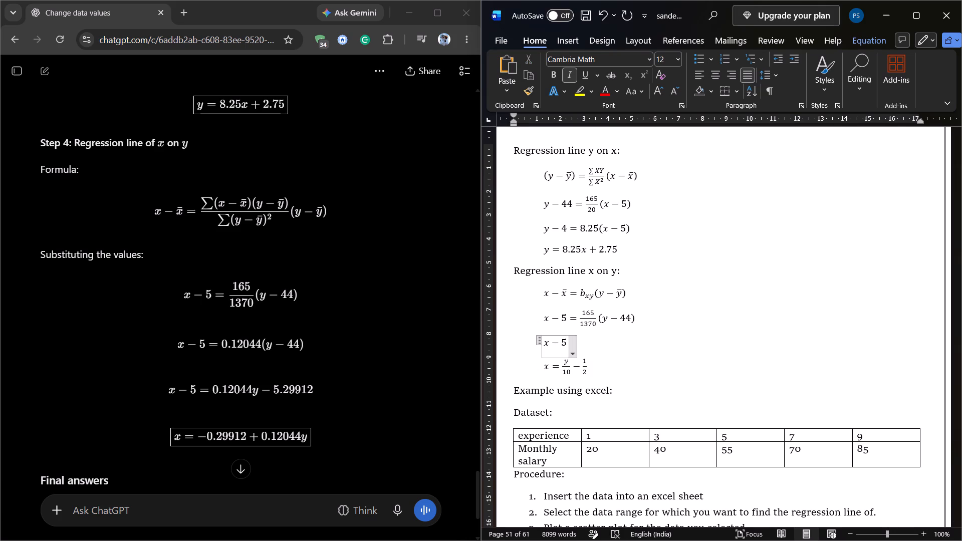
pyautogui.press('=')
pyautogui.press('0')
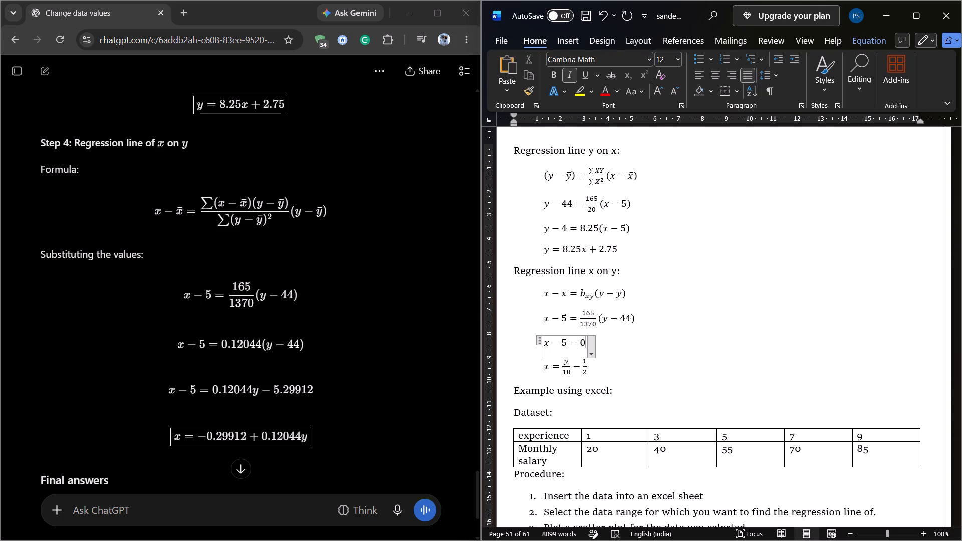
pyautogui.press('.')
pyautogui.write('120')
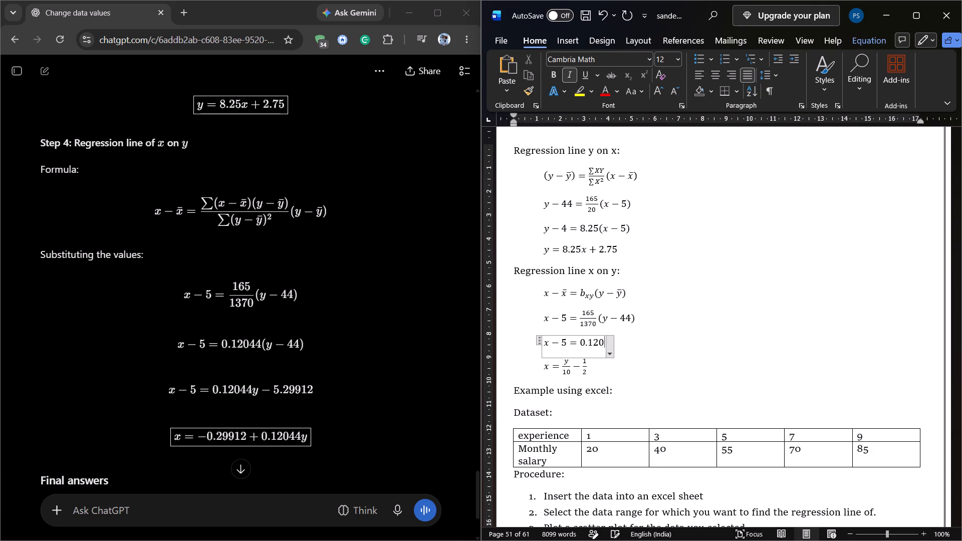
pyautogui.write('44')
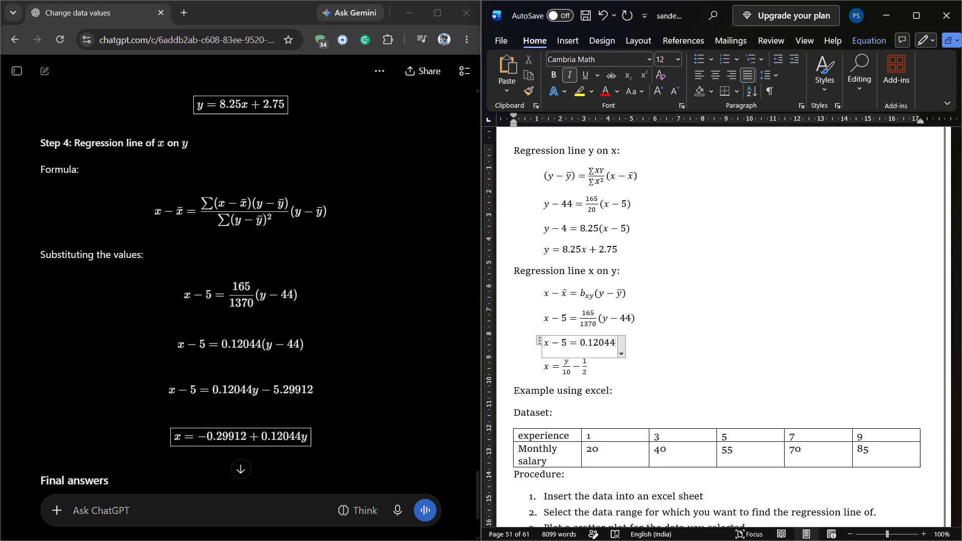
pyautogui.hotkey('shift', '(')
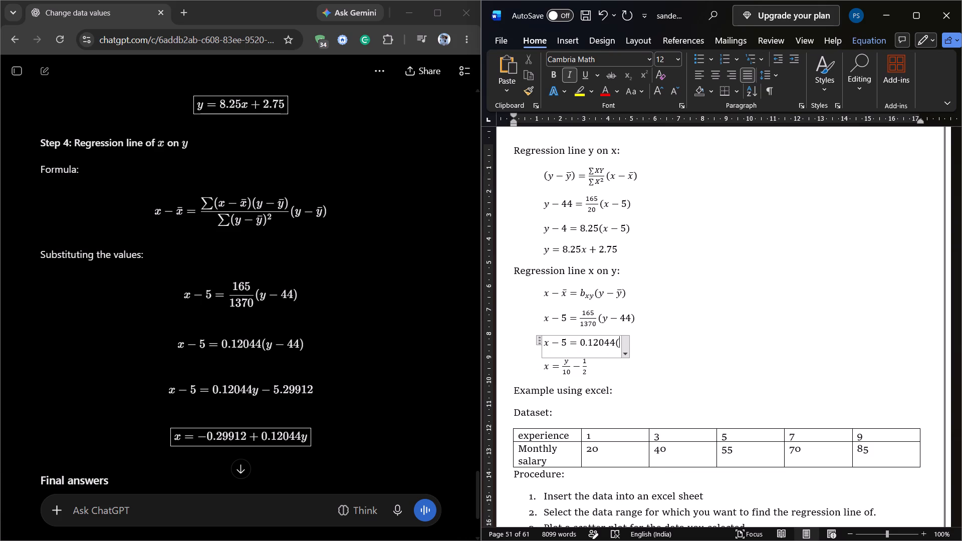
pyautogui.press('y')
pyautogui.press('-')
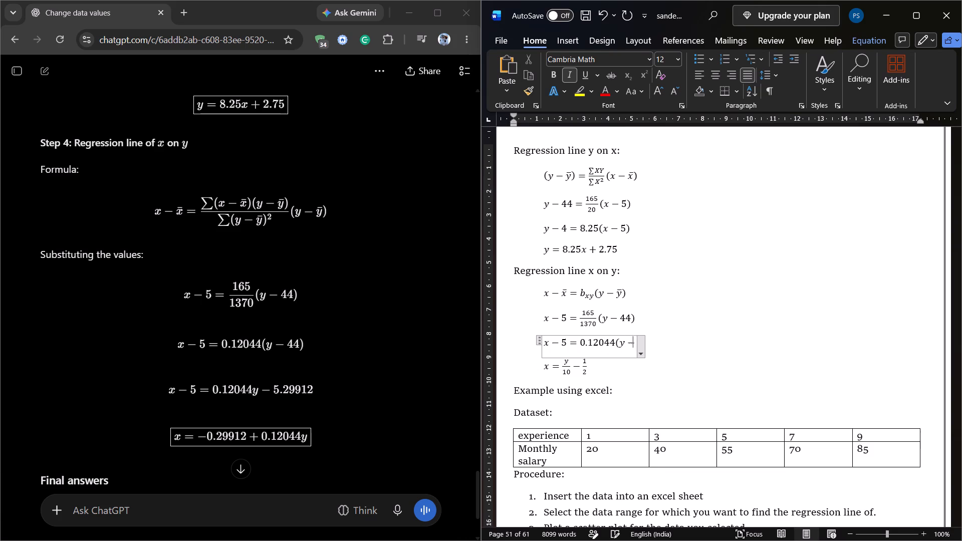
pyautogui.write('44')
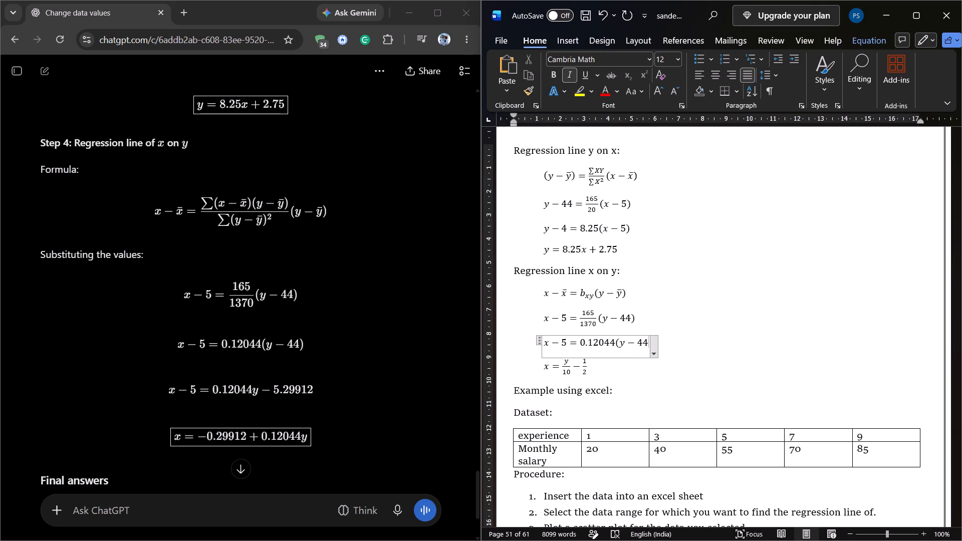
pyautogui.hotkey('shift', '(')
pyautogui.press('BackSpace')
pyautogui.hotkey('shift', ')')
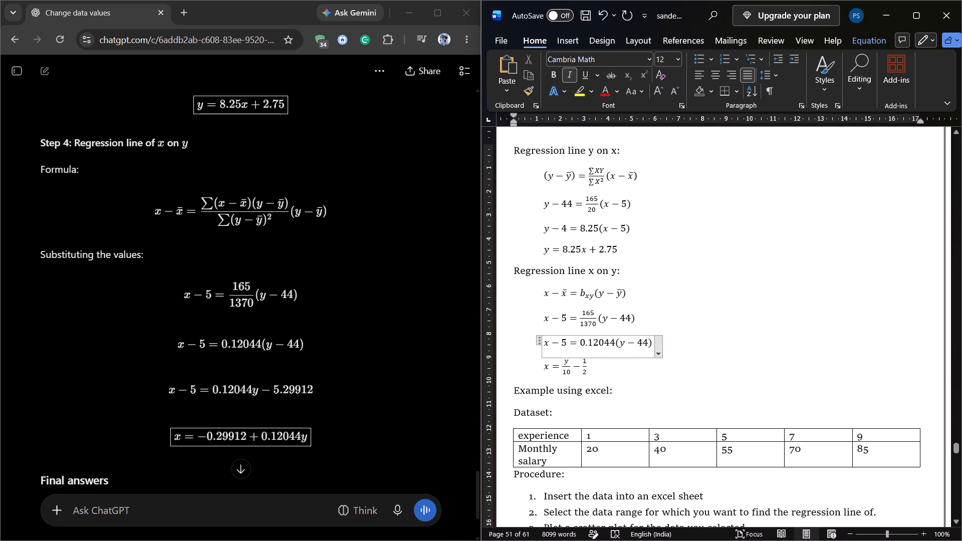
# Replace the last x-on-y equation, the one with the y/10 fraction, with x − 5 = 0.12044y − 5.29912.
pyautogui.moveTo(541, 368); pyautogui.dragTo(606, 369)
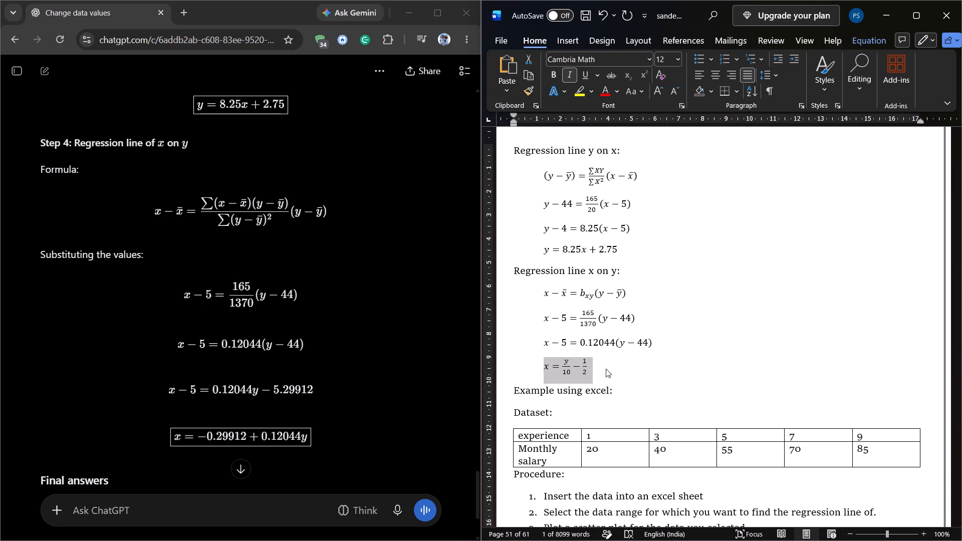
pyautogui.press('x')
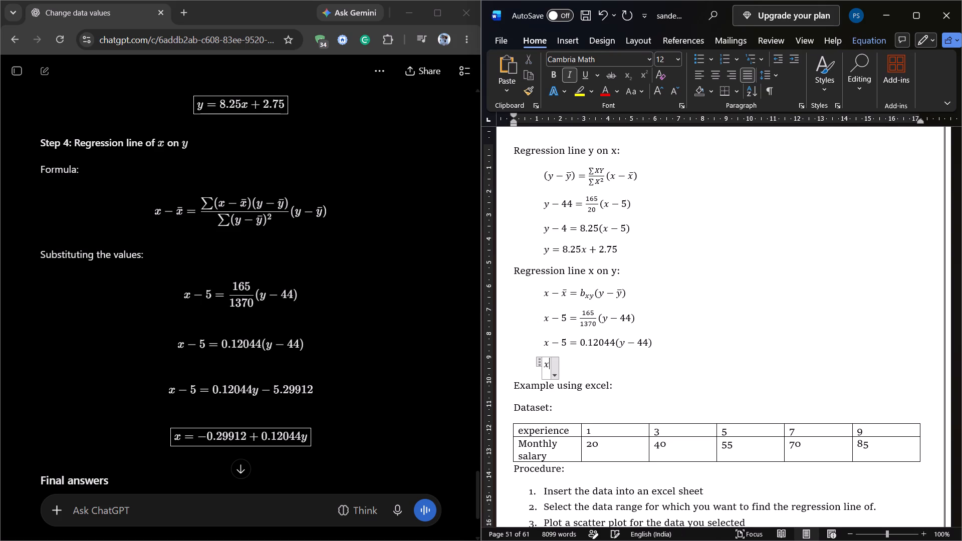
pyautogui.press('-')
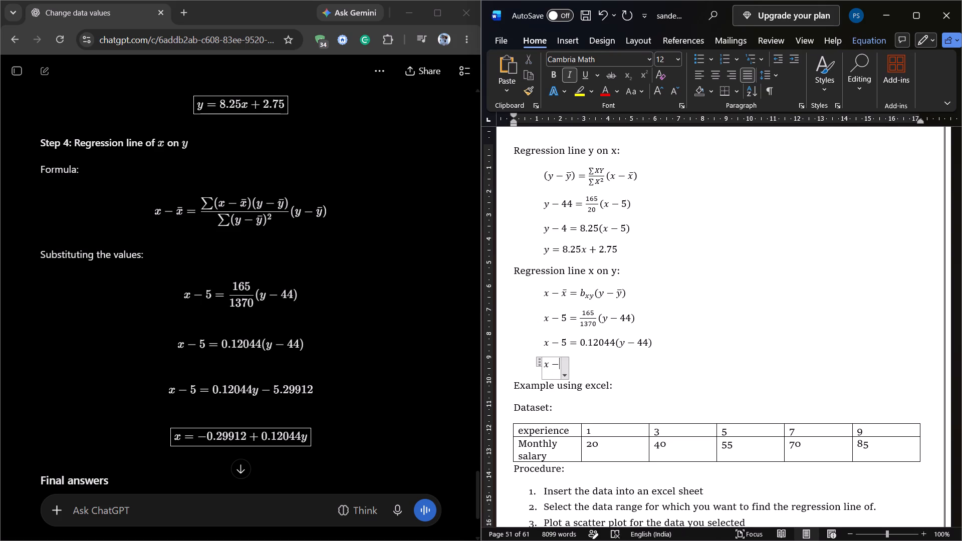
pyautogui.press('5')
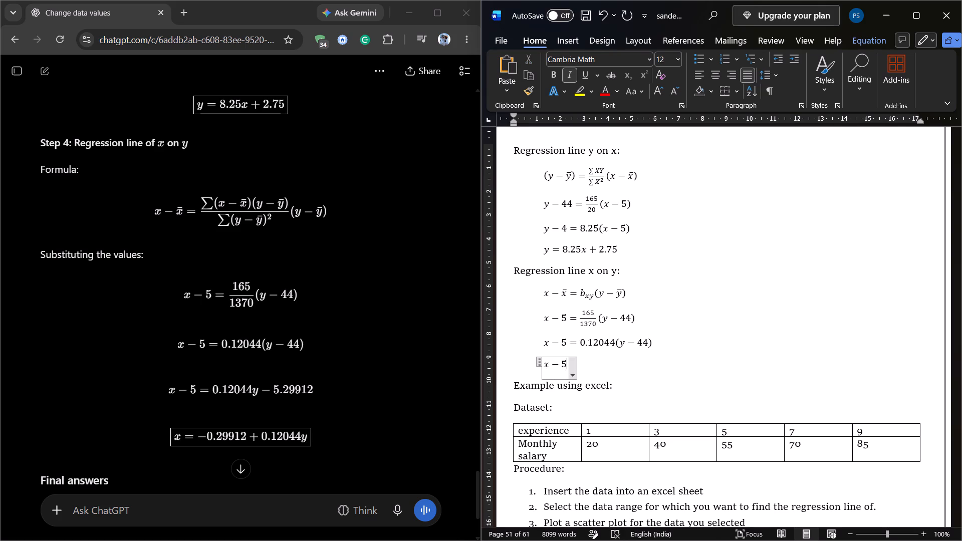
pyautogui.press('=')
pyautogui.write('0.')
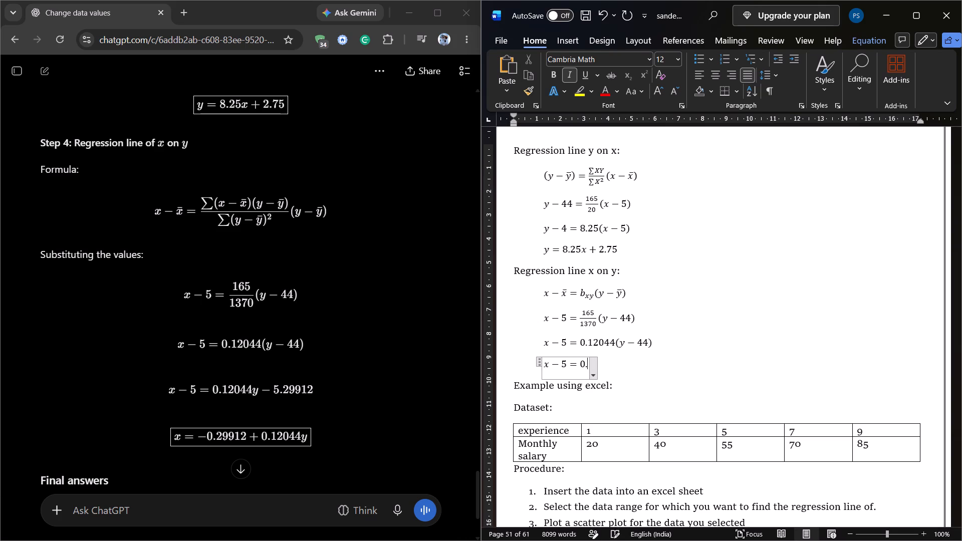
pyautogui.write('120')
pyautogui.write('44')
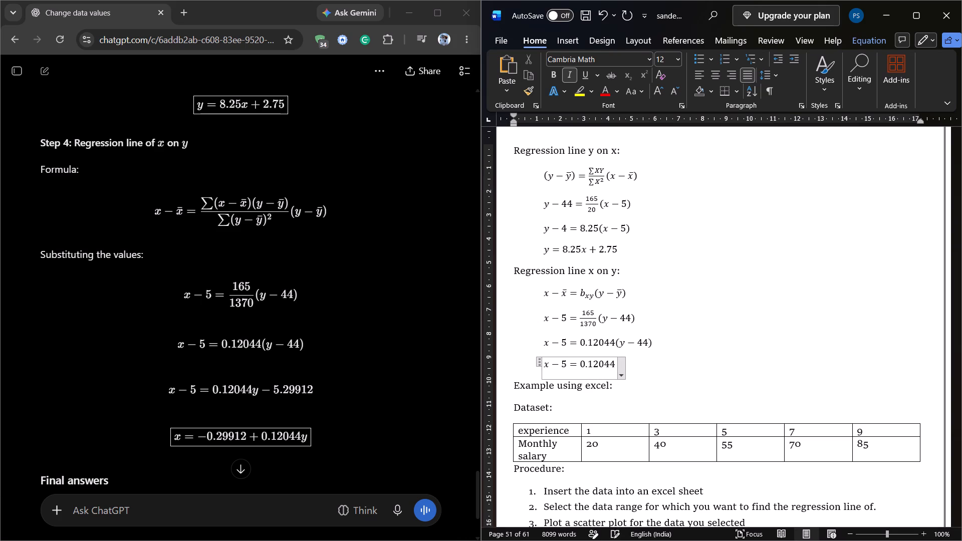
pyautogui.press('y')
pyautogui.press('-')
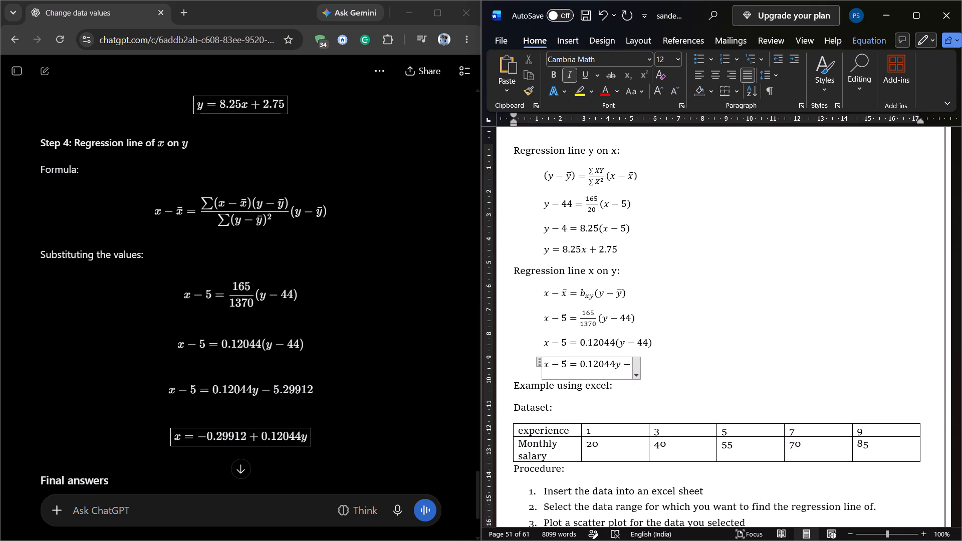
pyautogui.write('5.')
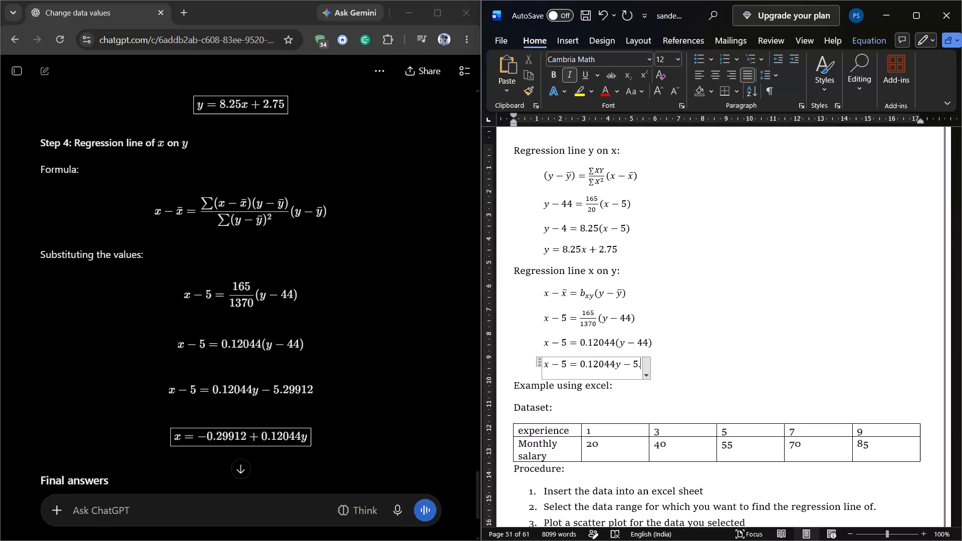
pyautogui.write('299')
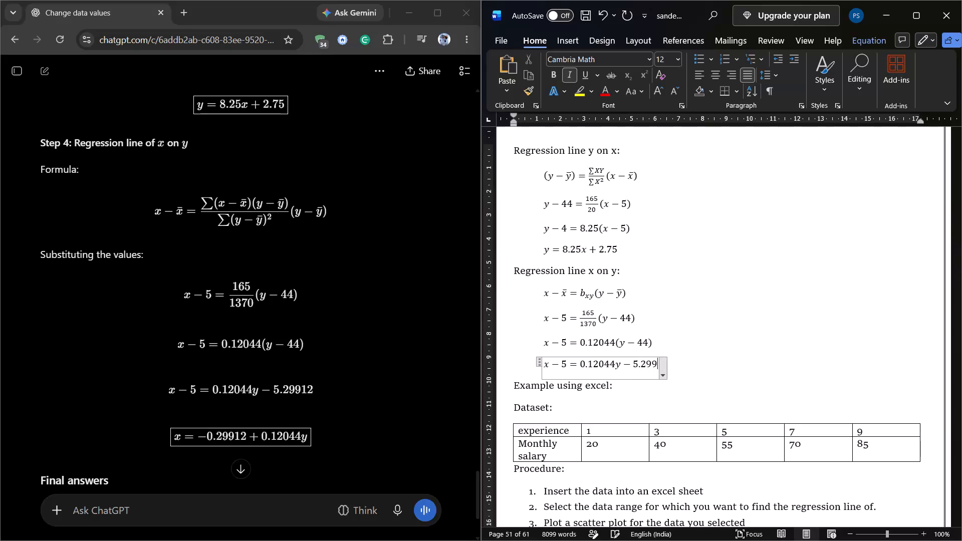
pyautogui.write('12')
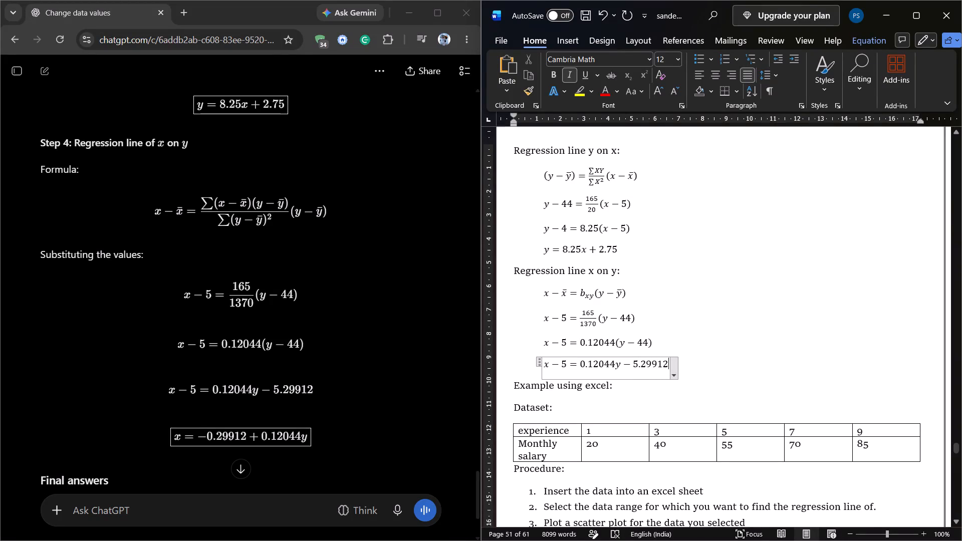
# Add an indented text line X=-0.29912+0.12044y below the last x-on-y equation as the final regression line.
pyautogui.press('Return')
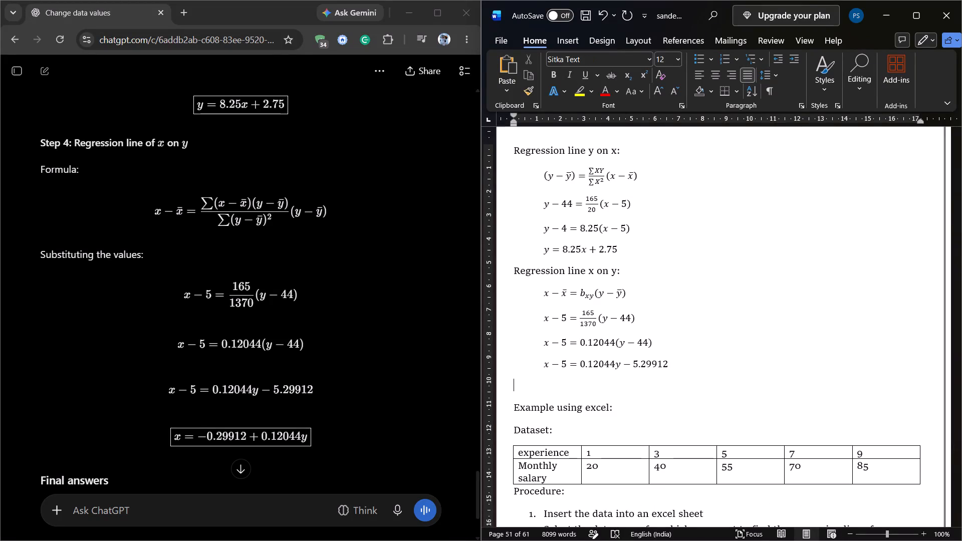
pyautogui.press('space')
pyautogui.press('space')
pyautogui.press('space')
pyautogui.press('space')
pyautogui.press('space')
pyautogui.press('space')
pyautogui.press('x')
pyautogui.press('=')
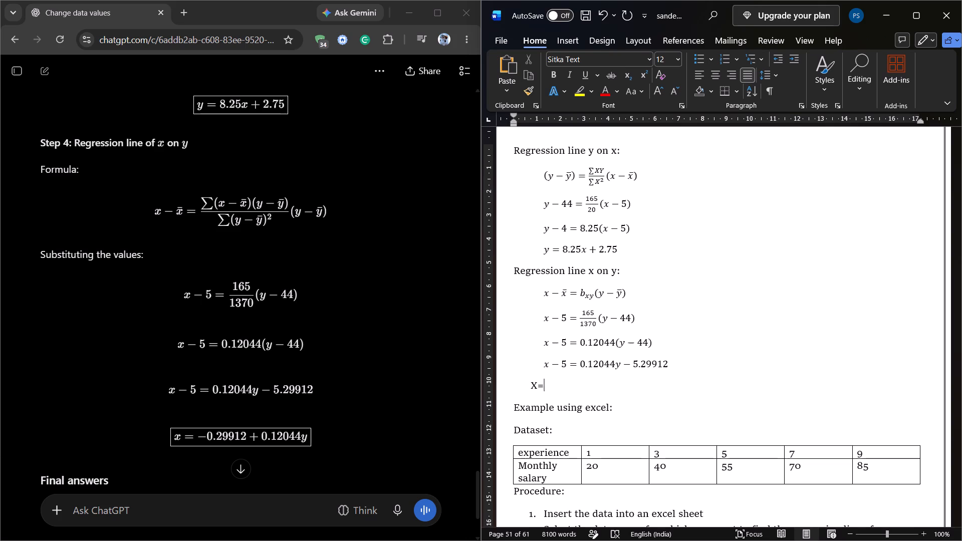
pyautogui.write('-0.2')
pyautogui.write('99')
pyautogui.write('12')
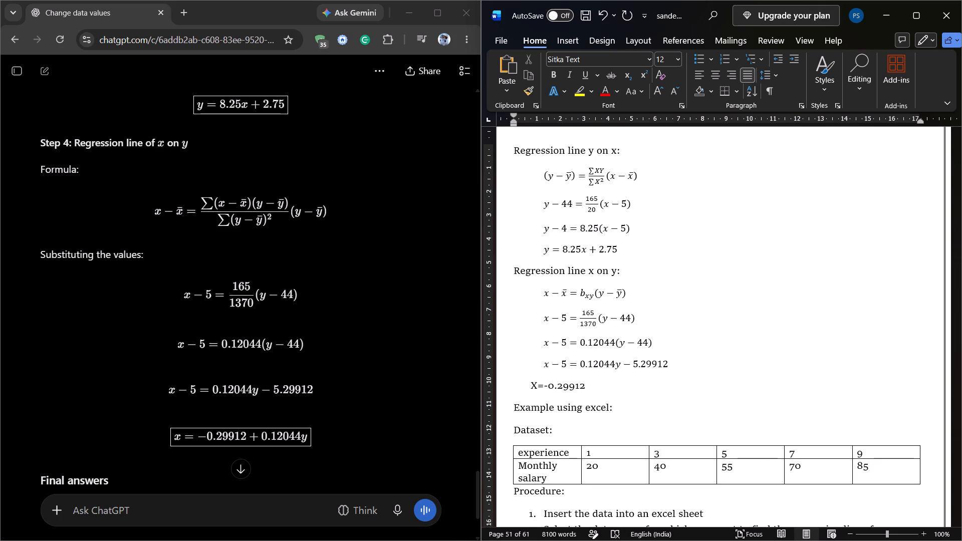
pyautogui.press('+')
pyautogui.write('0.')
pyautogui.write('120')
pyautogui.write('44')
pyautogui.press('y')
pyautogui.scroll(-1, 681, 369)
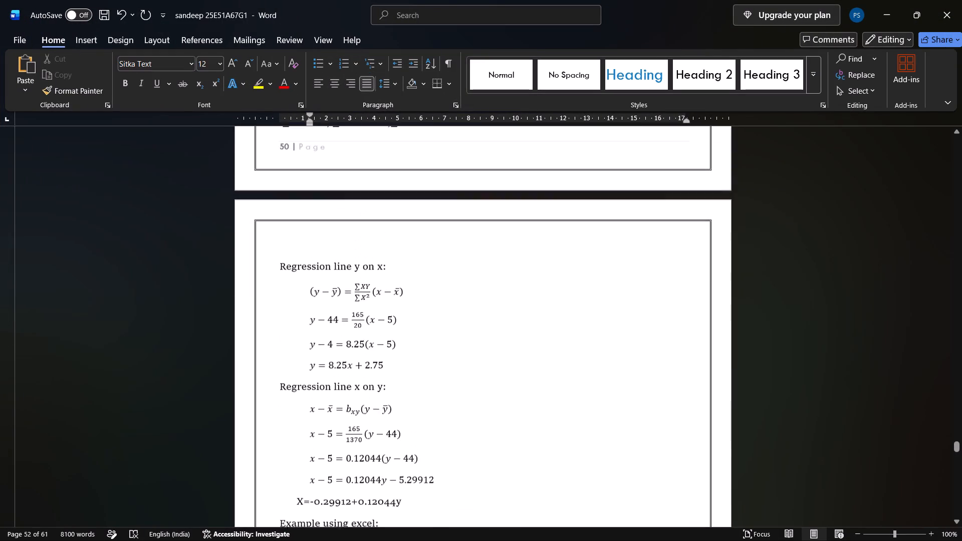
pyautogui.scroll(-1, 675, 131)
pyautogui.scroll(5, 675, 131)
pyautogui.scroll(-1, 675, 131)
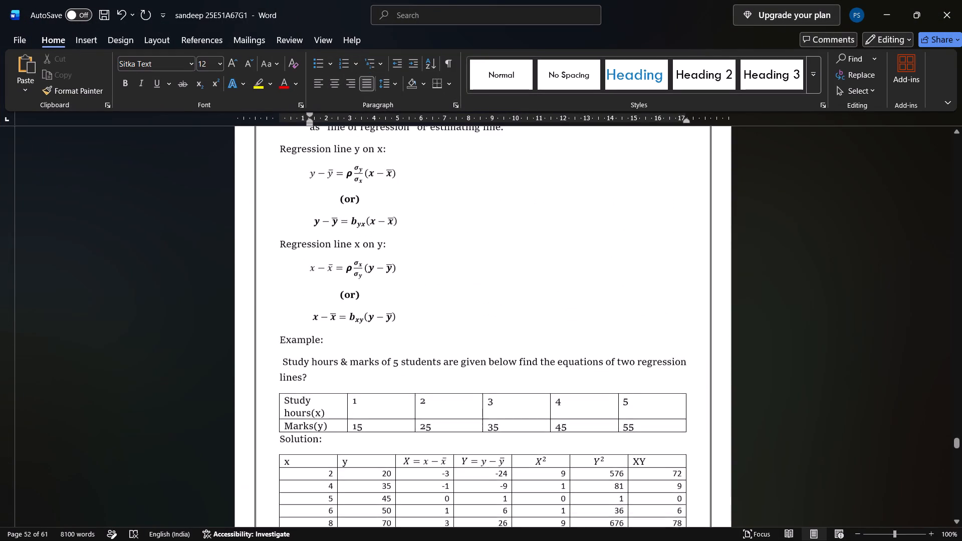
pyautogui.scroll(-1, 675, 131)
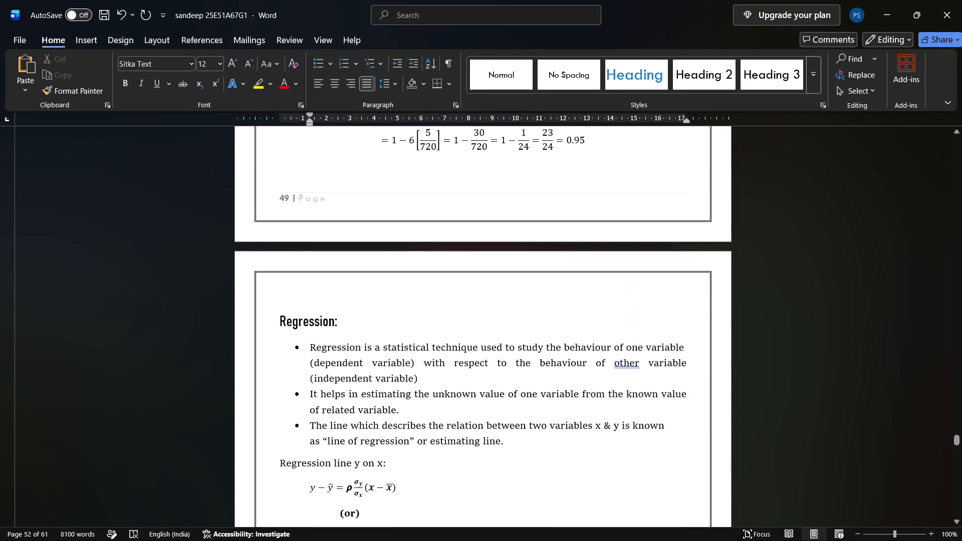
pyautogui.scroll(-1, 675, 131)
pyautogui.scroll(1, 675, 131)
pyautogui.scroll(-2, 675, 131)
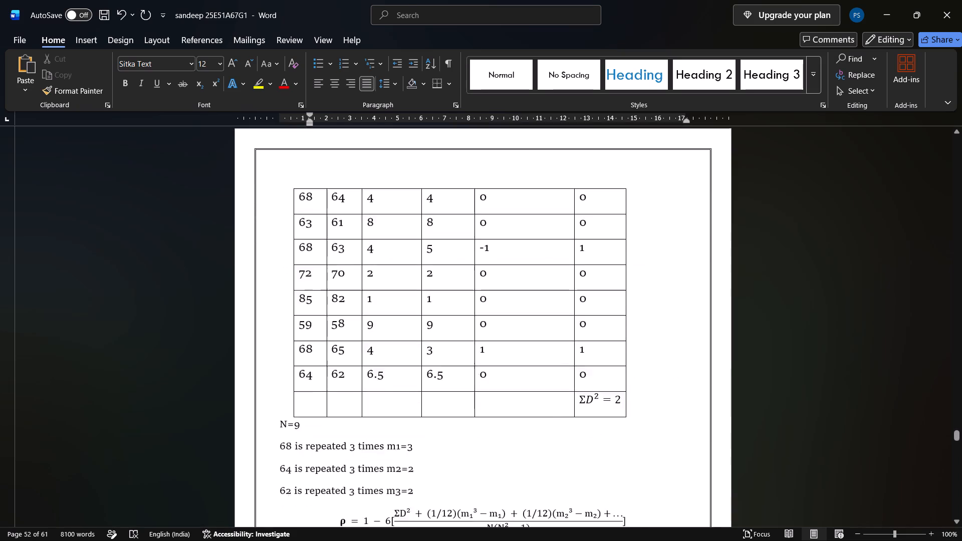
pyautogui.scroll(-4, 675, 131)
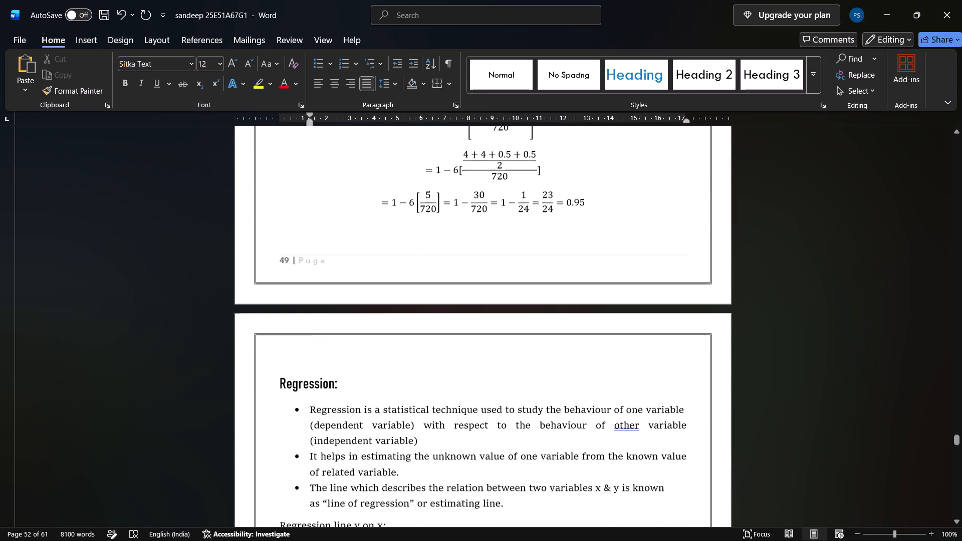
pyautogui.scroll(-5, 675, 131)
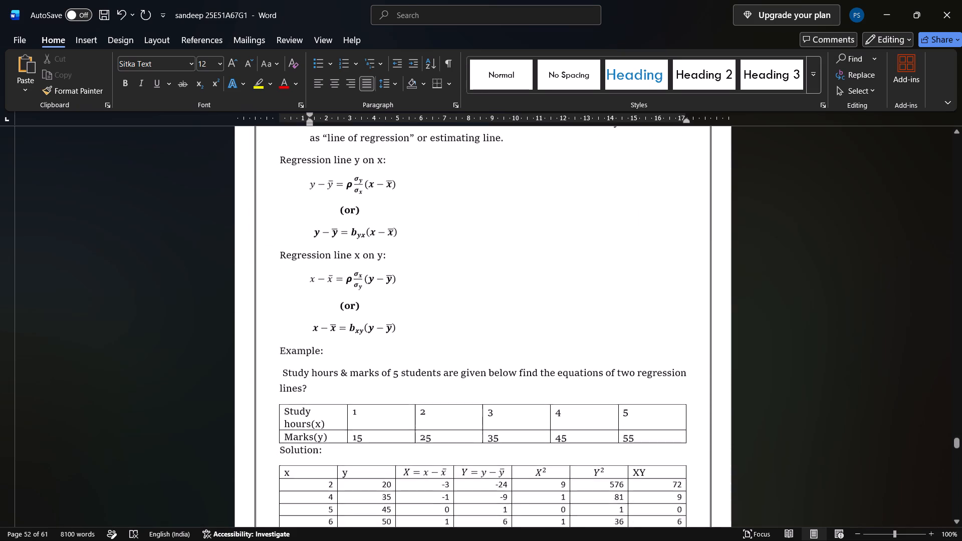
pyautogui.scroll(-4, 675, 131)
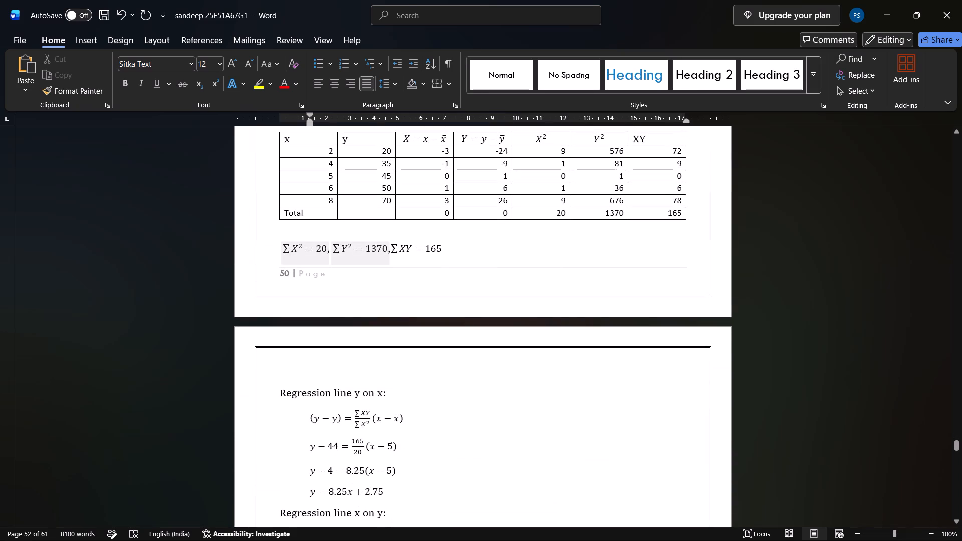
pyautogui.click(471, 264)
# Review the Regression section's study hours and marks example, its solution table and sums, and the Excel example that follows.
pyautogui.click(437, 295)
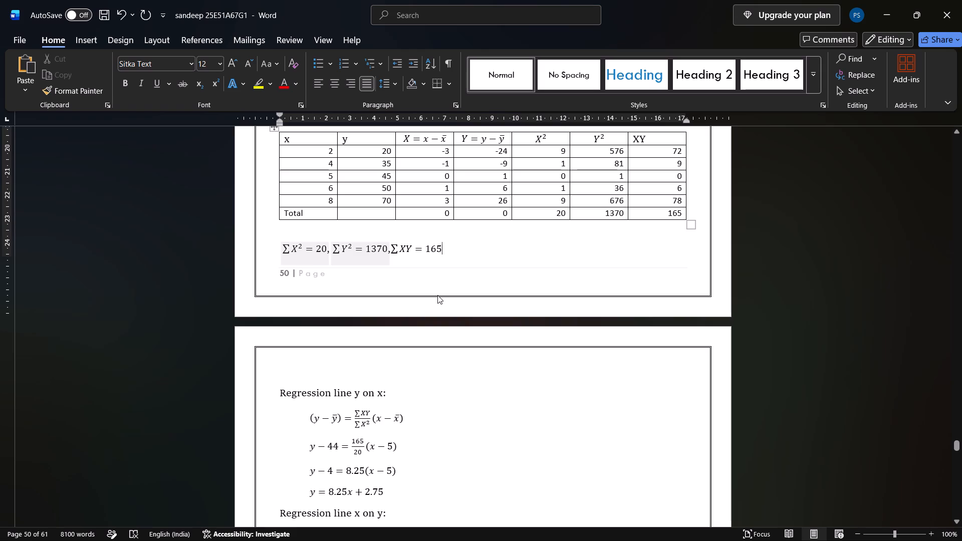
pyautogui.click(353, 253)
pyautogui.scroll(1, 353, 253)
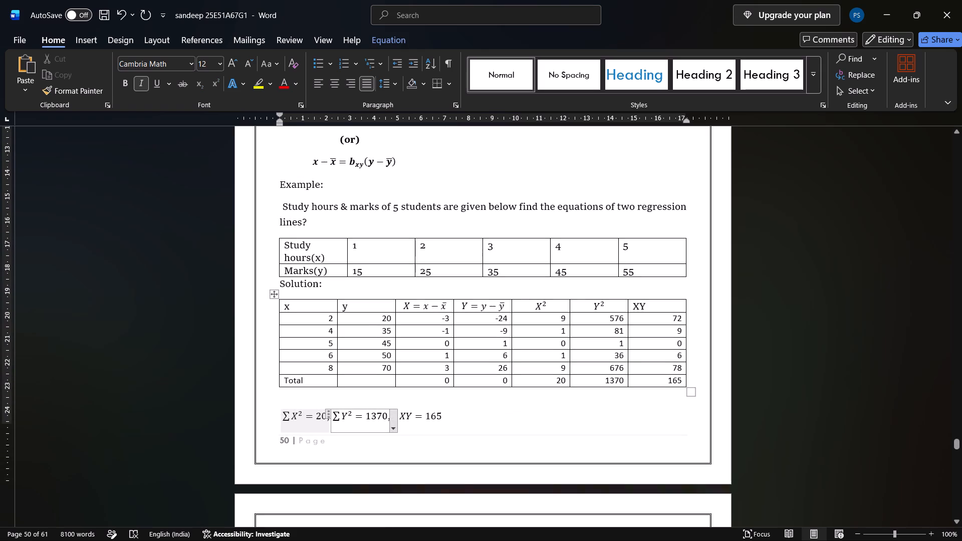
pyautogui.click(444, 185)
pyautogui.click(444, 185)
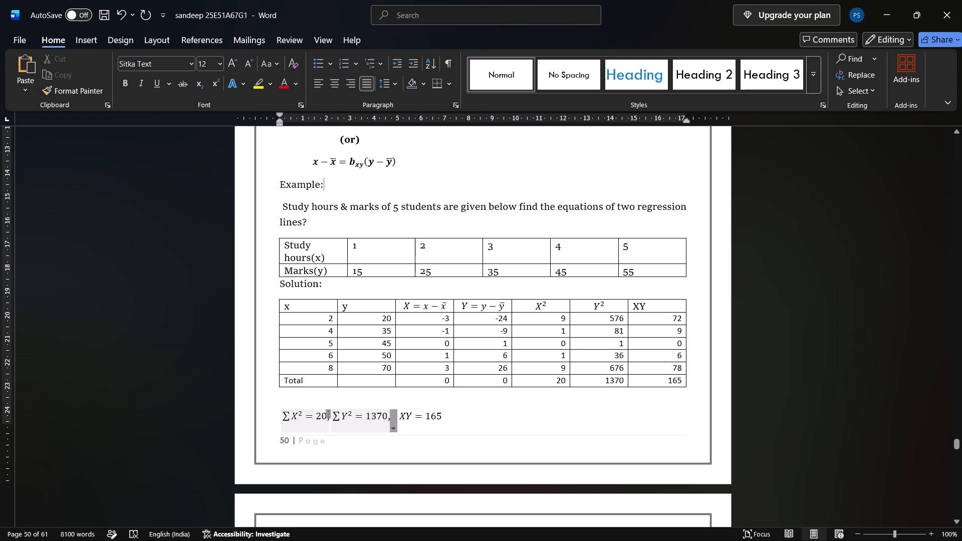
pyautogui.scroll(1, 444, 185)
pyautogui.doubleClick(444, 185)
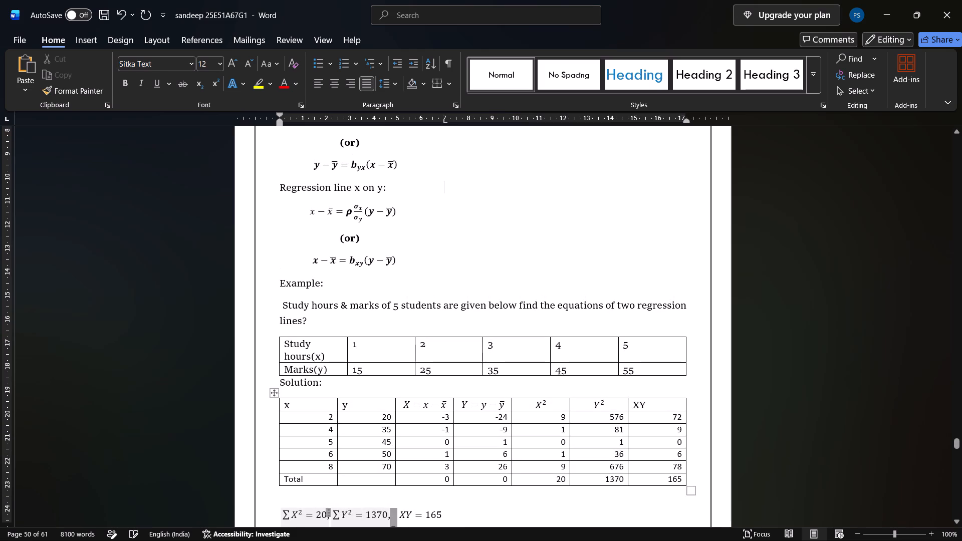
pyautogui.scroll(-6, 421, 453)
pyautogui.scroll(1, 421, 453)
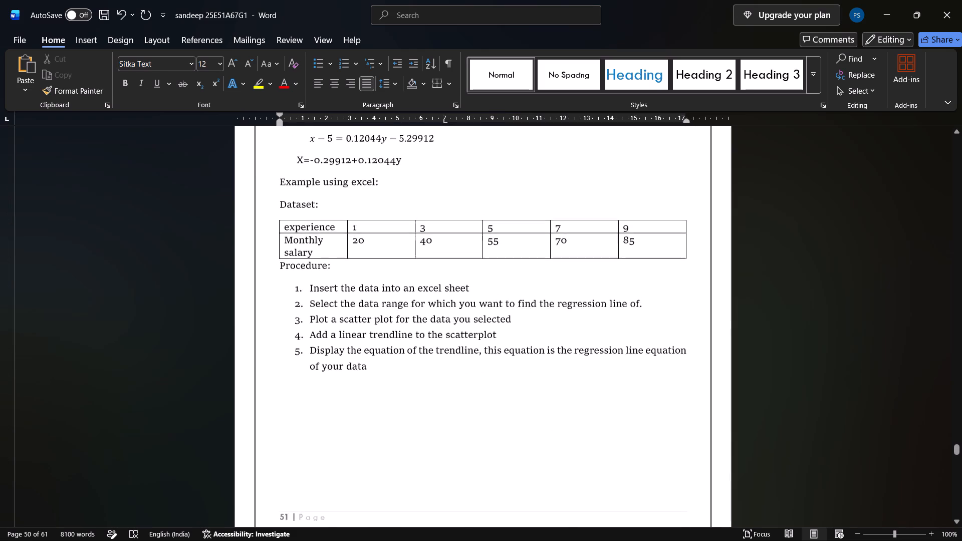
pyautogui.scroll(3, 421, 453)
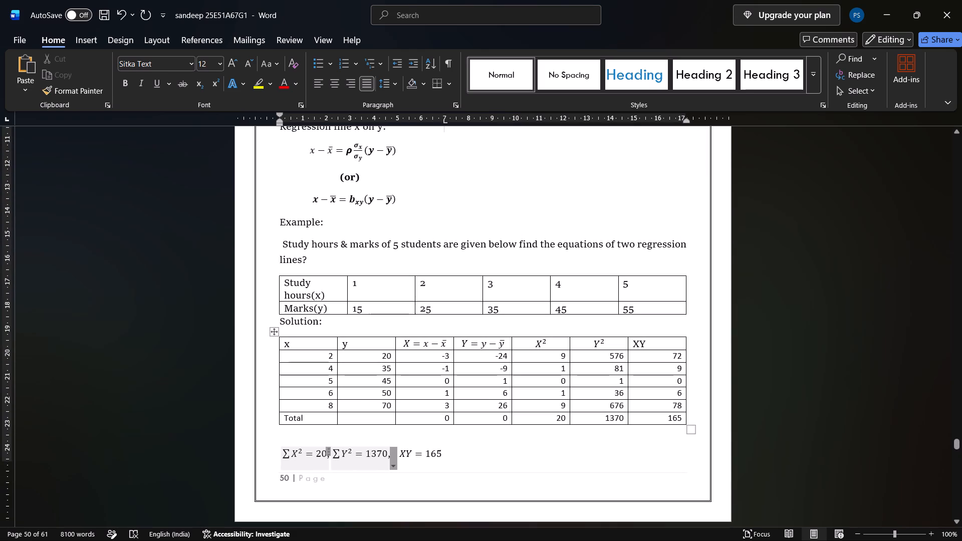
pyautogui.scroll(3, 421, 453)
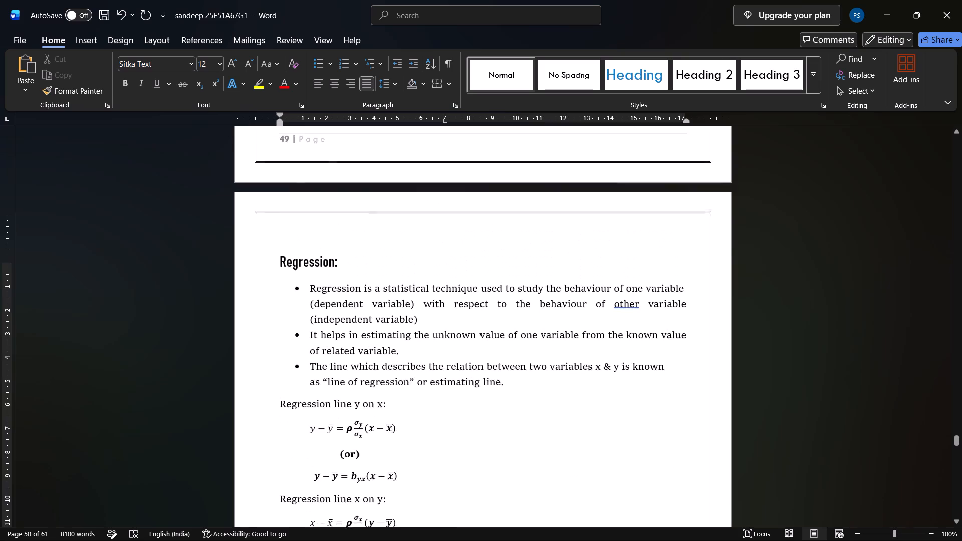
# Look back through the Spearman rank correlation and Correlation sections, checking their formulas, example tables and Excel output.
pyautogui.scroll(3, 421, 453)
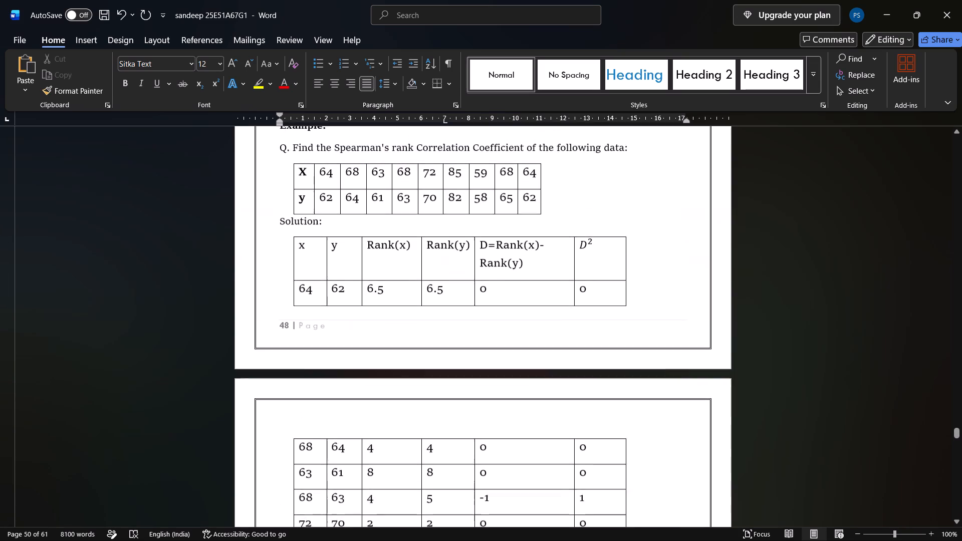
pyautogui.scroll(4, 421, 453)
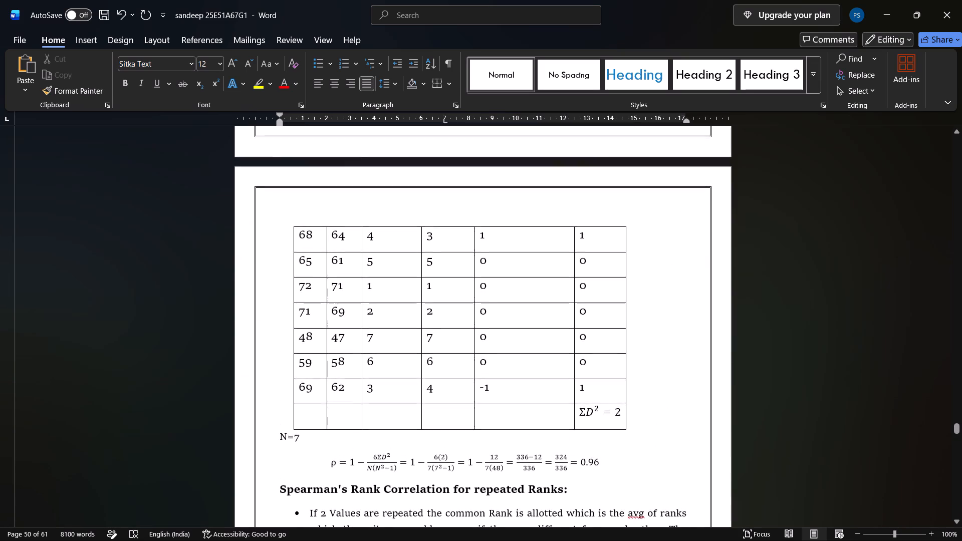
pyautogui.scroll(4, 421, 453)
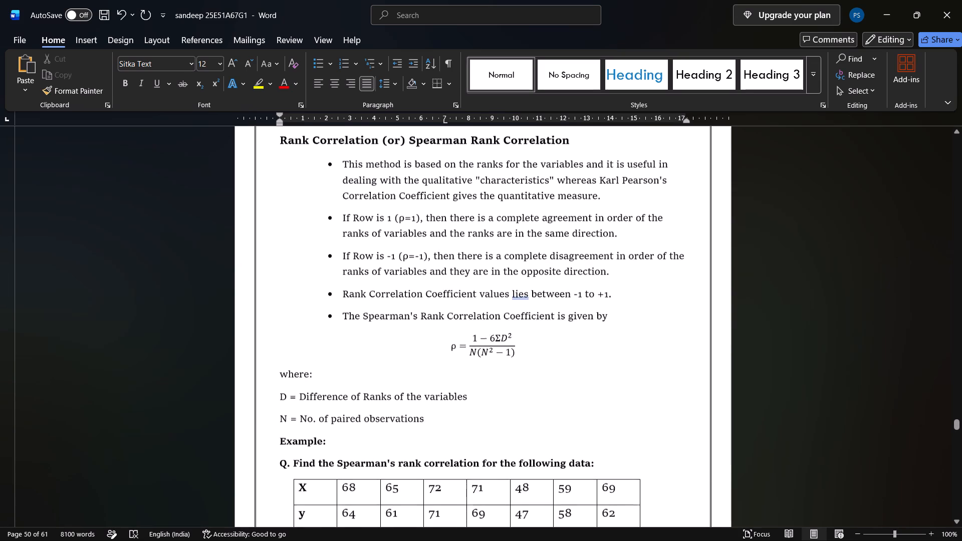
pyautogui.scroll(-1, 421, 453)
pyautogui.scroll(2, 421, 453)
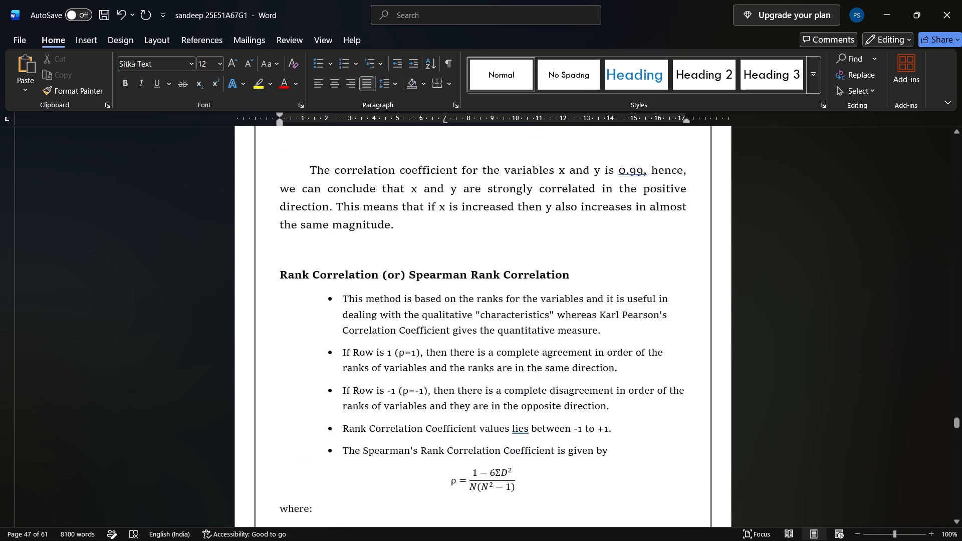
pyautogui.scroll(5, 421, 453)
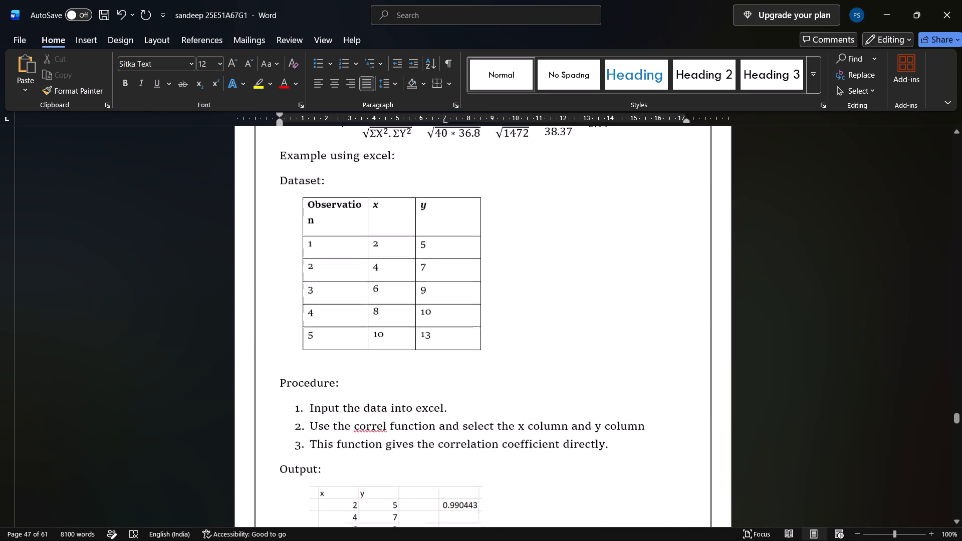
pyautogui.scroll(7, 421, 453)
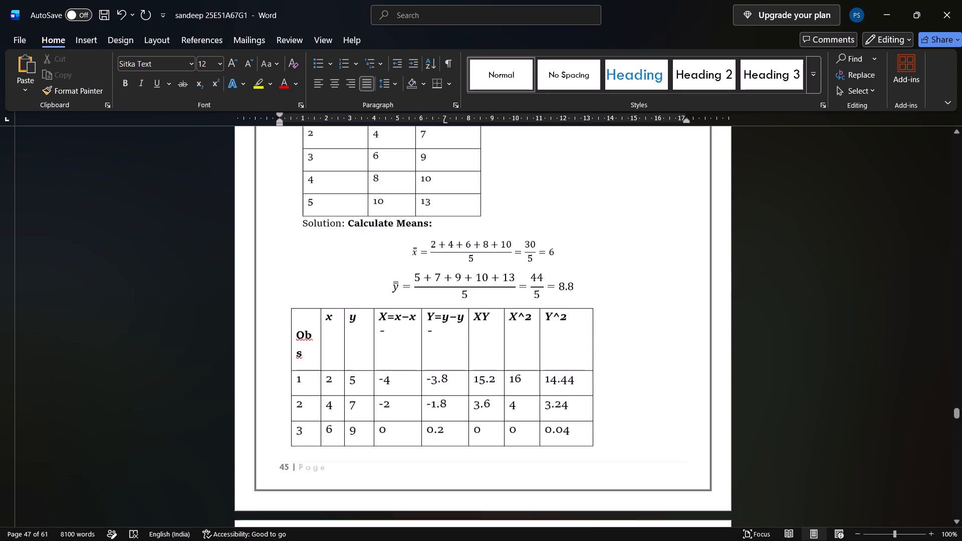
pyautogui.scroll(6, 421, 453)
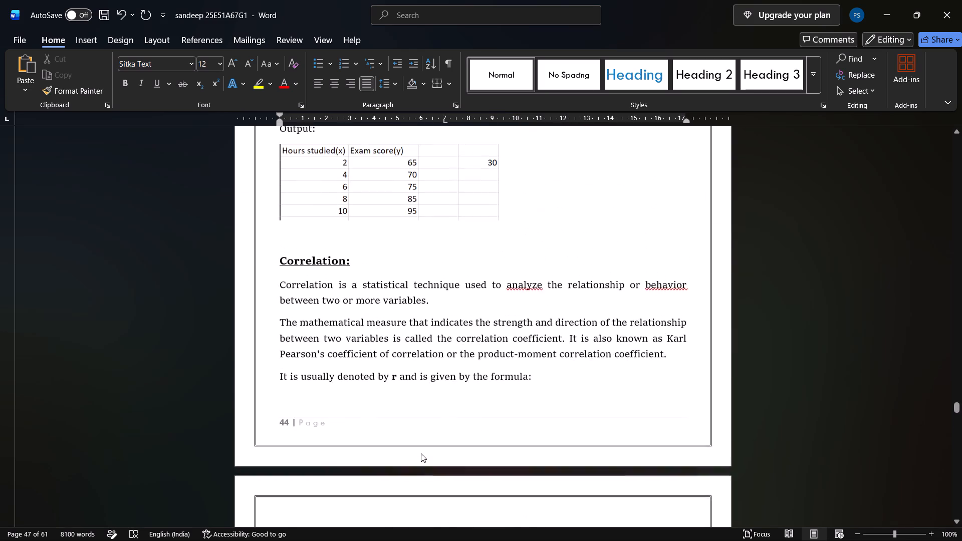
# Look back through the Covariance example and the Cross Tabulation section under Bivariate Data Analysis, including its table and chart.
pyautogui.scroll(2, 421, 453)
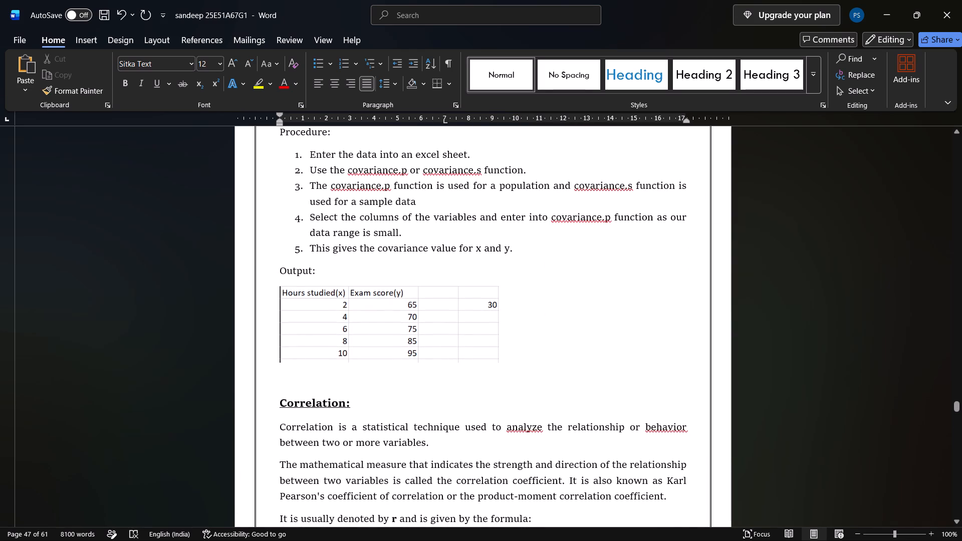
pyautogui.scroll(1, 421, 453)
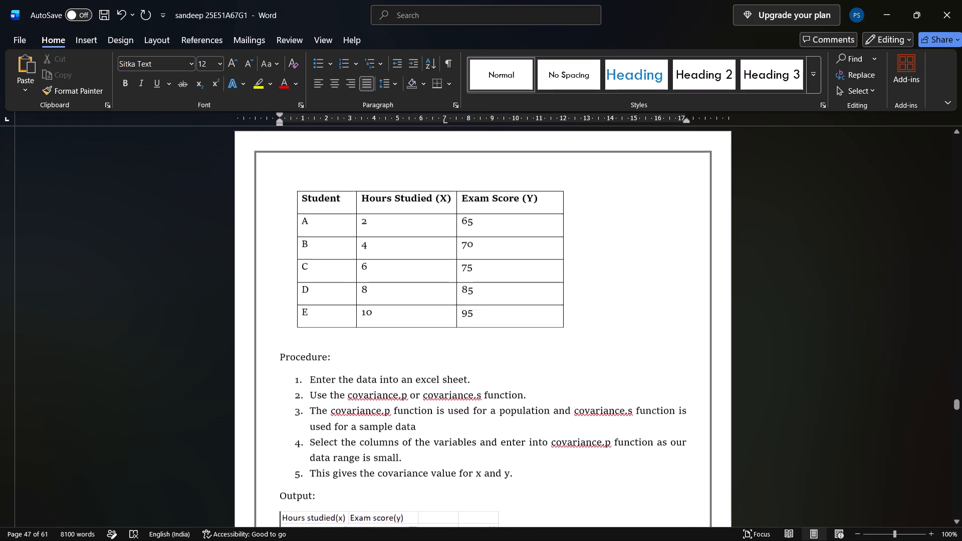
pyautogui.scroll(4, 421, 453)
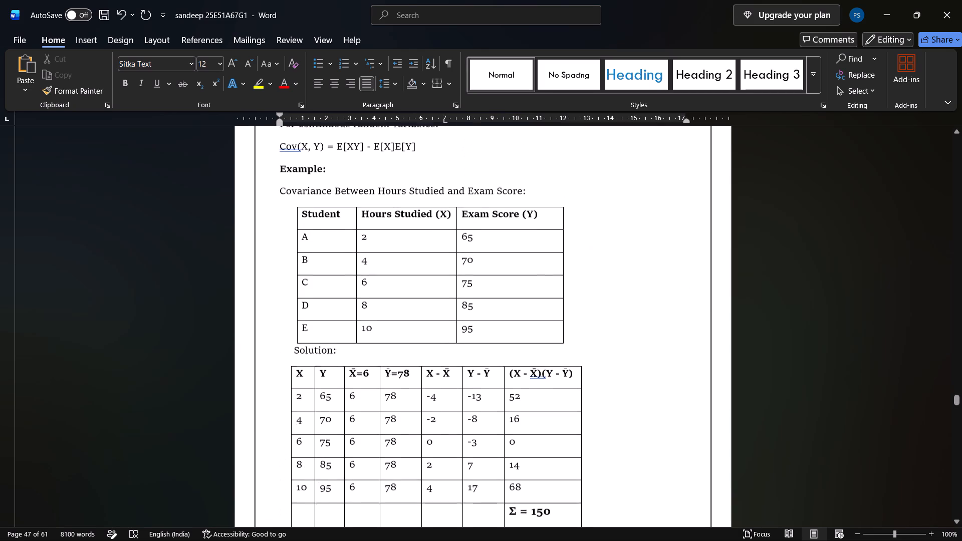
pyautogui.scroll(3, 421, 453)
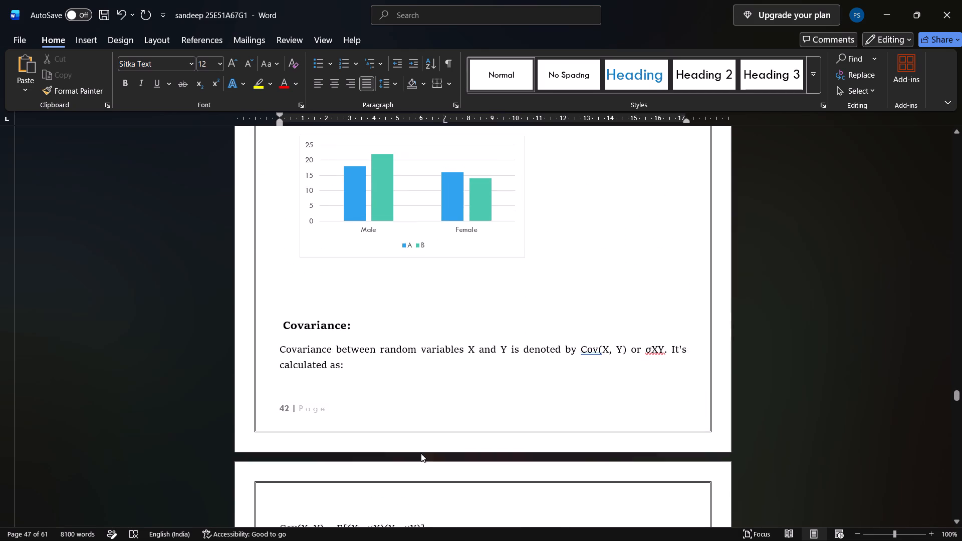
pyautogui.scroll(2, 421, 453)
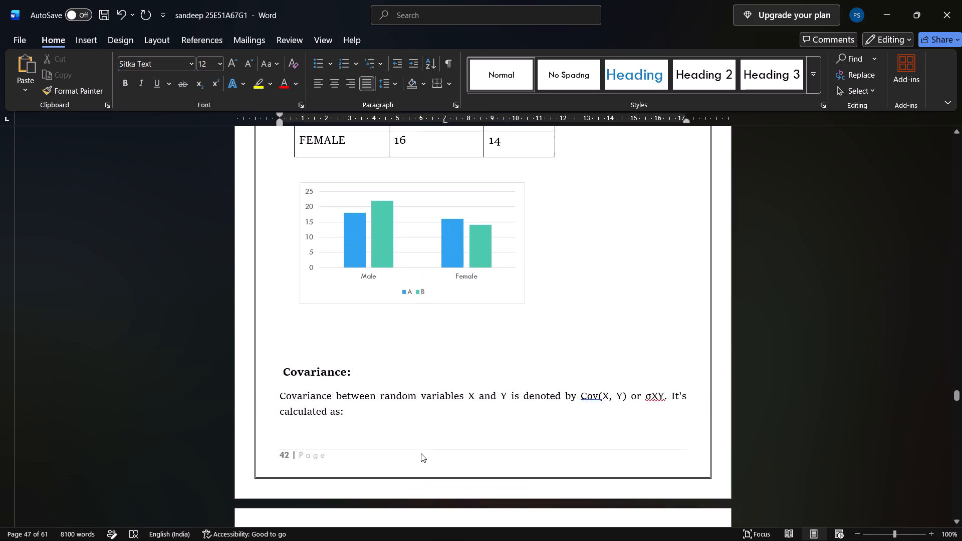
pyautogui.scroll(2, 421, 453)
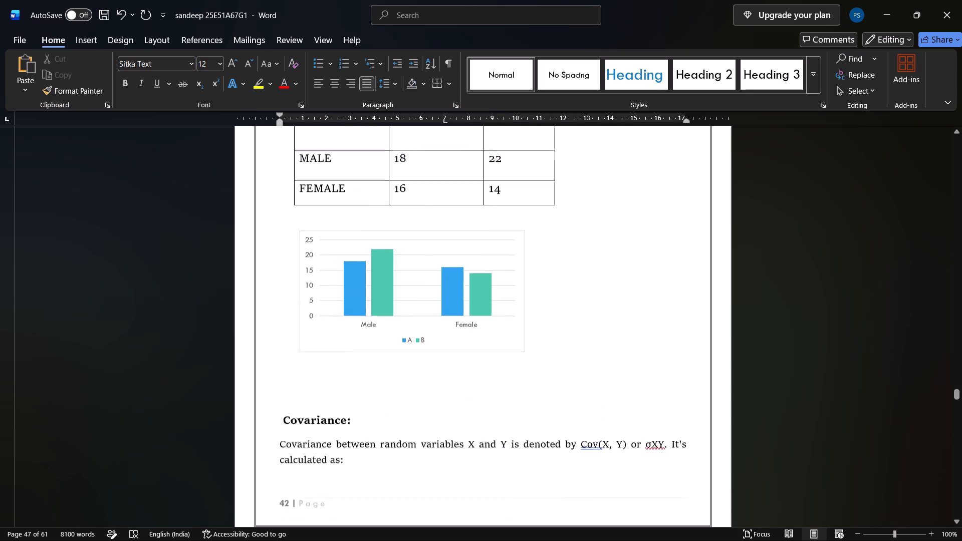
pyautogui.scroll(3, 421, 453)
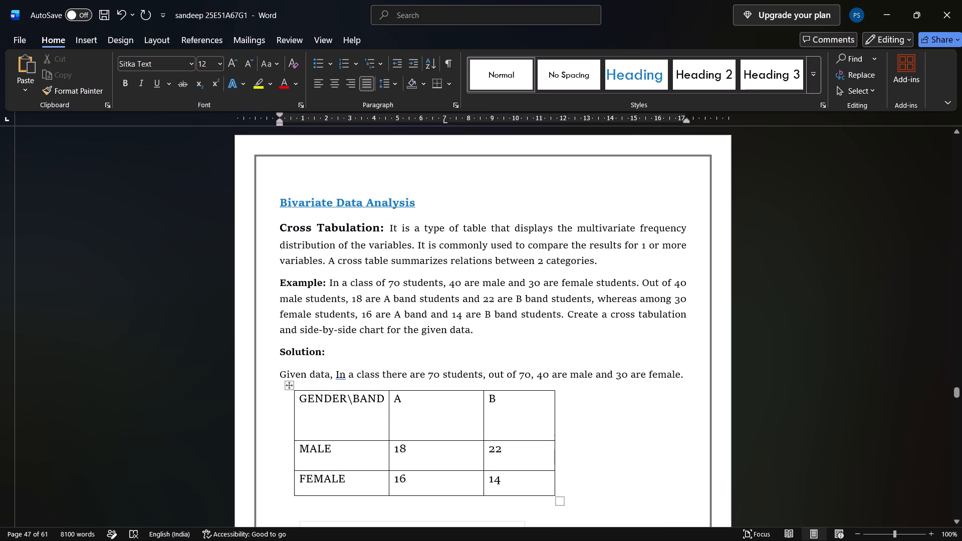
# Read forward again from Cross Tabulation through Correlation to the Spearman repeated ranks example, checking tables and solutions.
pyautogui.scroll(-5, 421, 453)
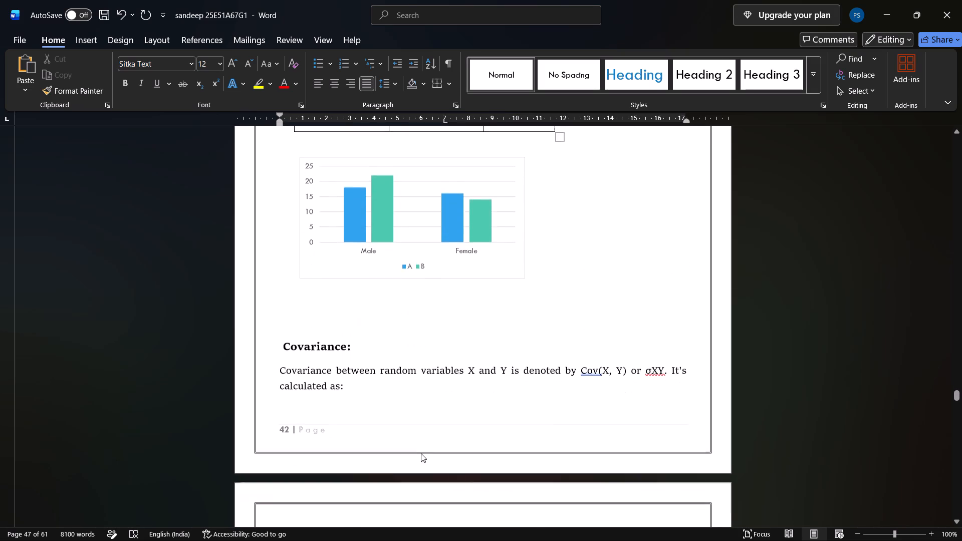
pyautogui.scroll(-9, 421, 453)
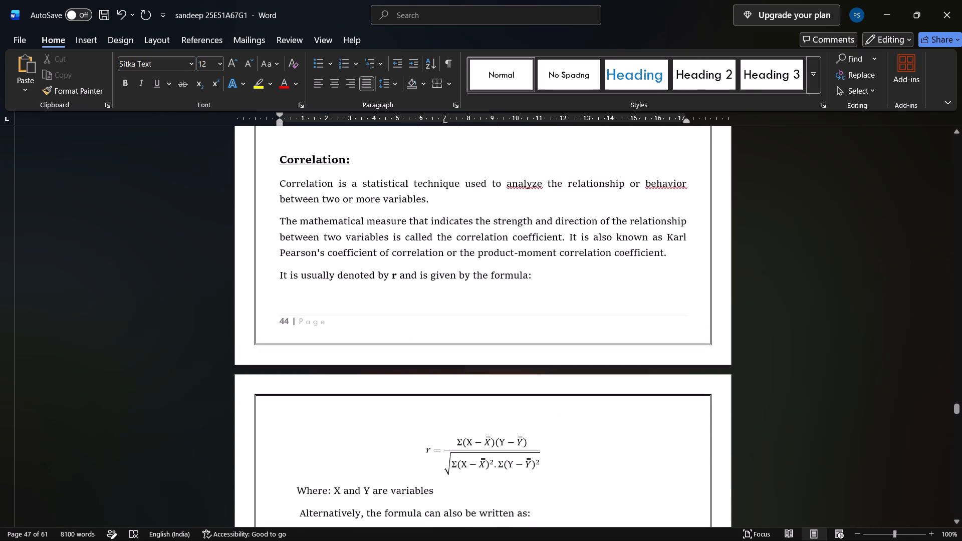
pyautogui.scroll(-5, 421, 453)
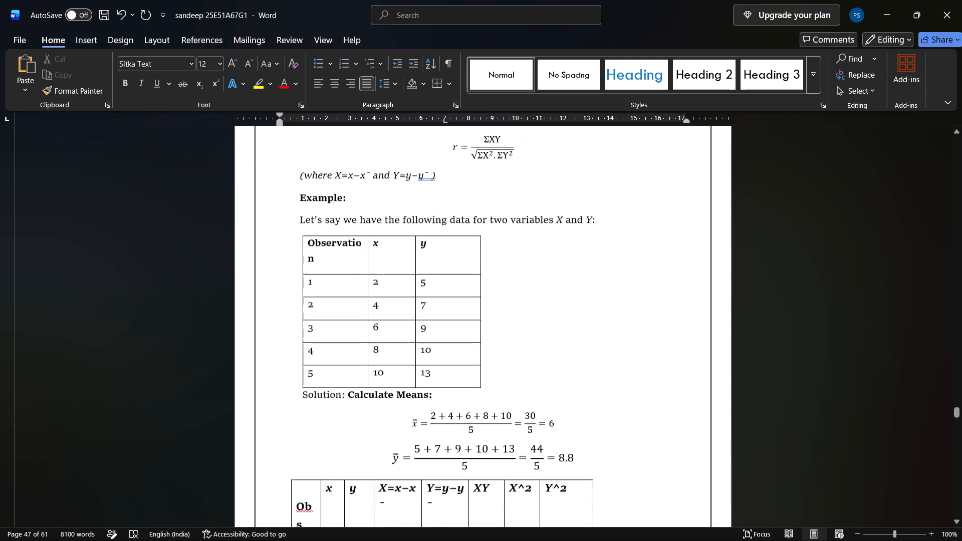
pyautogui.scroll(-2, 421, 453)
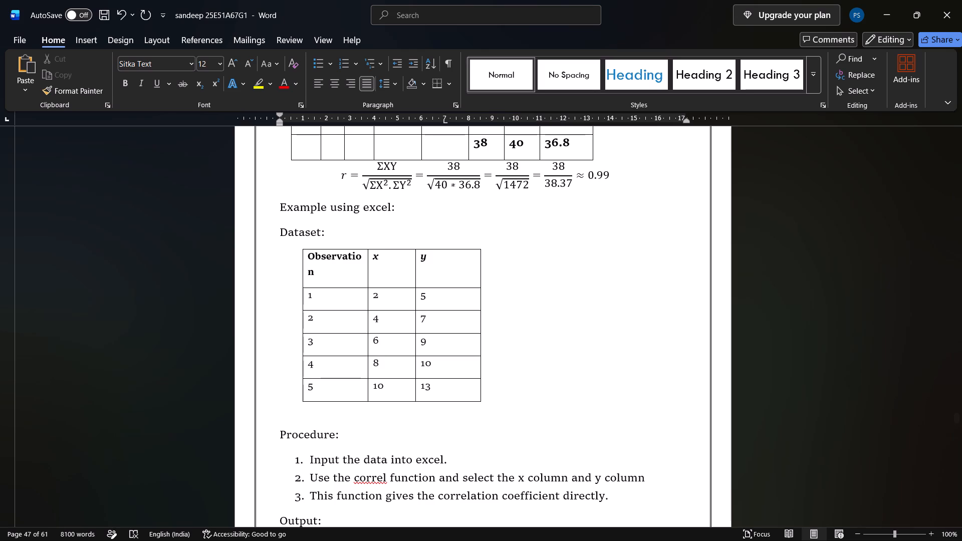
pyautogui.scroll(-2, 442, 435)
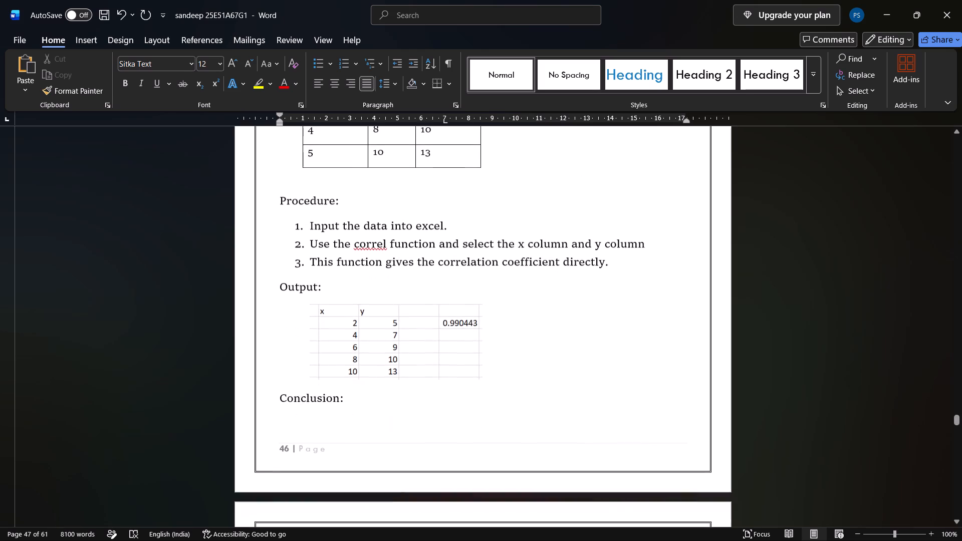
pyautogui.scroll(-6, 442, 435)
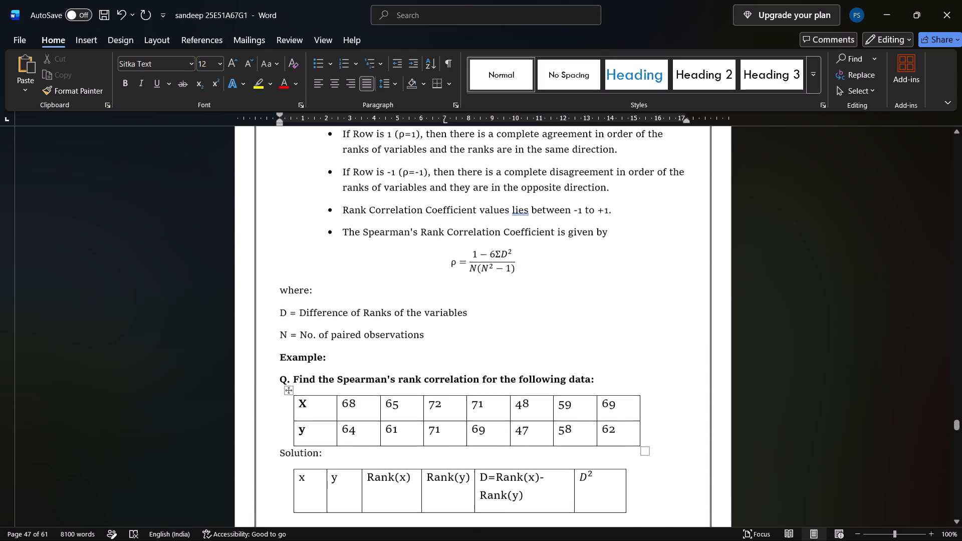
pyautogui.scroll(-5, 442, 435)
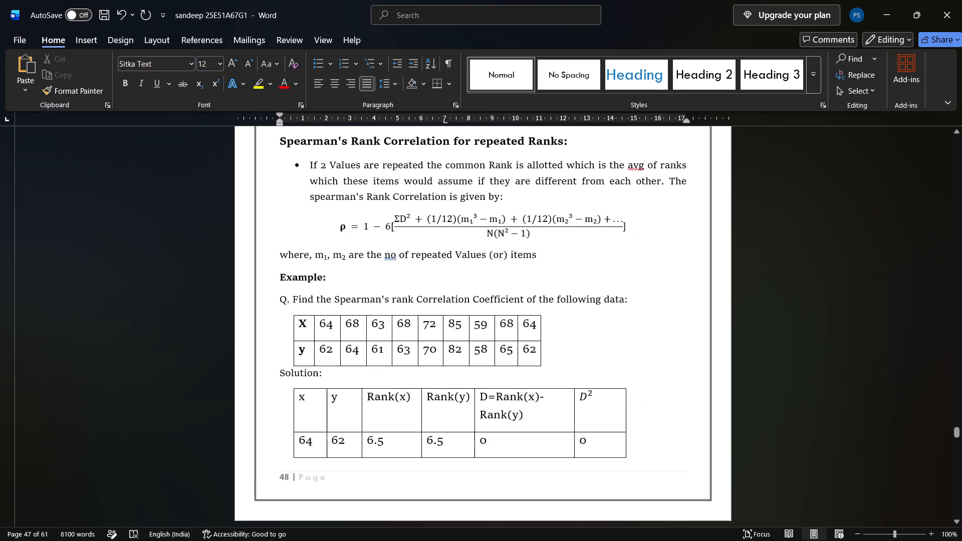
pyautogui.scroll(-2, 442, 435)
pyautogui.scroll(5, 442, 435)
pyautogui.scroll(-1, 442, 435)
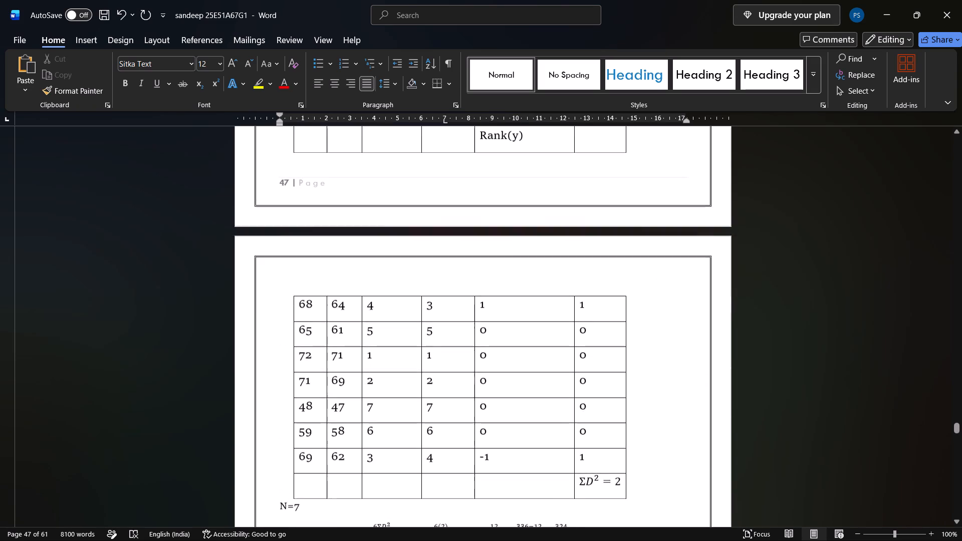
pyautogui.scroll(-3, 442, 435)
pyautogui.hscroll(1, 442, 435)
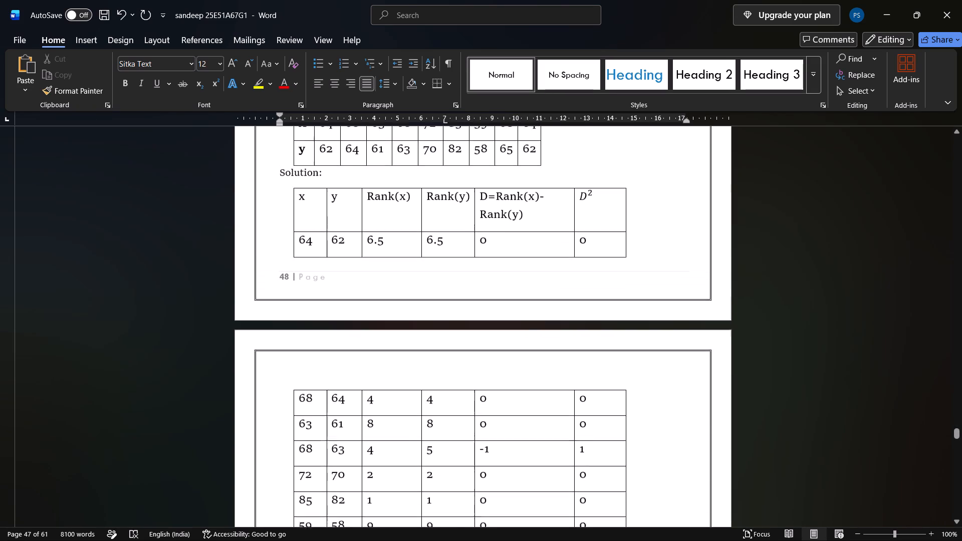
pyautogui.hscroll(1, 442, 435)
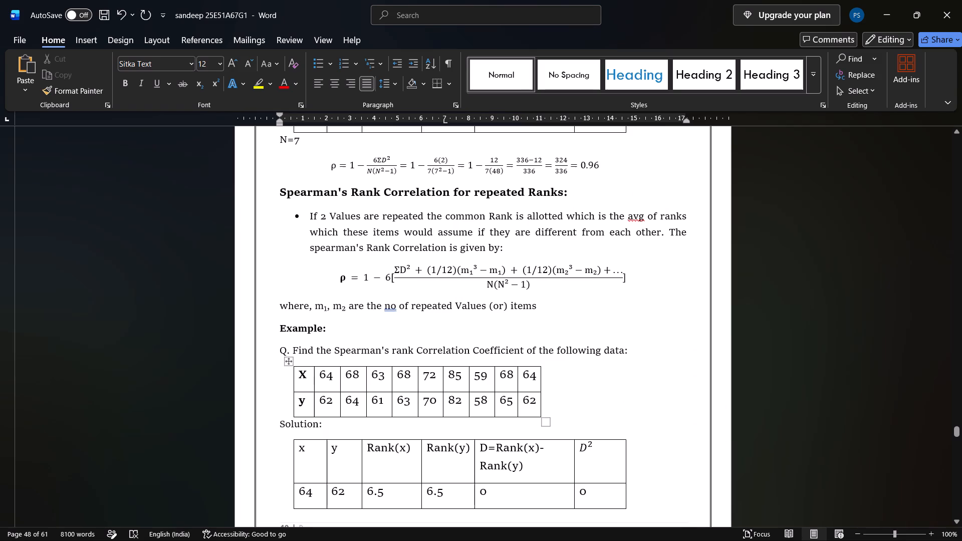
# Make the y row of the data table in the Spearman repeated ranks example slightly taller.
pyautogui.moveTo(412, 415); pyautogui.dragTo(411, 423)
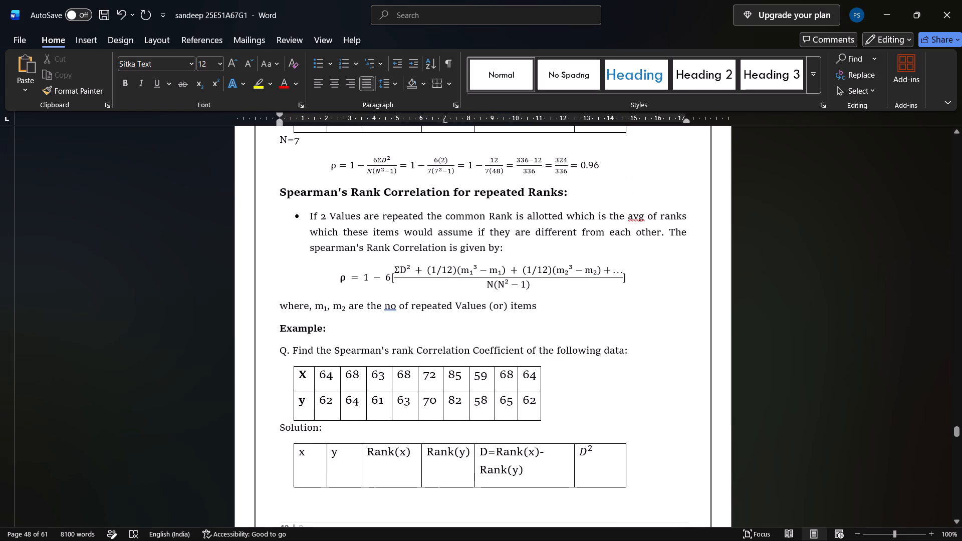
pyautogui.moveTo(411, 423); pyautogui.dragTo(414, 396)
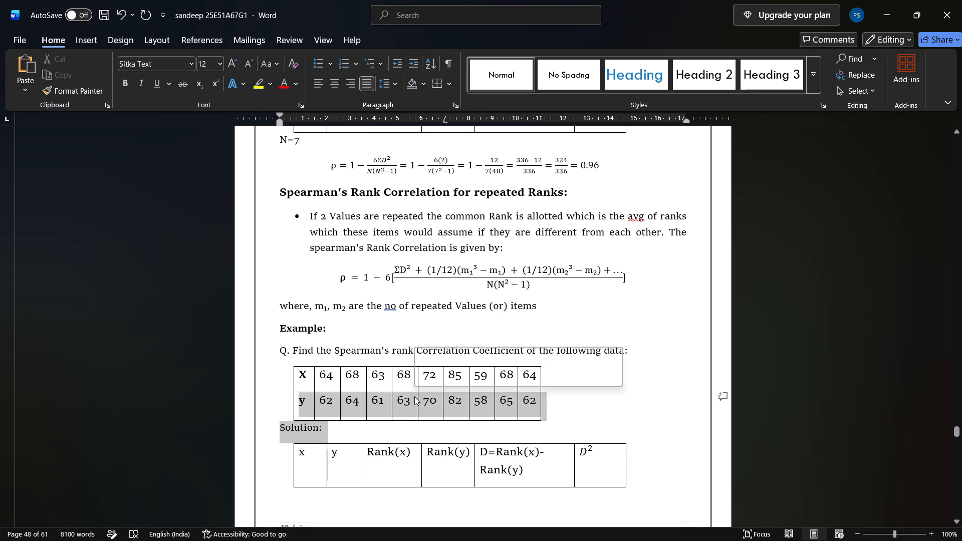
pyautogui.rightClick(414, 396)
pyautogui.click(602, 371)
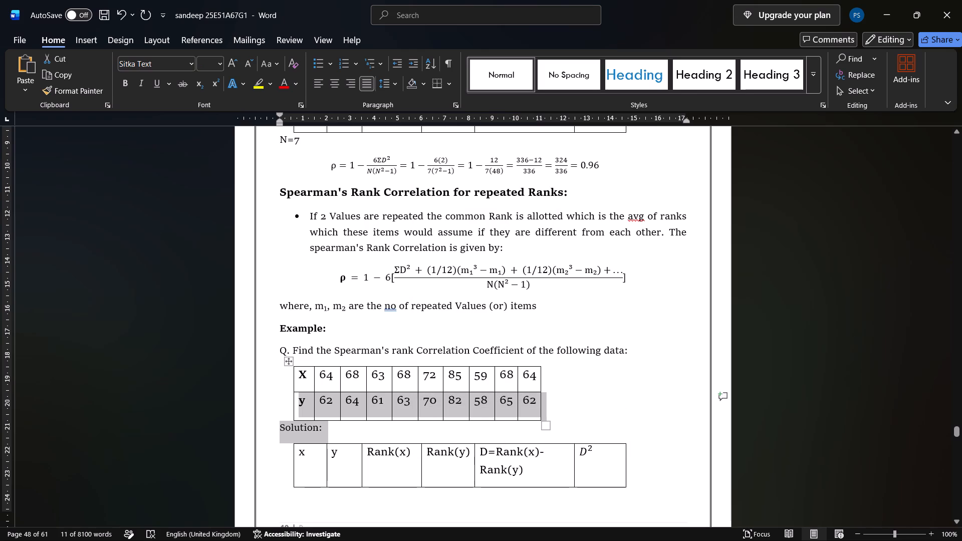
pyautogui.click(592, 386)
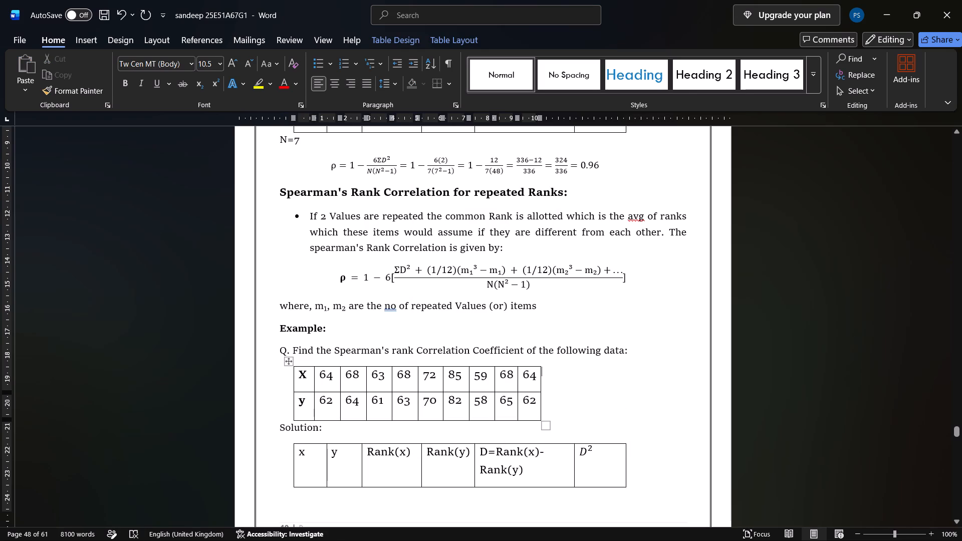
# Increase the height of the X row of the data table in the Spearman repeated ranks example.
pyautogui.moveTo(409, 392); pyautogui.dragTo(410, 399)
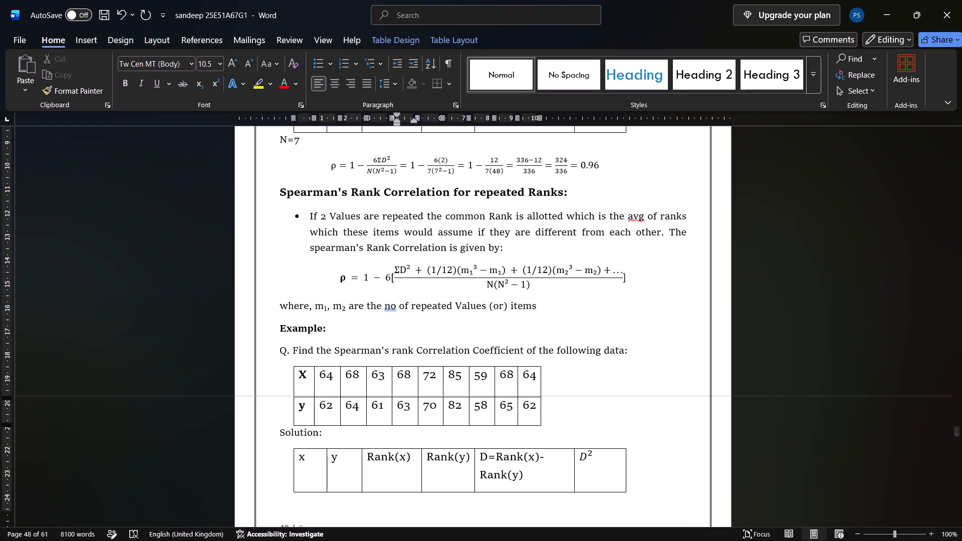
pyautogui.moveTo(410, 399); pyautogui.dragTo(410, 404)
pyautogui.click(410, 388)
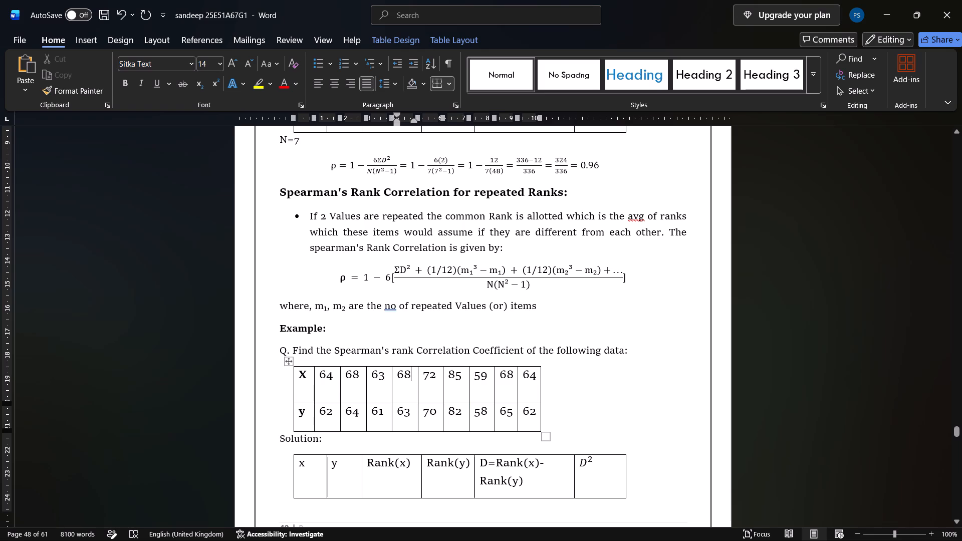
pyautogui.moveTo(481, 368); pyautogui.dragTo(481, 373)
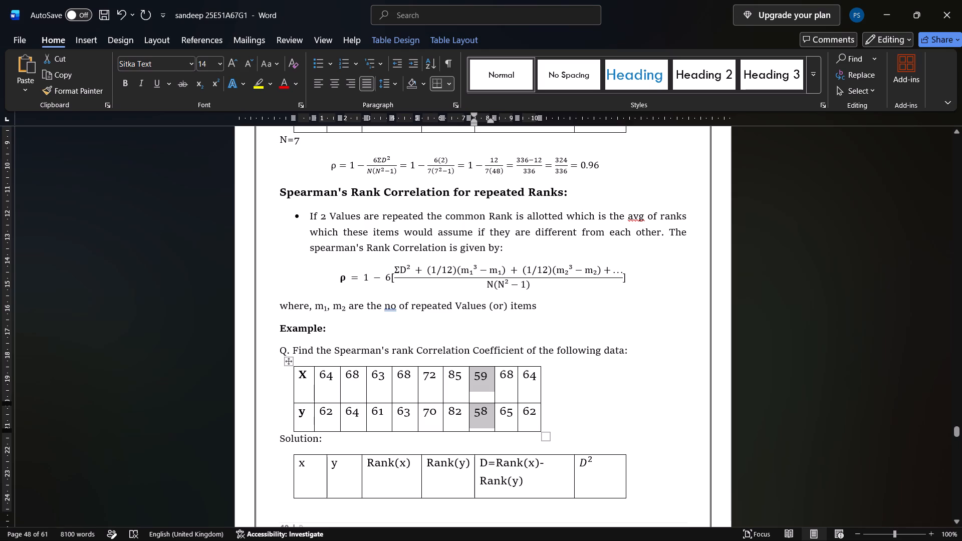
pyautogui.click(327, 329)
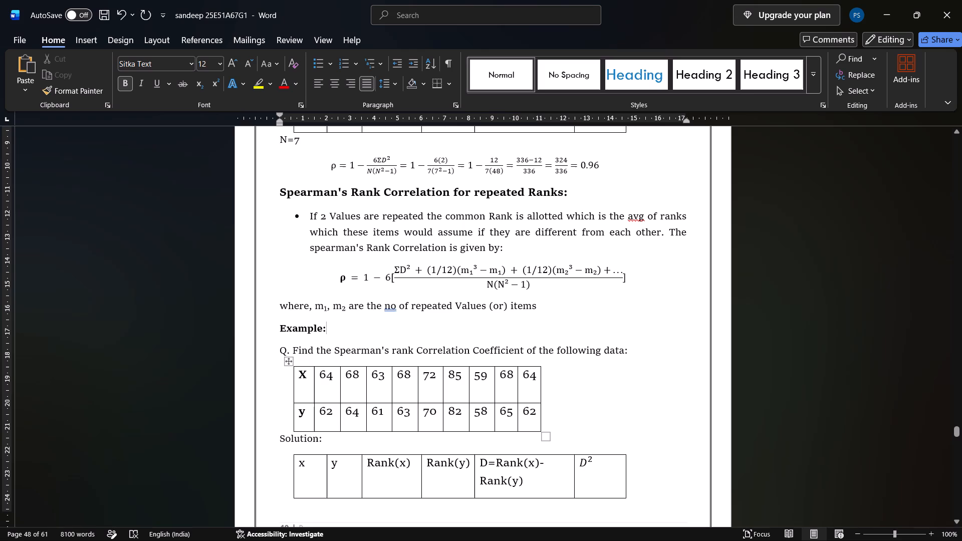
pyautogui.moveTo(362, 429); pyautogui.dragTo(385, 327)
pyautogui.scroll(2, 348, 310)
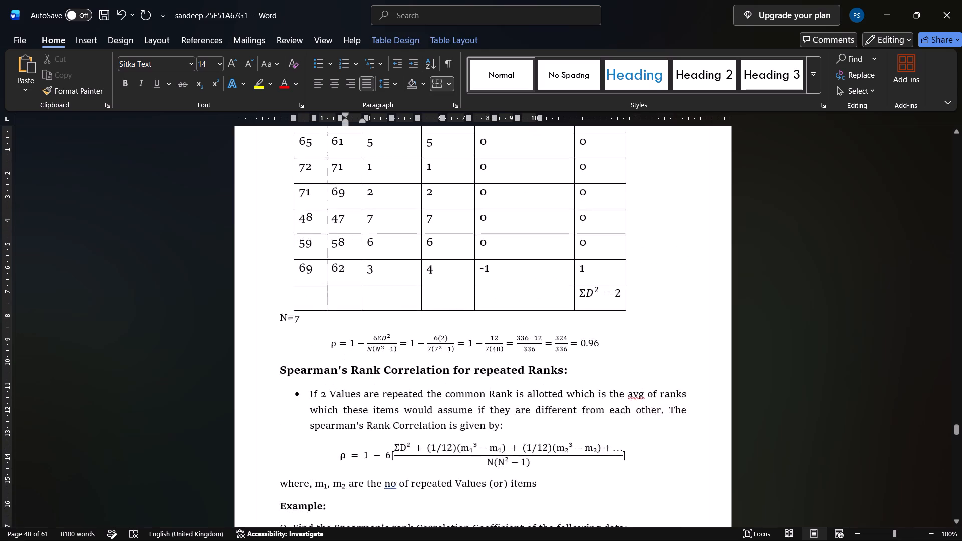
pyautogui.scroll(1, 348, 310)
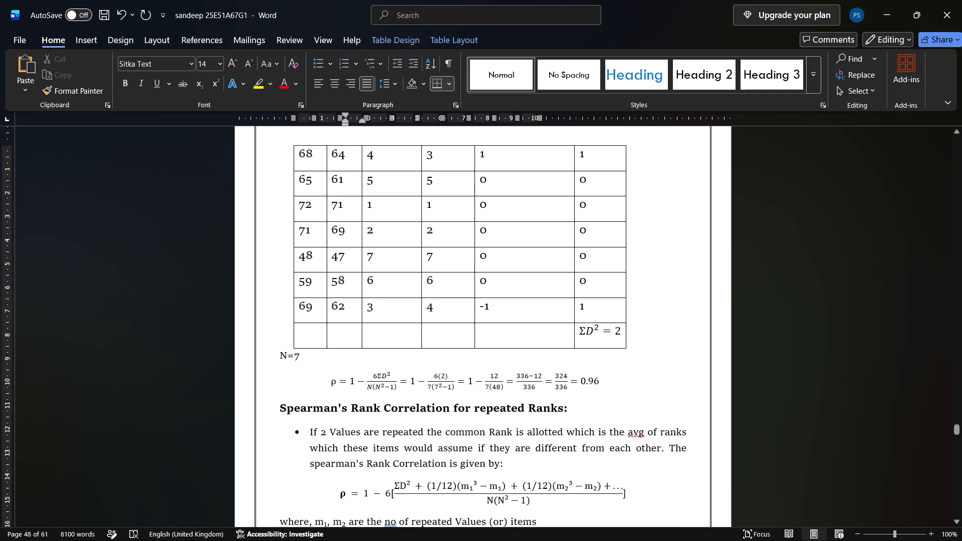